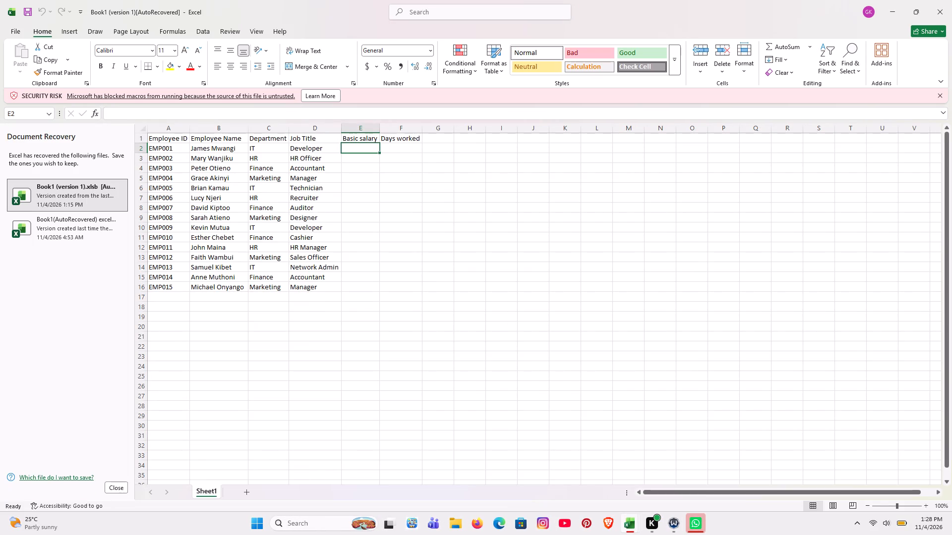
Save the recovered workbook as an Excel Workbook named Excel 2 in the Documents folder, keeping the macro-free format.
{"action": "scroll", "coordinate": [334, 255], "scroll_direction": "right", "scroll_amount": 1}
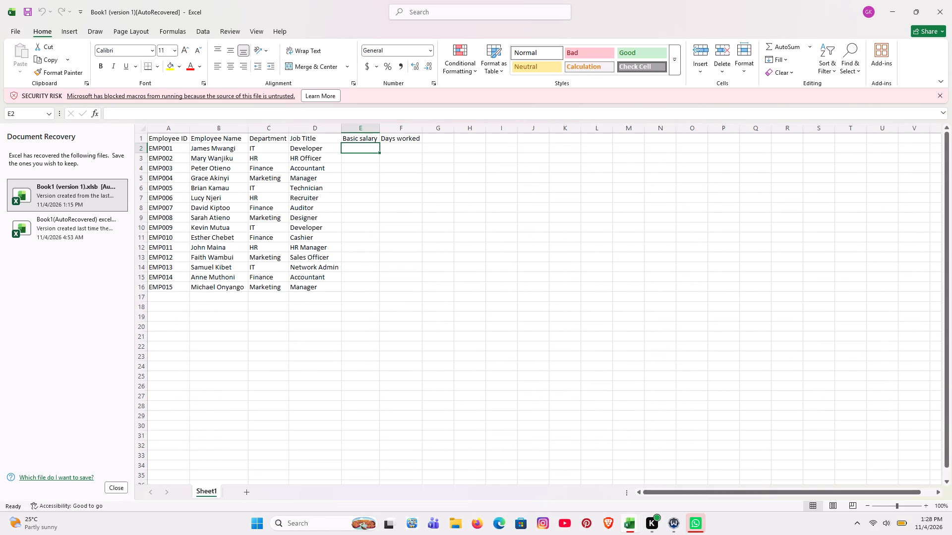
{"action": "left_click", "coordinate": [10, 30]}
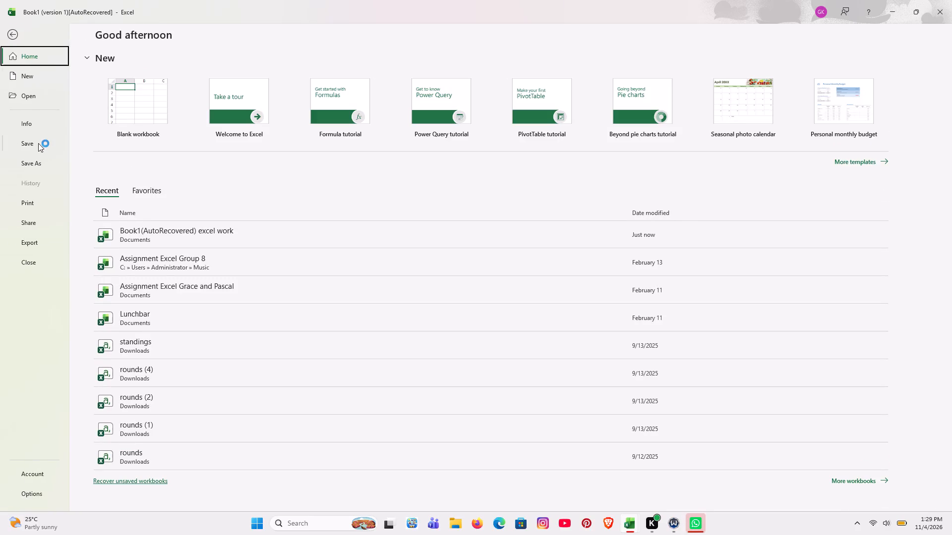
{"action": "left_click", "coordinate": [38, 143]}
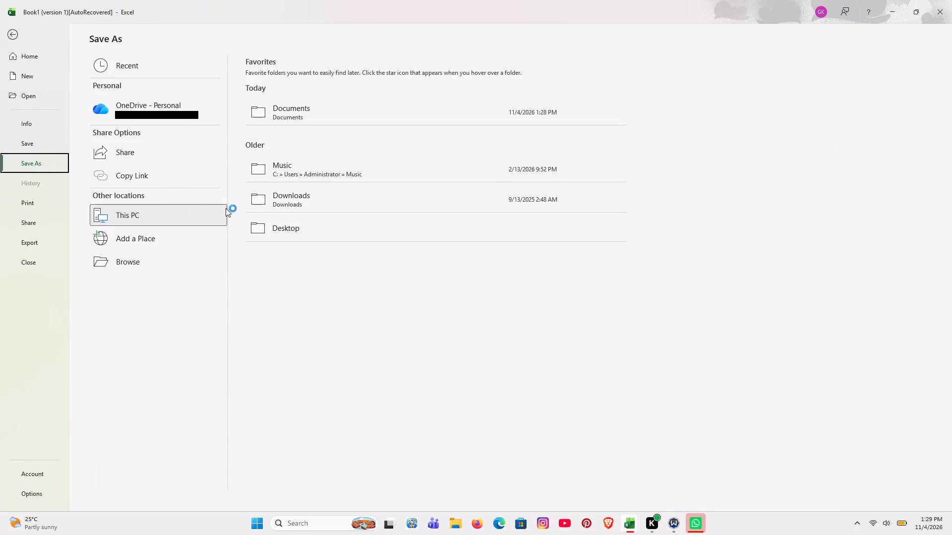
{"action": "left_click", "coordinate": [262, 204]}
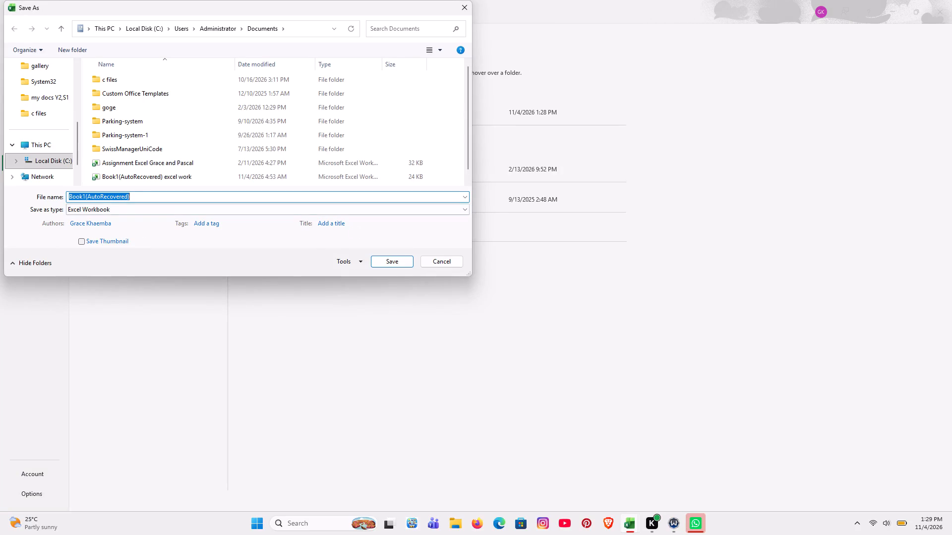
{"action": "left_click", "coordinate": [176, 198]}
{"action": "key", "text": "BackSpace"}
{"action": "key", "text": "BackSpace"}
{"action": "key", "text": "BackSpace"}
{"action": "key", "text": "BackSpace"}
{"action": "key", "text": "BackSpace"}
{"action": "key", "text": "BackSpace"}
{"action": "key", "text": "BackSpace"}
{"action": "key", "text": "BackSpace"}
{"action": "key", "text": "BackSpace"}
{"action": "key", "text": "BackSpace"}
{"action": "key", "text": "BackSpace"}
{"action": "key", "text": "BackSpace"}
{"action": "key", "text": "BackSpace"}
{"action": "key", "text": "BackSpace"}
{"action": "key", "text": "BackSpace"}
{"action": "key", "text": "BackSpace"}
{"action": "key", "text": "BackSpace"}
{"action": "key", "text": "BackSpace"}
{"action": "key", "text": "BackSpace"}
{"action": "key", "text": "BackSpace"}
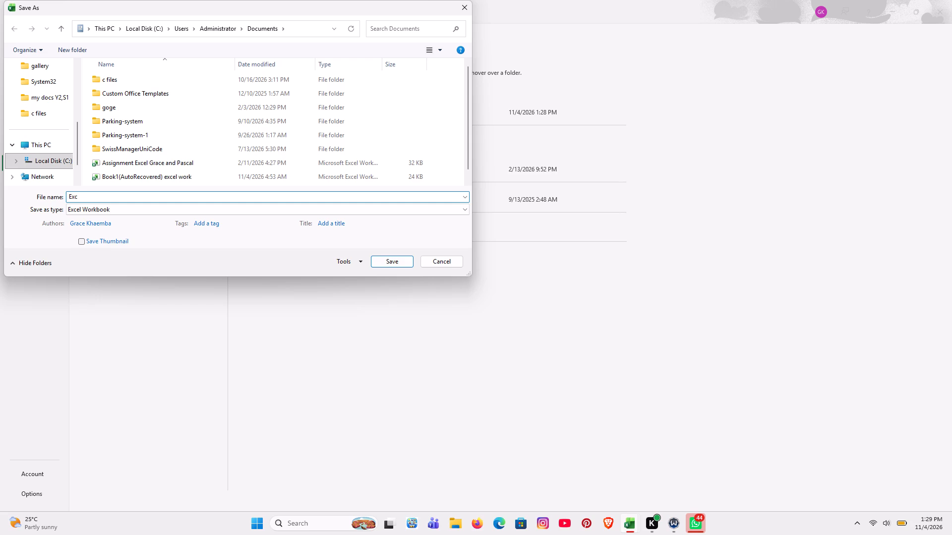
{"action": "type", "text": "el"}
{"action": "key", "text": "space"}
{"action": "key", "text": "2"}
{"action": "left_click", "coordinate": [402, 259]}
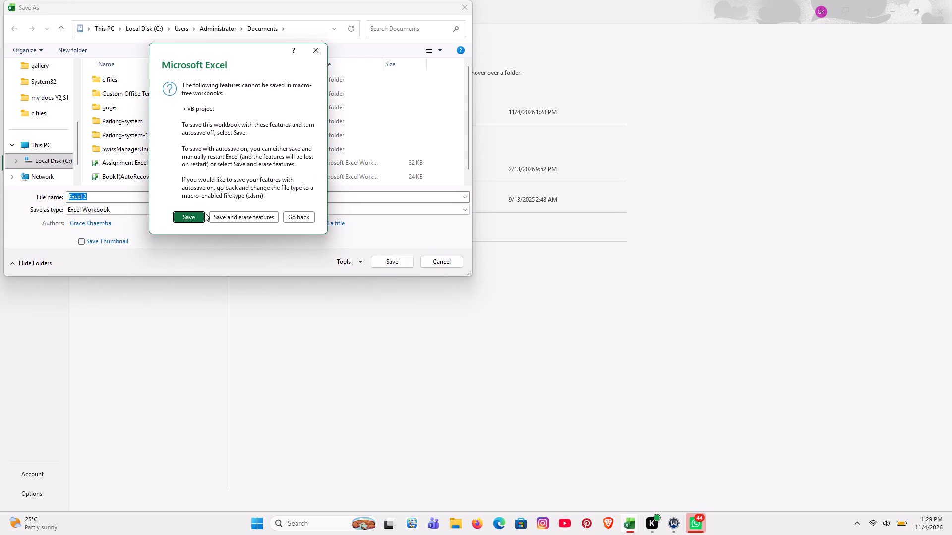
{"action": "left_click", "coordinate": [198, 214]}
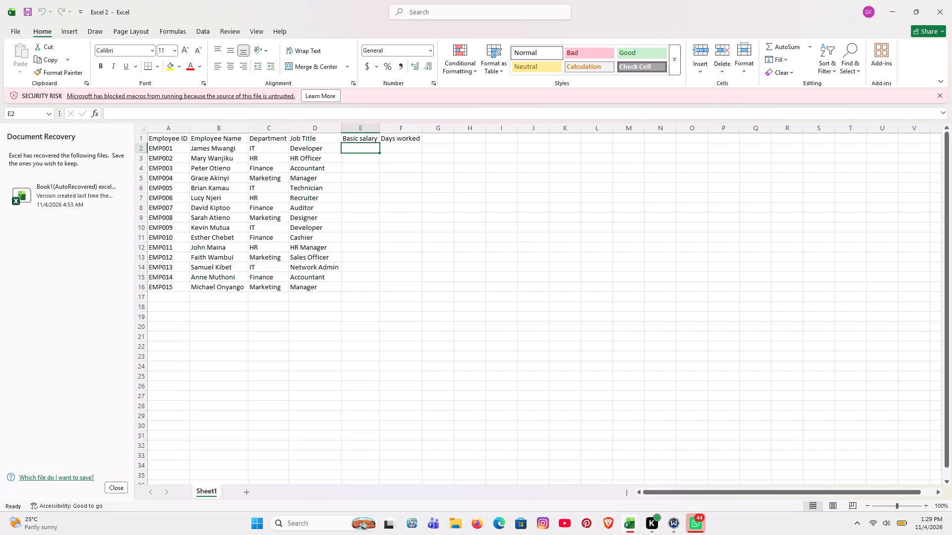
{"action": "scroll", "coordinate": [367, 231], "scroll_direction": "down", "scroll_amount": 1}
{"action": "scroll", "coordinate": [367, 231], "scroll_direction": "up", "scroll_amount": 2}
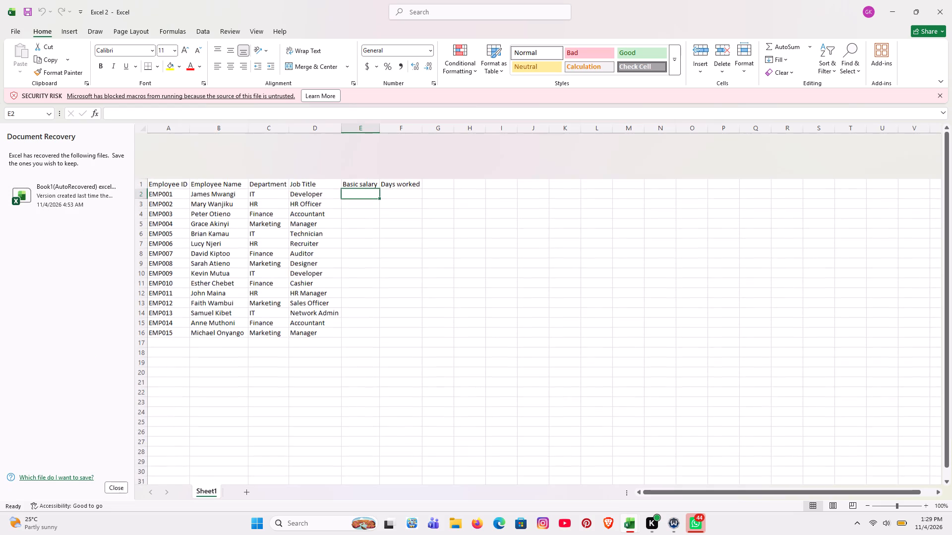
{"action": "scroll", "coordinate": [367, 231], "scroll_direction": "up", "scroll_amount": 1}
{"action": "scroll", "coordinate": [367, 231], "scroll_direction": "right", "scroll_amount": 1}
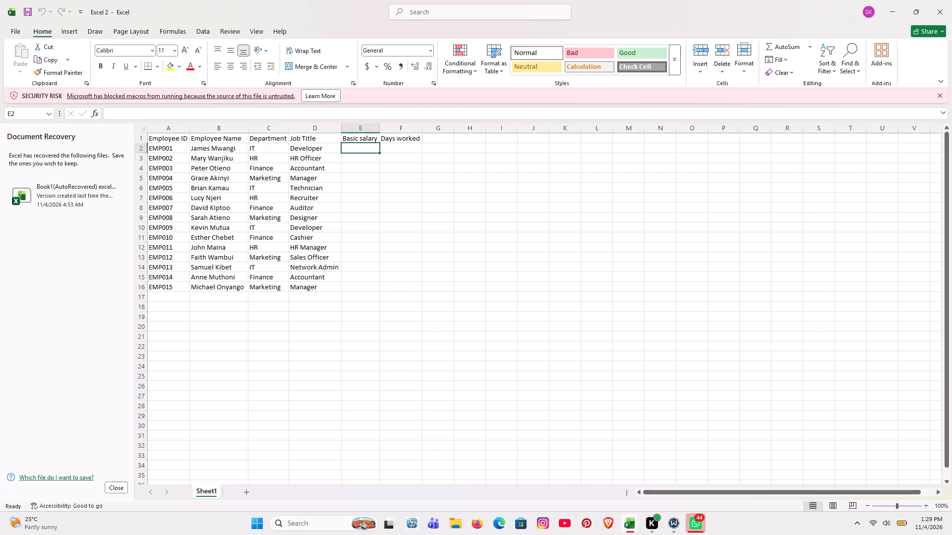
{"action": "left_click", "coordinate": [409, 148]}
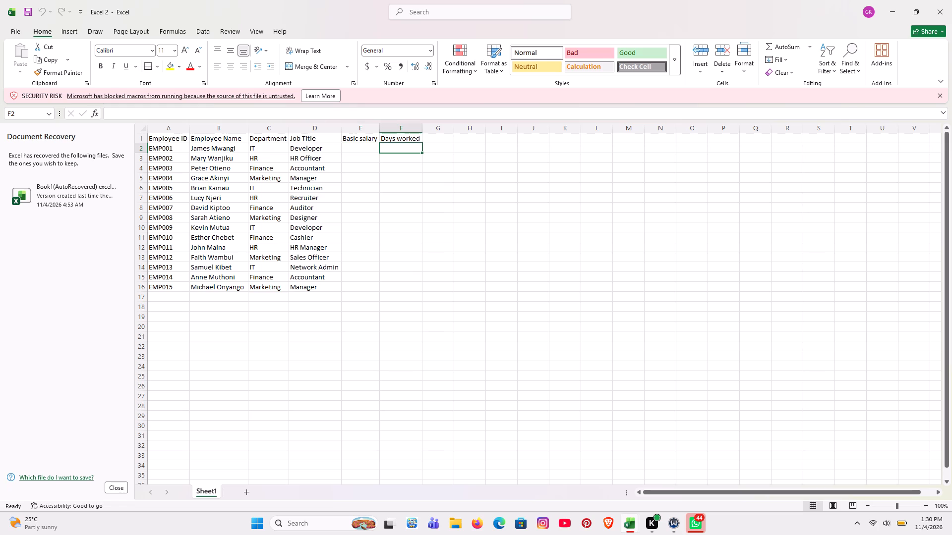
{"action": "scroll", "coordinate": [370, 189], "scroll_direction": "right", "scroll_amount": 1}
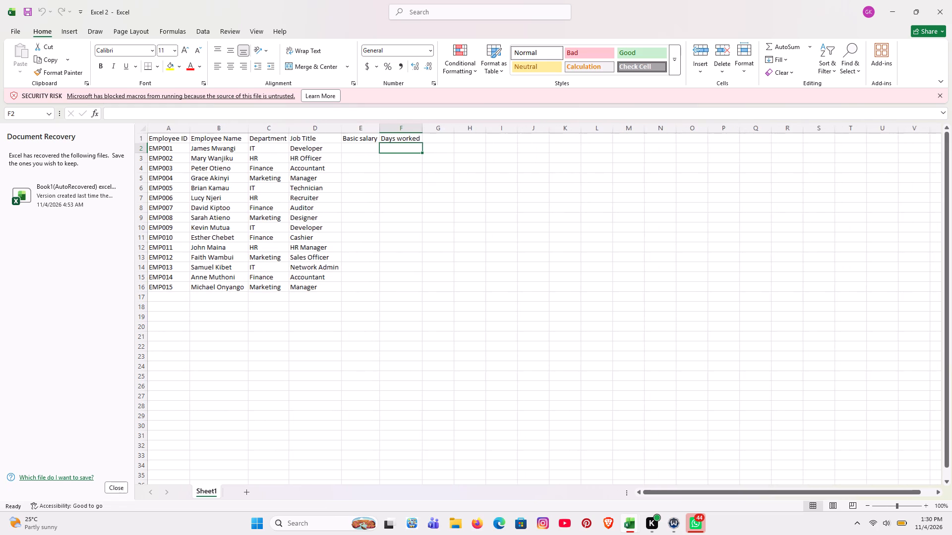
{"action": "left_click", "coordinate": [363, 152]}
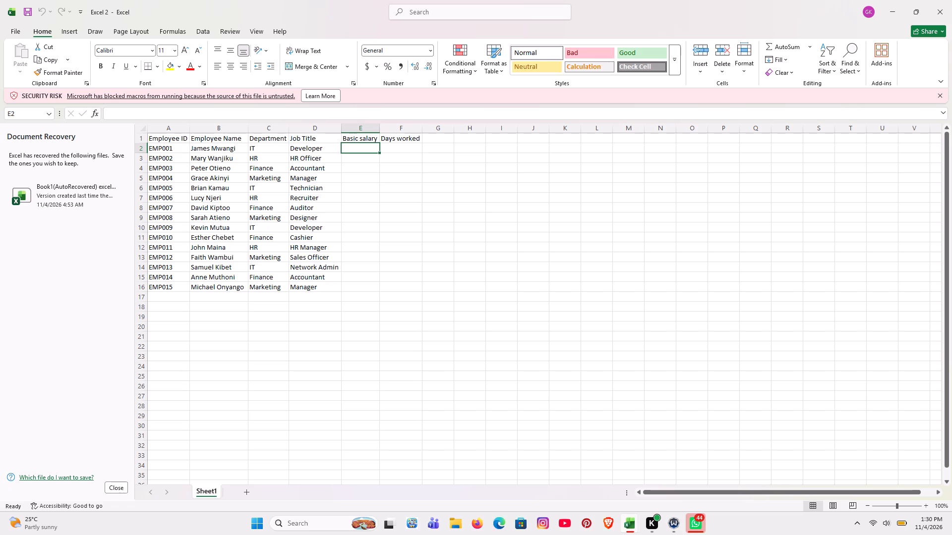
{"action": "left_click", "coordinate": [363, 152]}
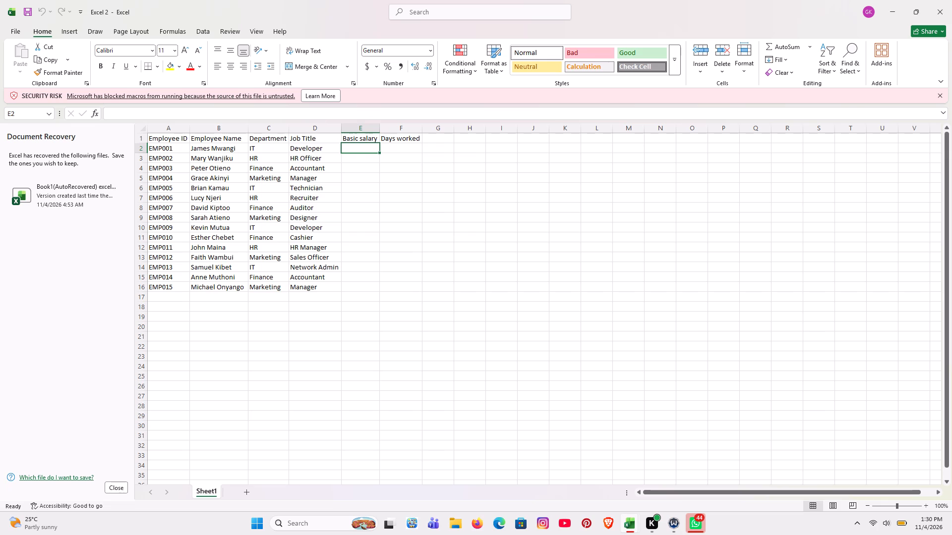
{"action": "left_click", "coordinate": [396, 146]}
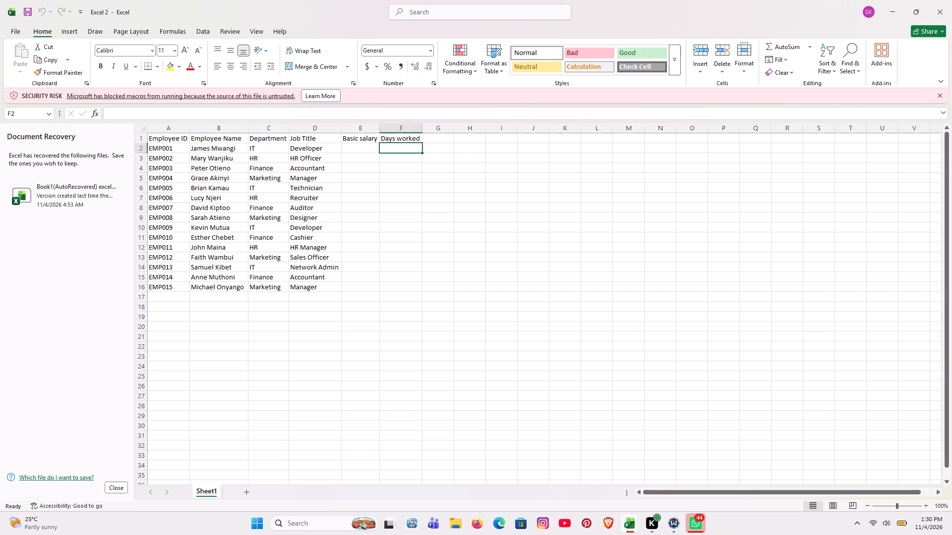
Apply All Borders to the employee table, range A1:F16, including the empty Basic salary and Days worked columns.
{"action": "left_click_drag", "start_coordinate": [157, 141], "coordinate": [382, 278]}
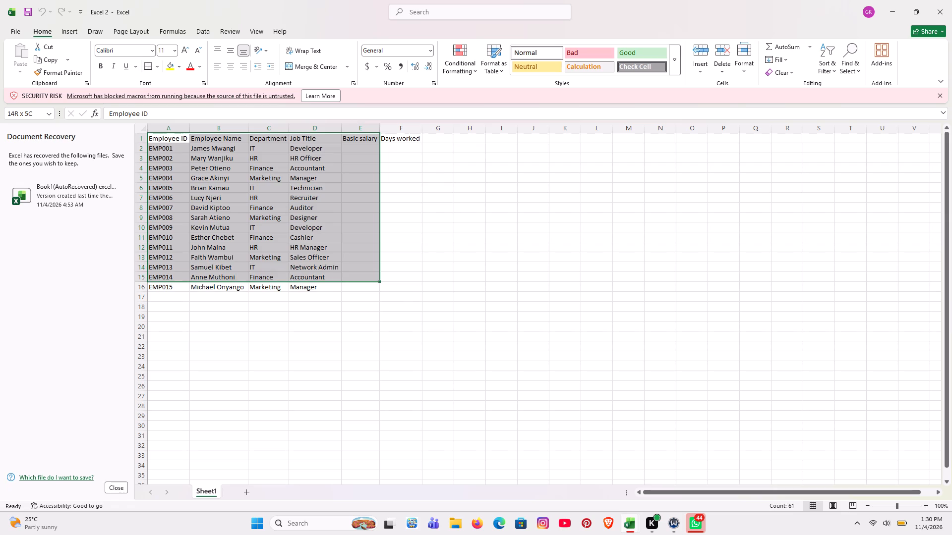
{"action": "left_click_drag", "start_coordinate": [382, 278], "coordinate": [386, 293]}
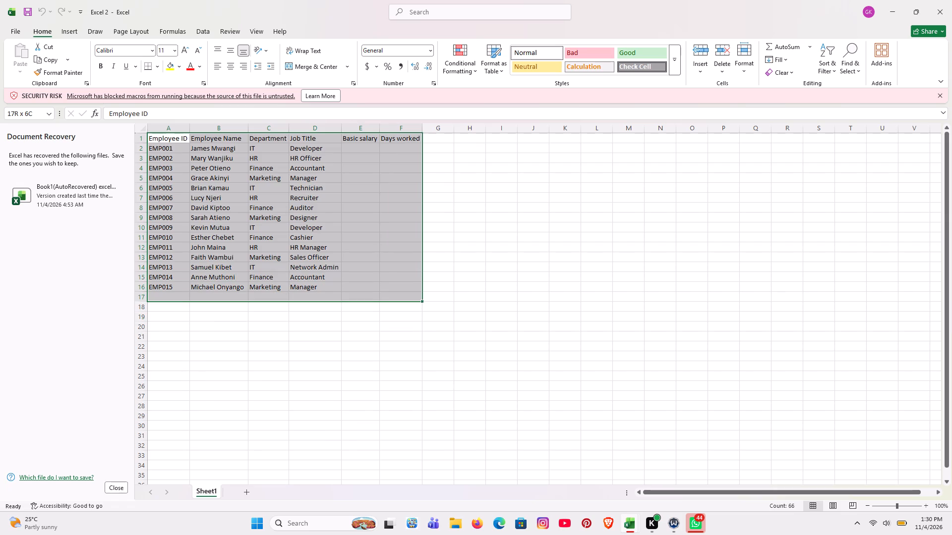
{"action": "left_click_drag", "start_coordinate": [386, 293], "coordinate": [383, 287]}
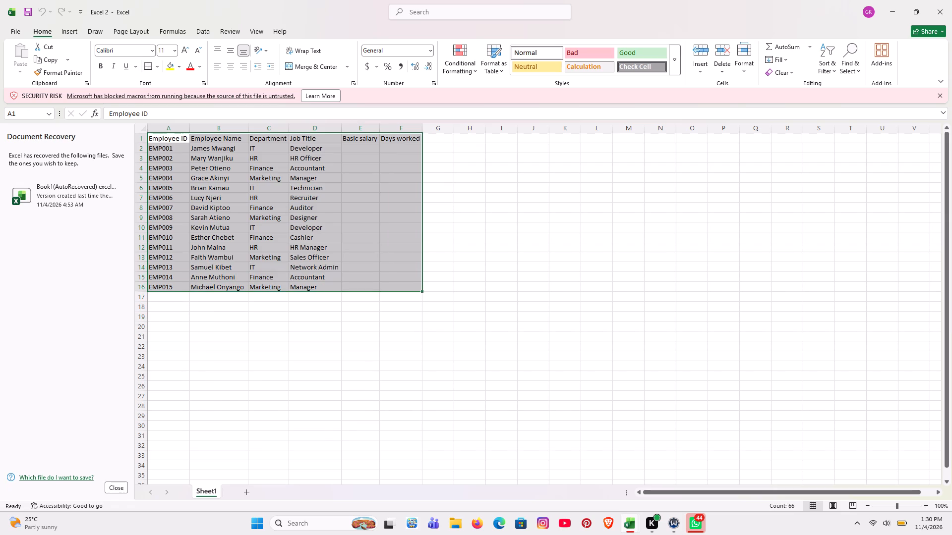
{"action": "left_click", "coordinate": [160, 65]}
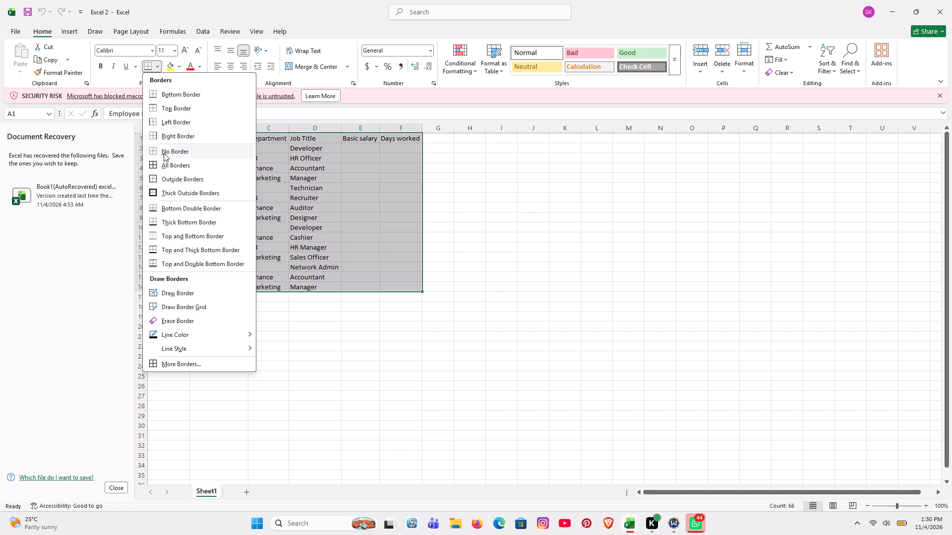
{"action": "left_click", "coordinate": [165, 162]}
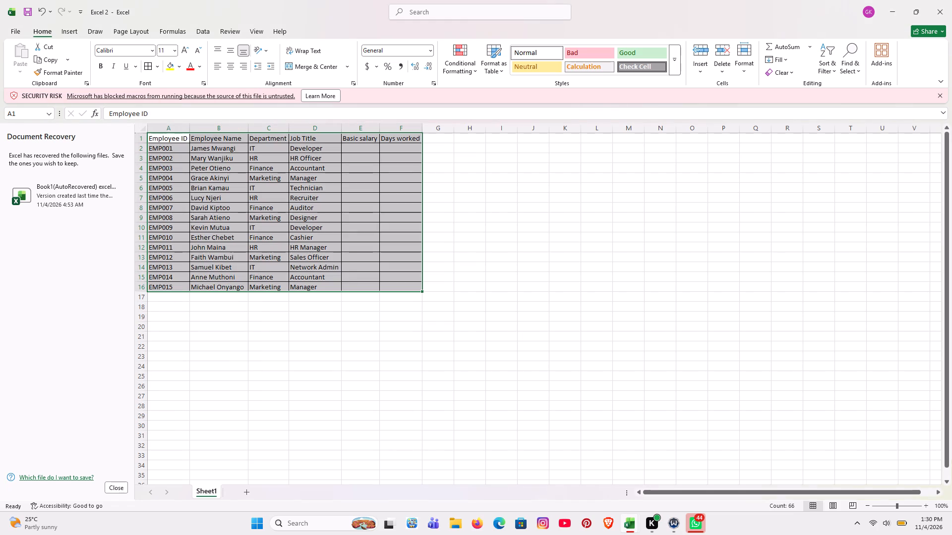
{"action": "left_click", "coordinate": [233, 342]}
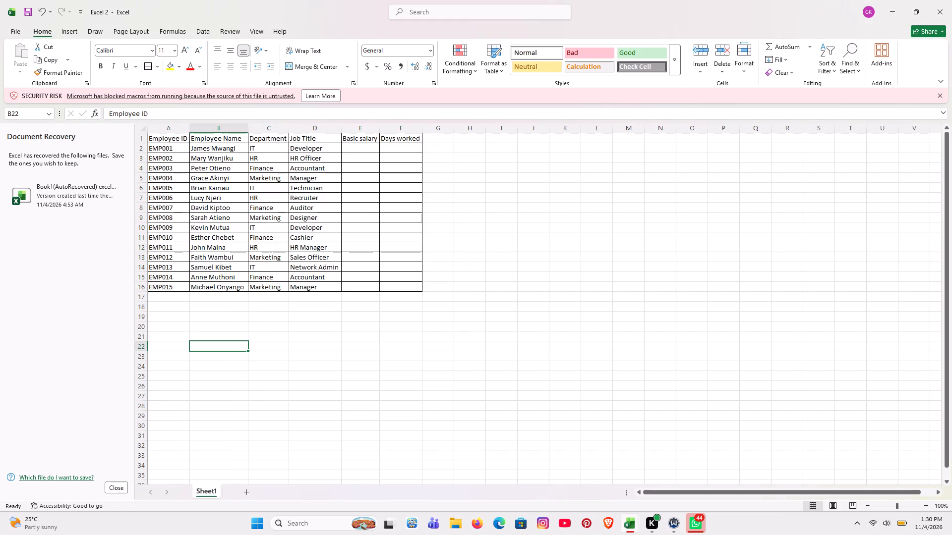
Make the header row bold from Employee ID to Days worked, cells A1:F1.
{"action": "left_click_drag", "start_coordinate": [164, 141], "coordinate": [298, 141]}
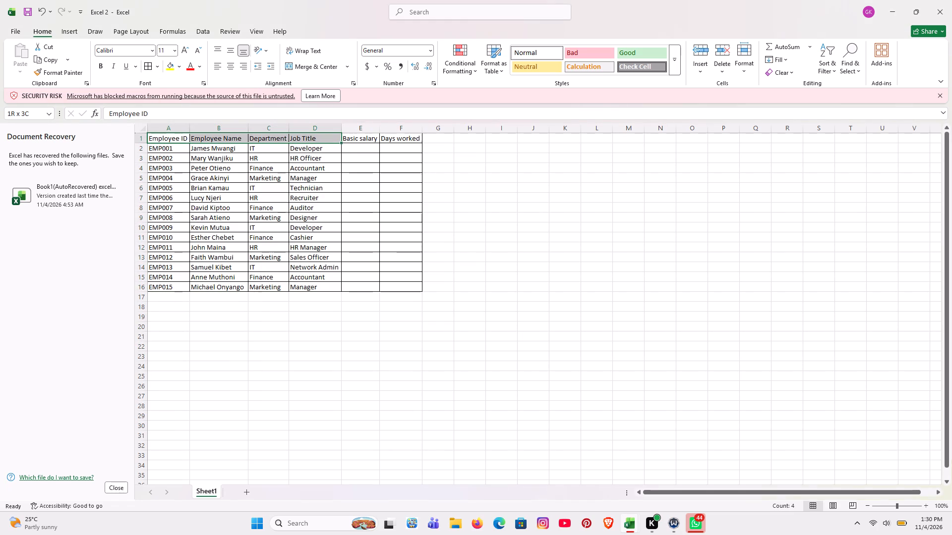
{"action": "left_click_drag", "start_coordinate": [298, 141], "coordinate": [384, 138]}
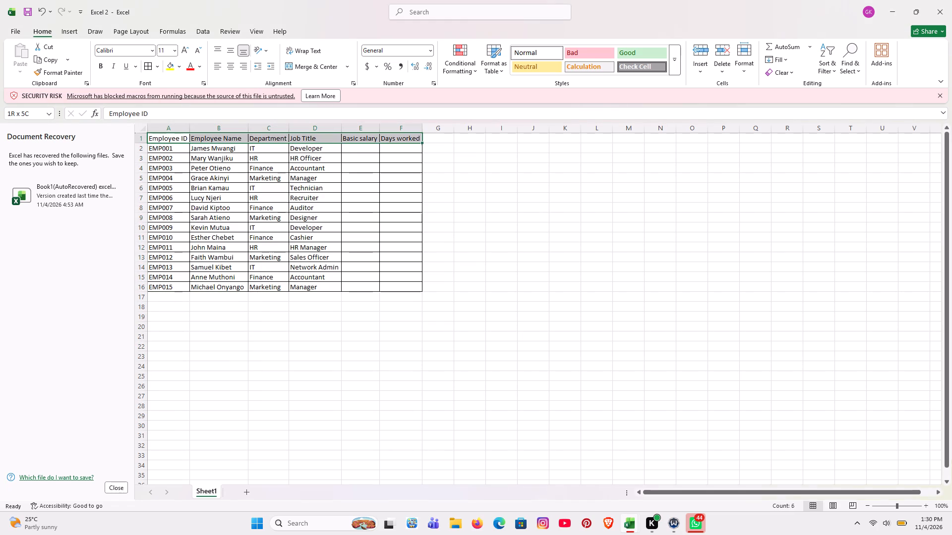
{"action": "left_click_drag", "start_coordinate": [384, 138], "coordinate": [395, 138]}
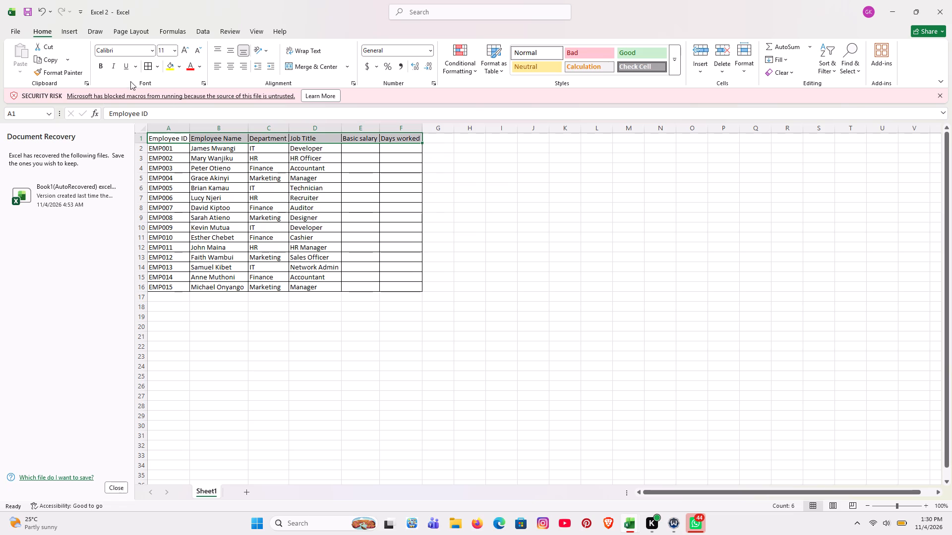
{"action": "left_click", "coordinate": [98, 64]}
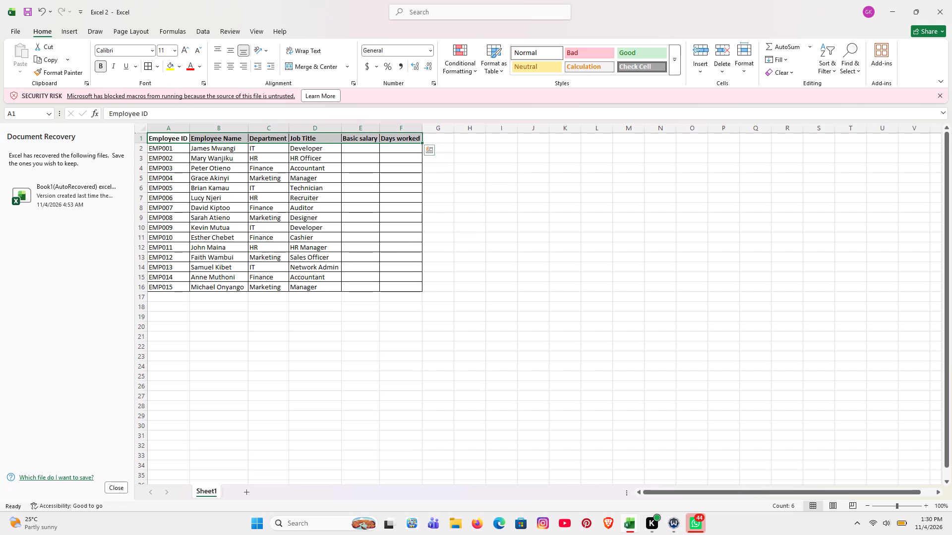
{"action": "left_click", "coordinate": [500, 272]}
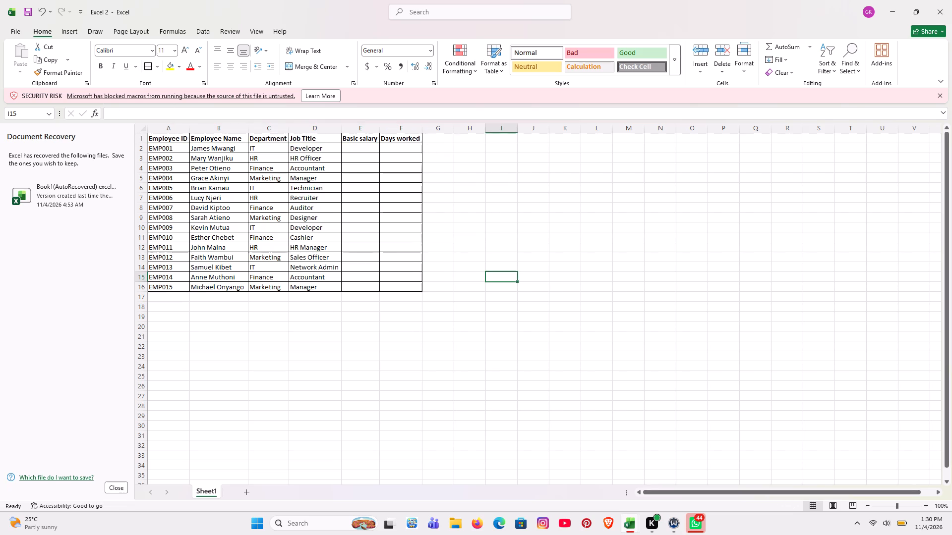
Increase the font size of the header row, cells A1:F1, to 14.
{"action": "left_click_drag", "start_coordinate": [176, 141], "coordinate": [351, 138]}
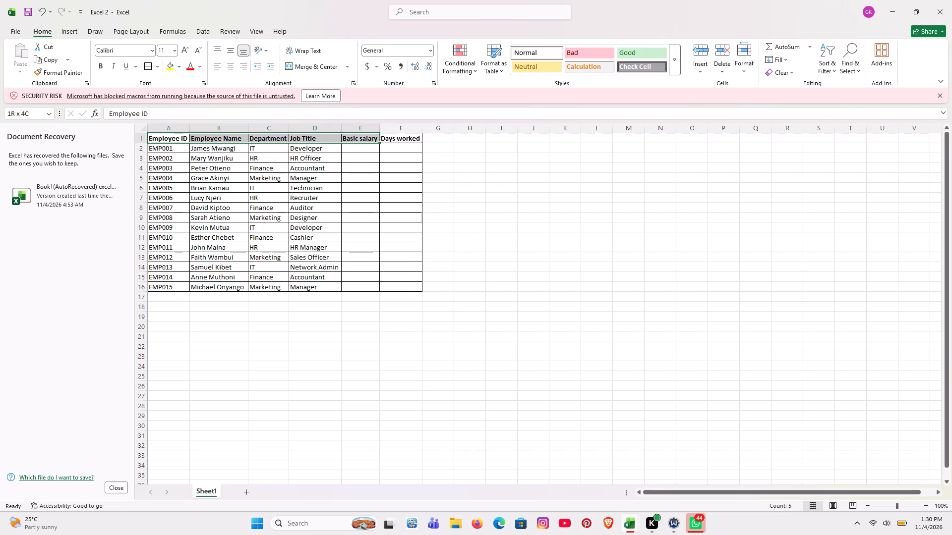
{"action": "left_click_drag", "start_coordinate": [351, 138], "coordinate": [414, 135]}
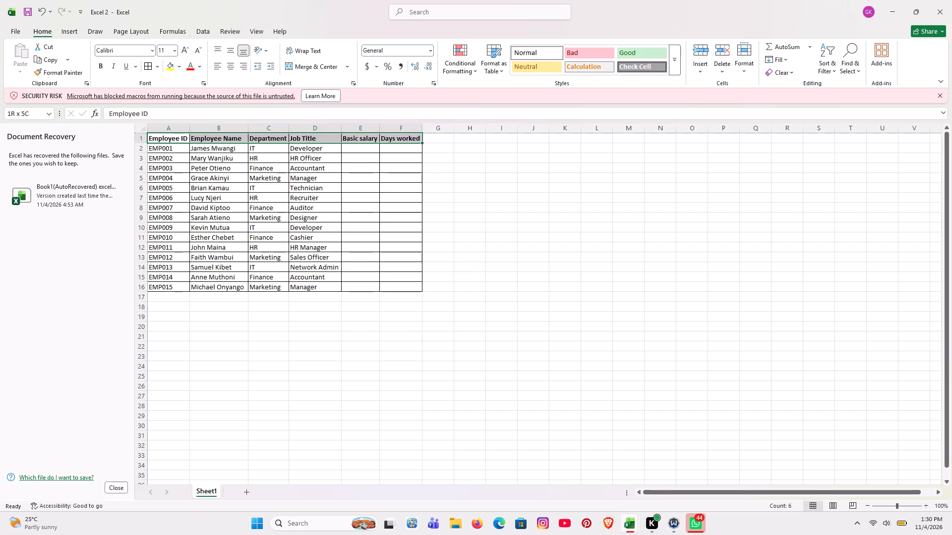
{"action": "left_click_drag", "start_coordinate": [414, 135], "coordinate": [418, 135]}
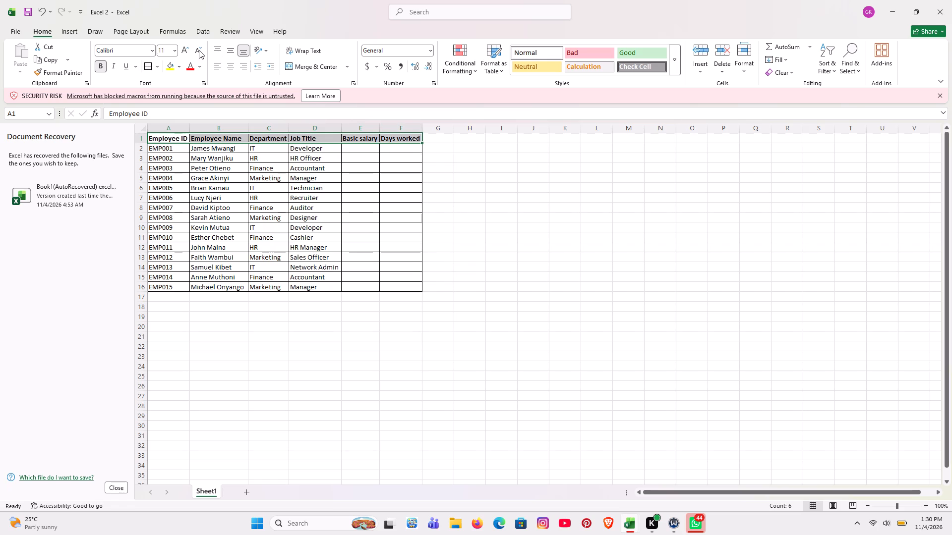
{"action": "left_click", "coordinate": [188, 49]}
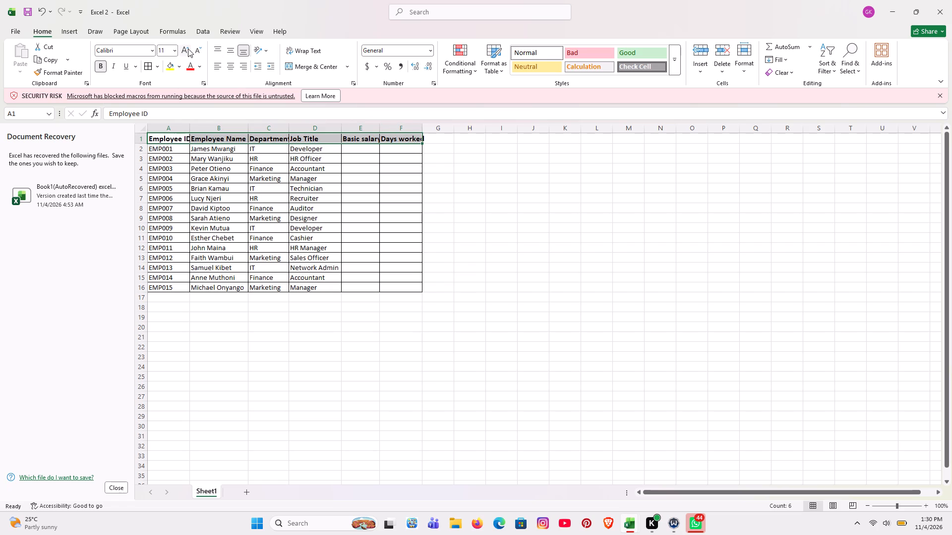
{"action": "left_click", "coordinate": [188, 49]}
{"action": "left_click", "coordinate": [458, 281]}
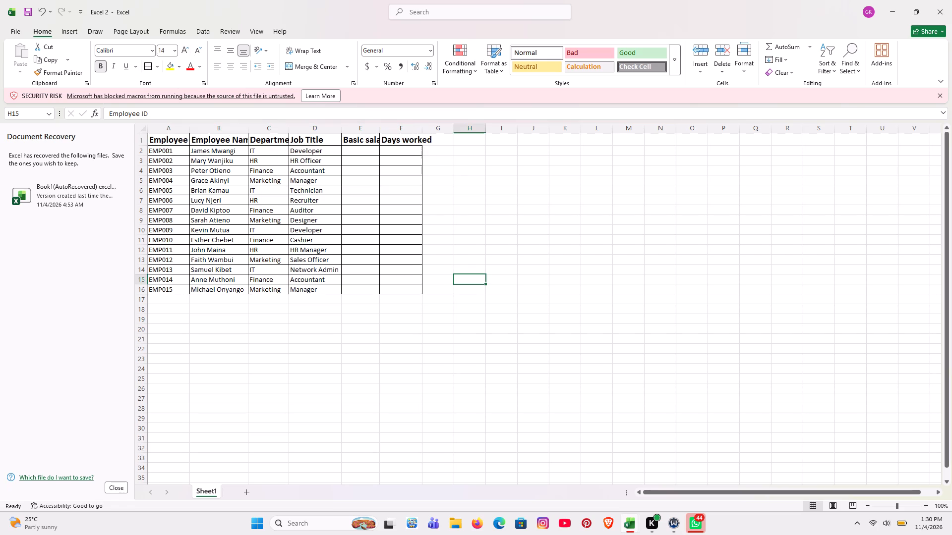
{"action": "left_click", "coordinate": [458, 281]}
{"action": "left_click", "coordinate": [469, 203]}
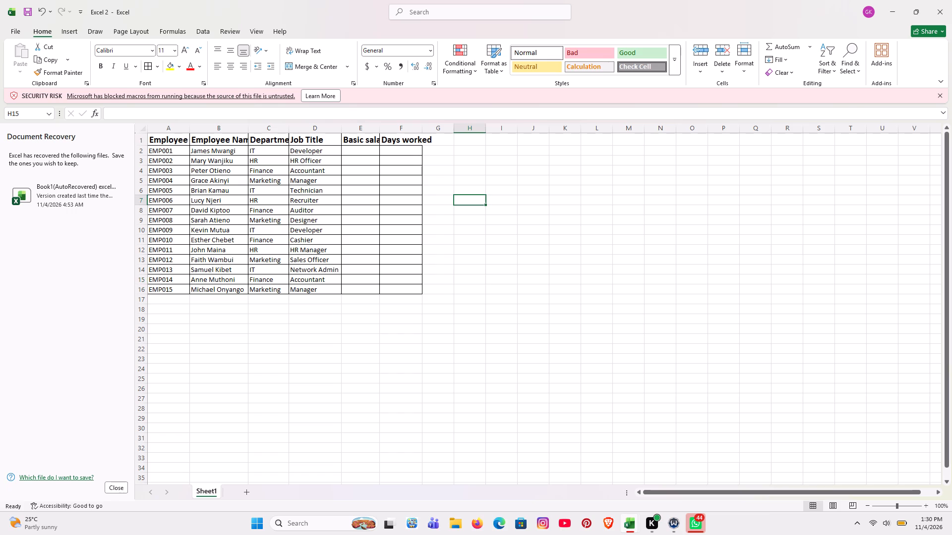
Review the VBA code behind Sheet1, examining the Worksheet_SelectionChange procedure, and return to the worksheet.
{"action": "right_click", "coordinate": [207, 490]}
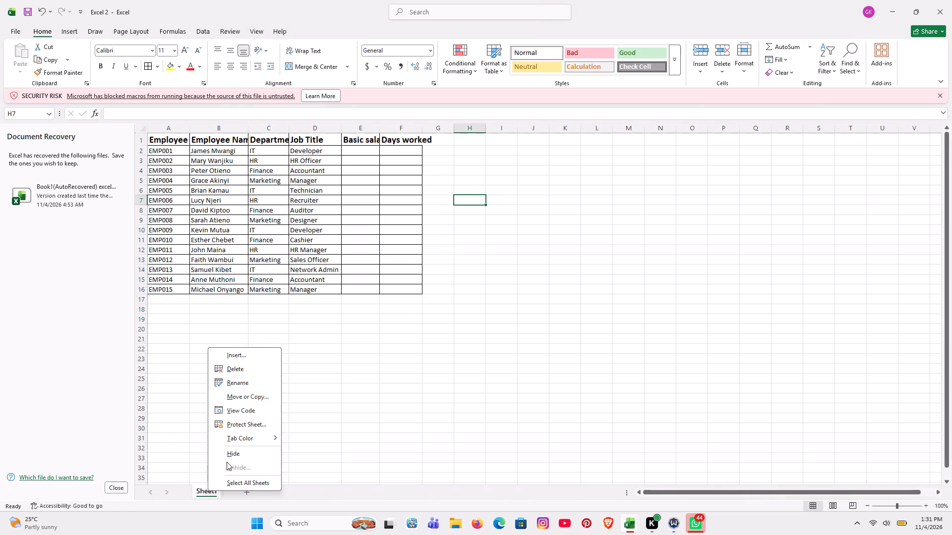
{"action": "left_click", "coordinate": [246, 415]}
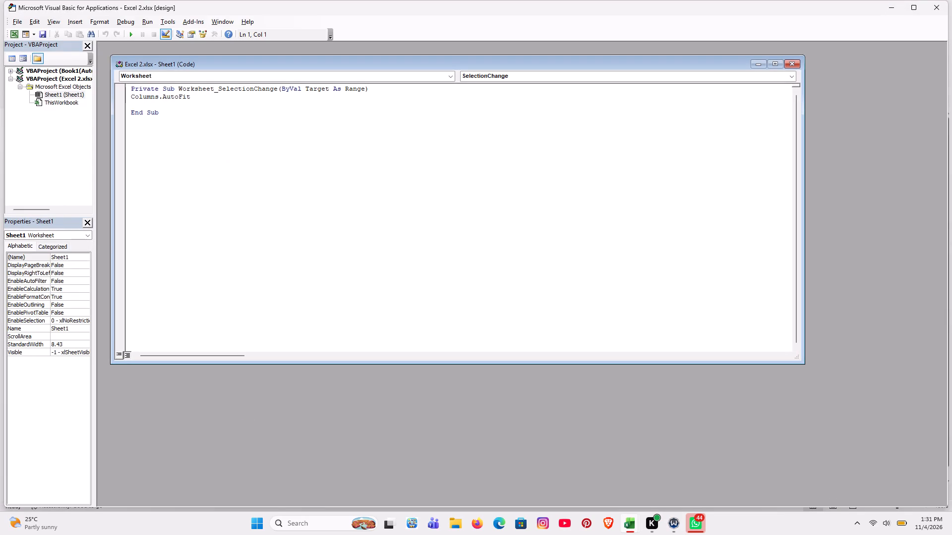
{"action": "left_click", "coordinate": [207, 103]}
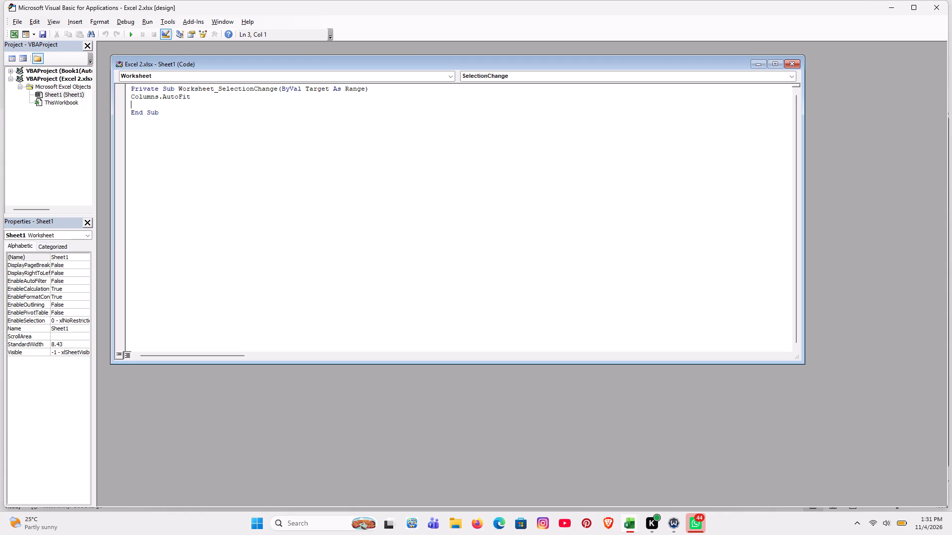
{"action": "right_click", "coordinate": [207, 103]}
{"action": "left_click", "coordinate": [180, 140]}
{"action": "left_click", "coordinate": [789, 62]}
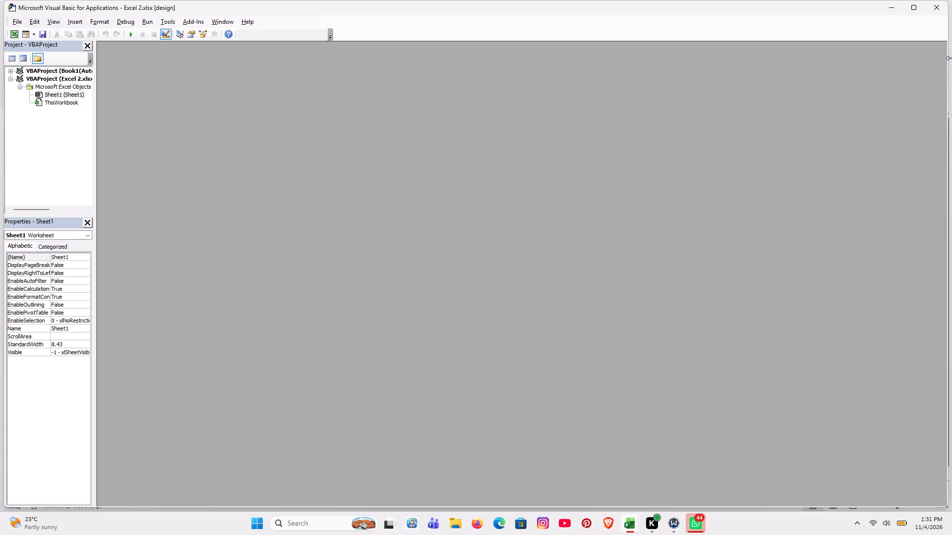
{"action": "left_click", "coordinate": [940, 8]}
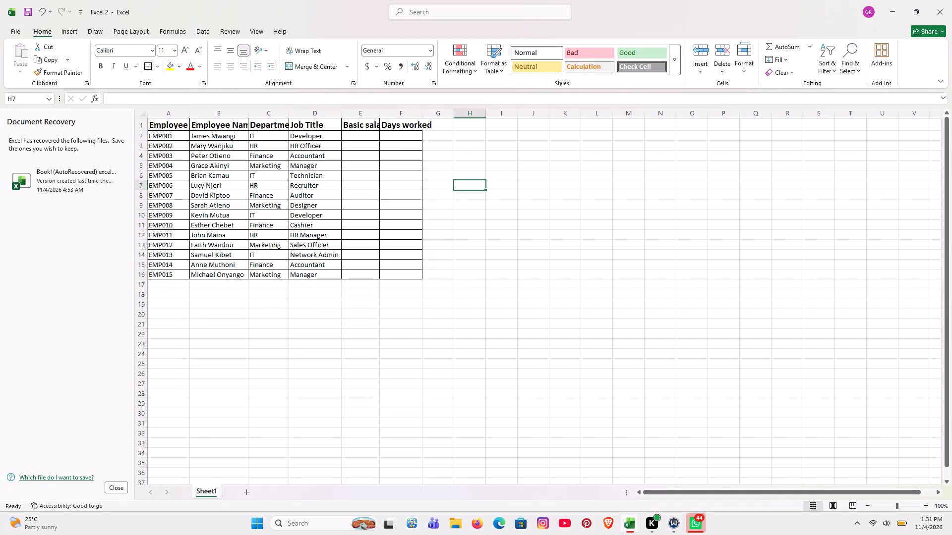
Test the column auto-fit code by selecting different cells on Sheet1, ending on the Days worked header in F1.
{"action": "left_click", "coordinate": [783, 247]}
{"action": "left_click", "coordinate": [783, 247]}
{"action": "left_click_drag", "start_coordinate": [783, 247], "coordinate": [673, 245]}
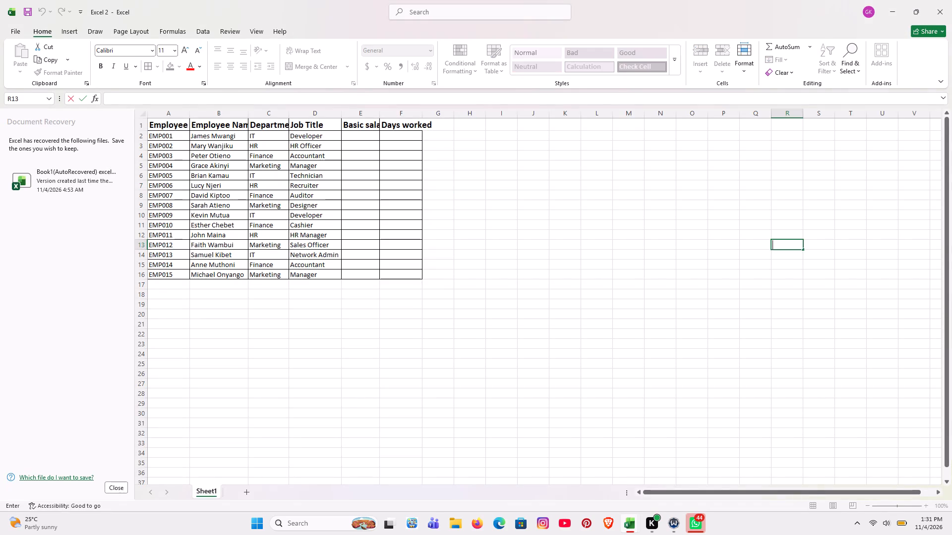
{"action": "left_click", "coordinate": [418, 132]}
{"action": "left_click", "coordinate": [431, 129]}
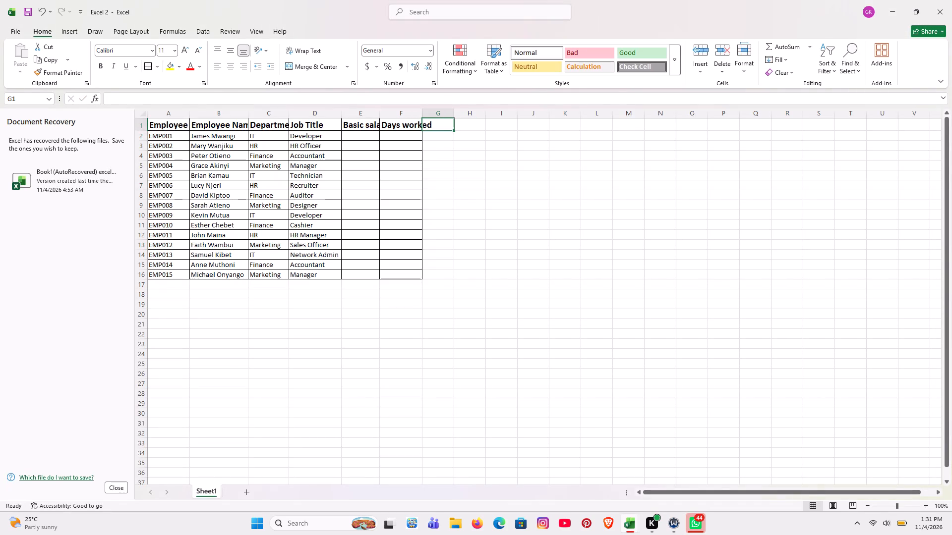
{"action": "left_click", "coordinate": [411, 131]}
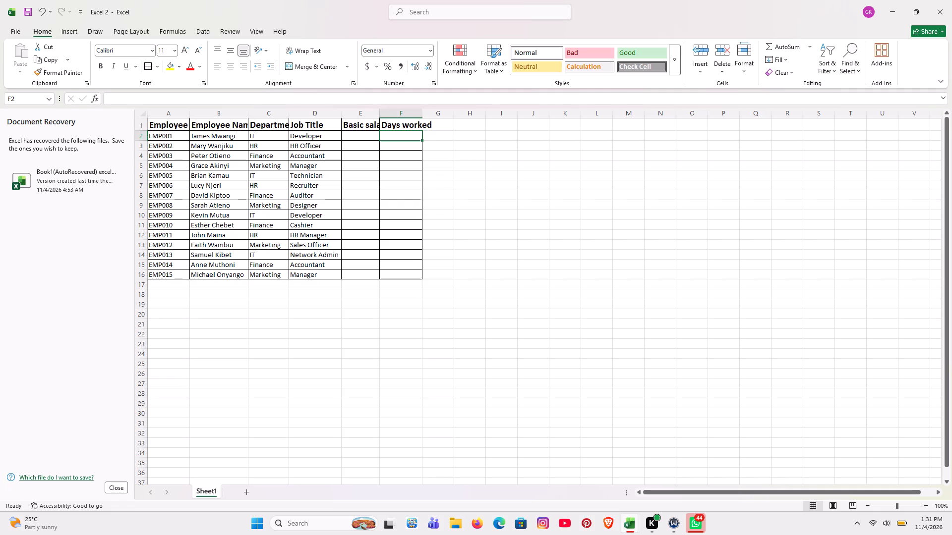
{"action": "left_click", "coordinate": [411, 125]}
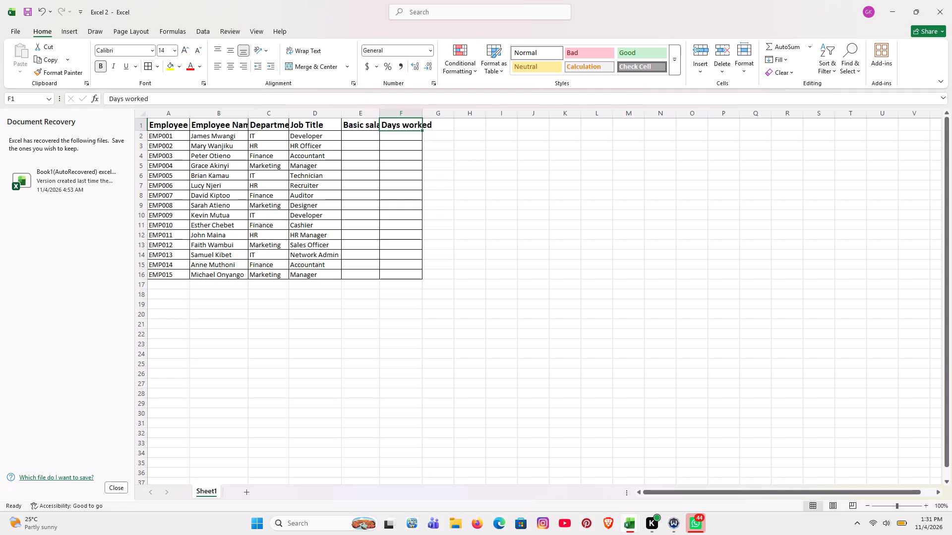
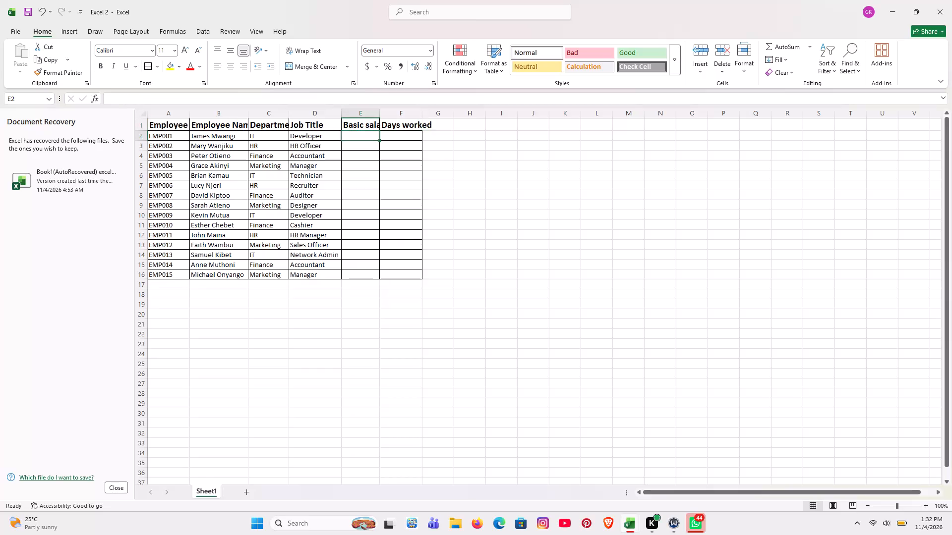
Enter the basic salaries for EMP001 to EMP005 in E2:E6: 85000, 65000, 75000, 95000 and 55000.
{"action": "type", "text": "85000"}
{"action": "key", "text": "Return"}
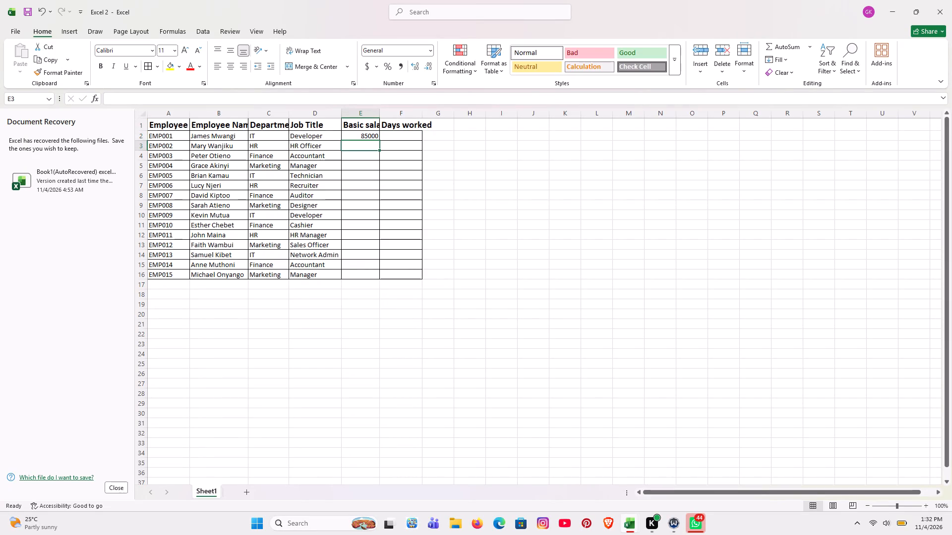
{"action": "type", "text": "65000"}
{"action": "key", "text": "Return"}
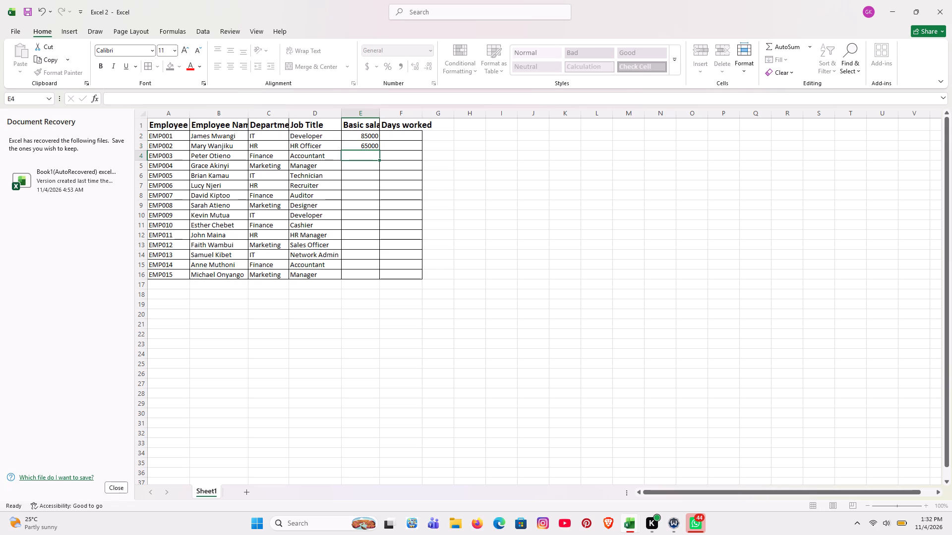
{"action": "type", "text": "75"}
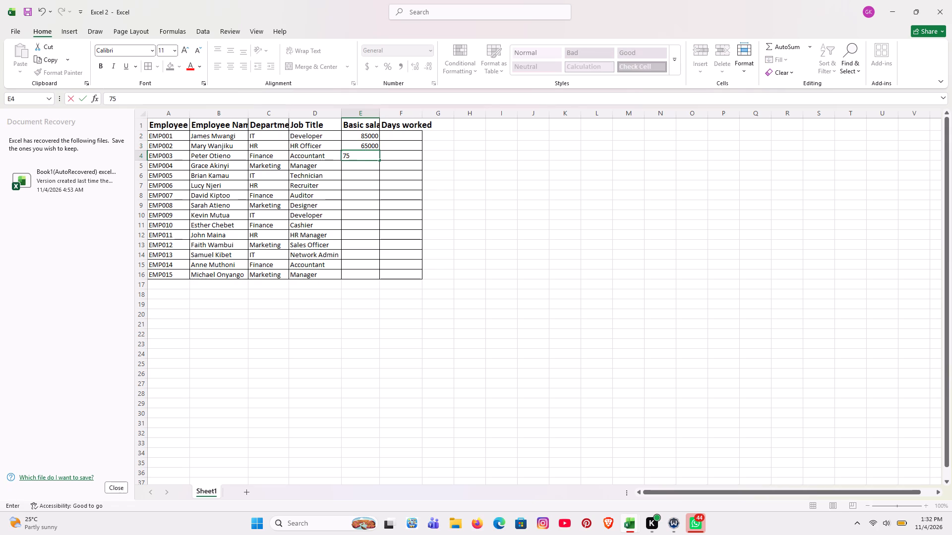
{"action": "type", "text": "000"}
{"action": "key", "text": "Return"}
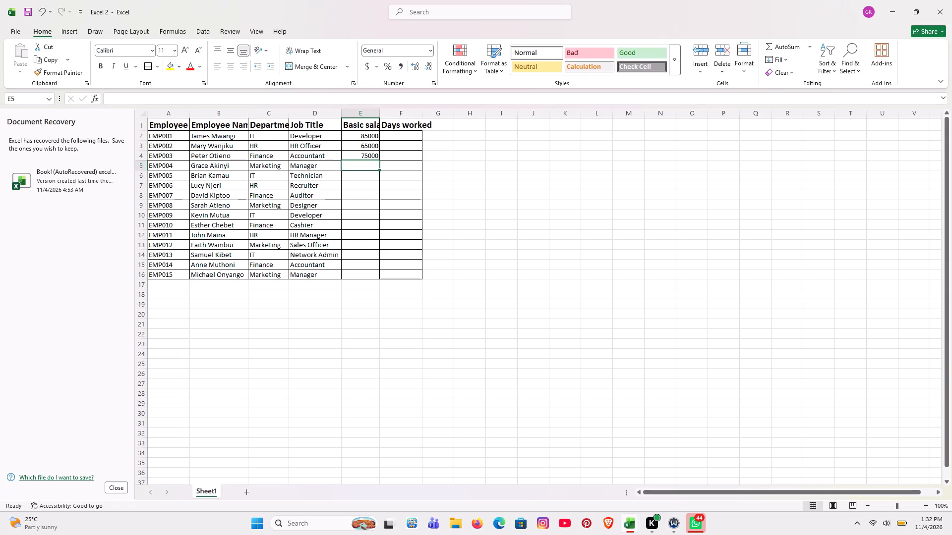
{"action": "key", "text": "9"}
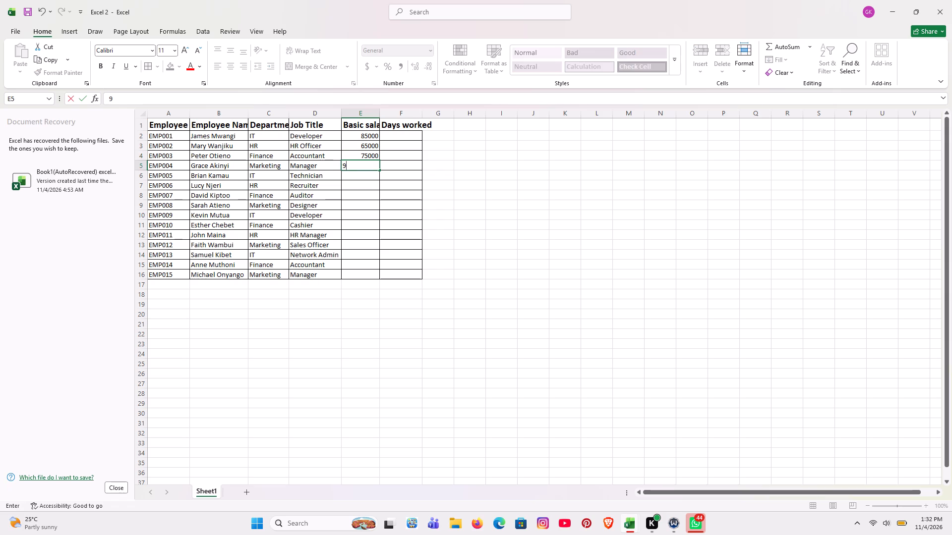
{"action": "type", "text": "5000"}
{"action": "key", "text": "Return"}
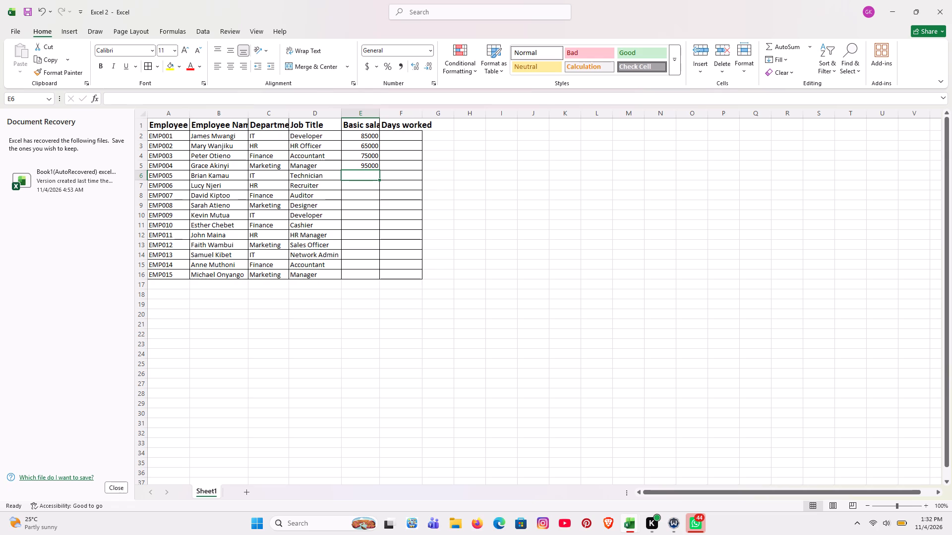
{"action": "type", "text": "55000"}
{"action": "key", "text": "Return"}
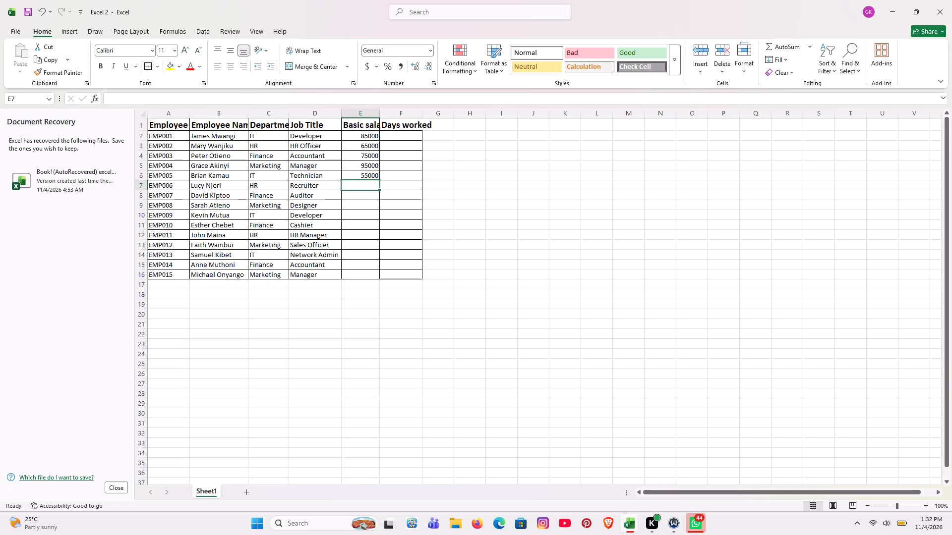
Enter the basic salaries for EMP006 to EMP010 in E7:E11: 60000, 80000, 58000, 90000 and 45000.
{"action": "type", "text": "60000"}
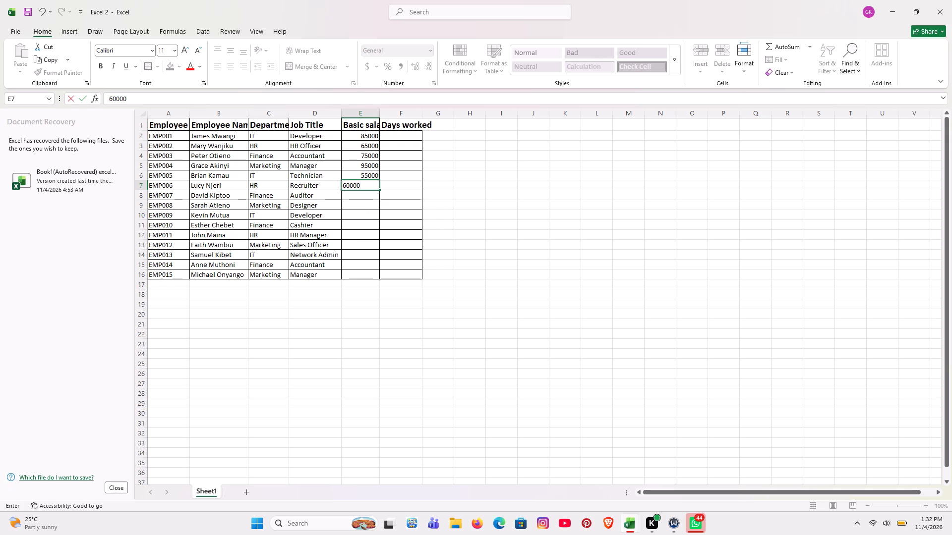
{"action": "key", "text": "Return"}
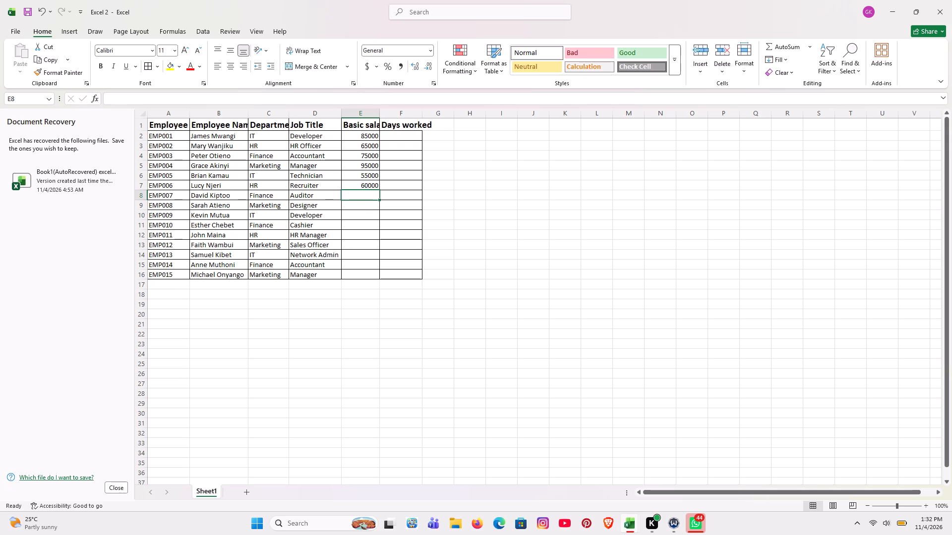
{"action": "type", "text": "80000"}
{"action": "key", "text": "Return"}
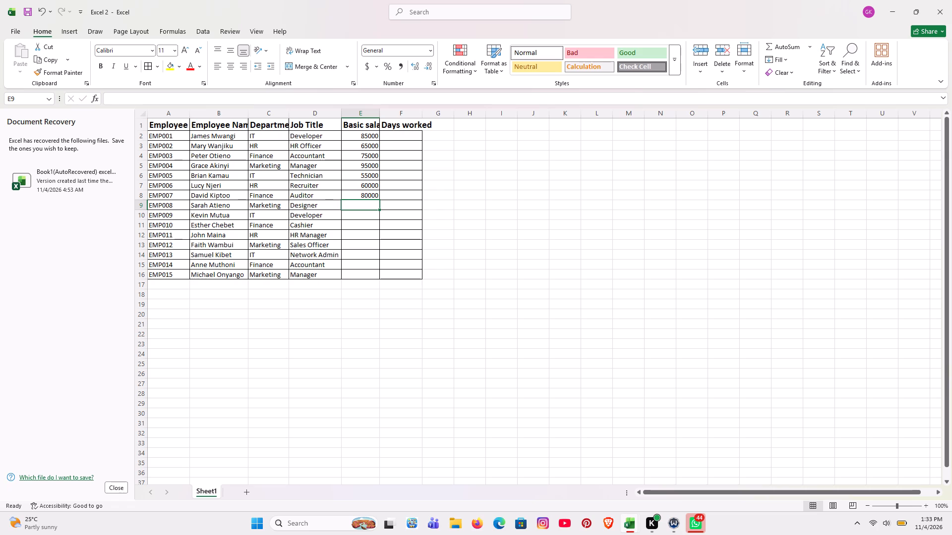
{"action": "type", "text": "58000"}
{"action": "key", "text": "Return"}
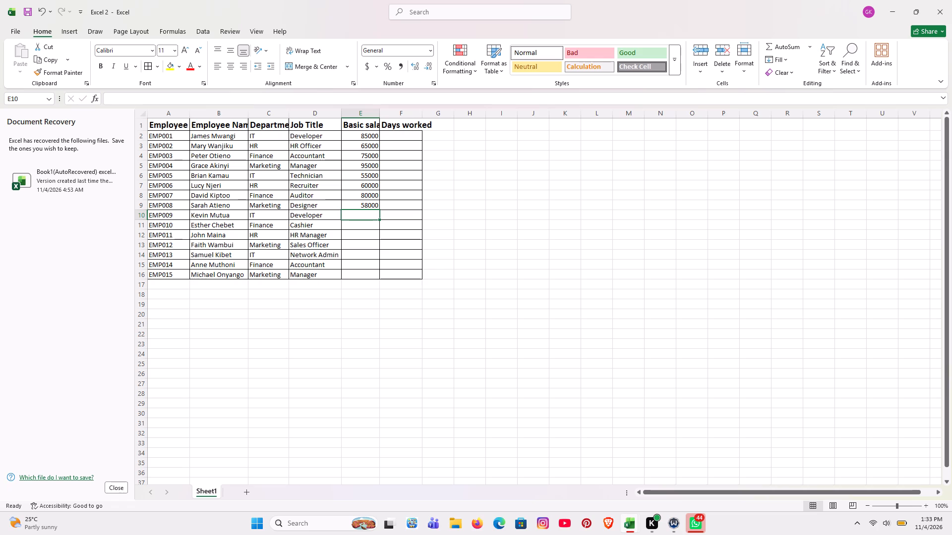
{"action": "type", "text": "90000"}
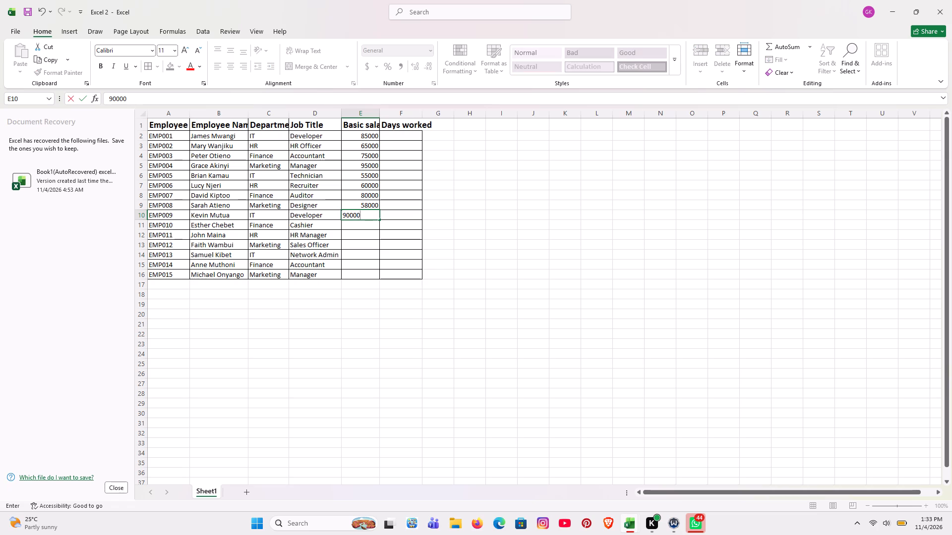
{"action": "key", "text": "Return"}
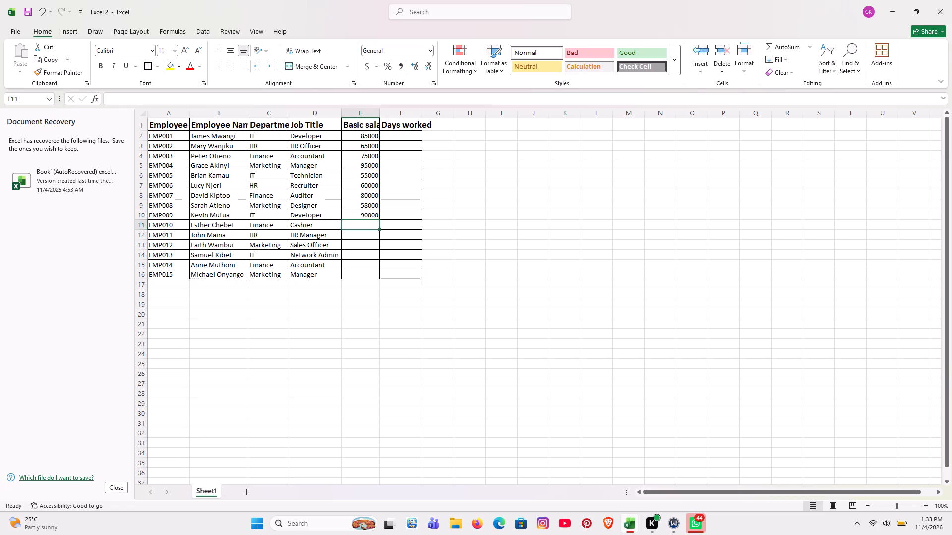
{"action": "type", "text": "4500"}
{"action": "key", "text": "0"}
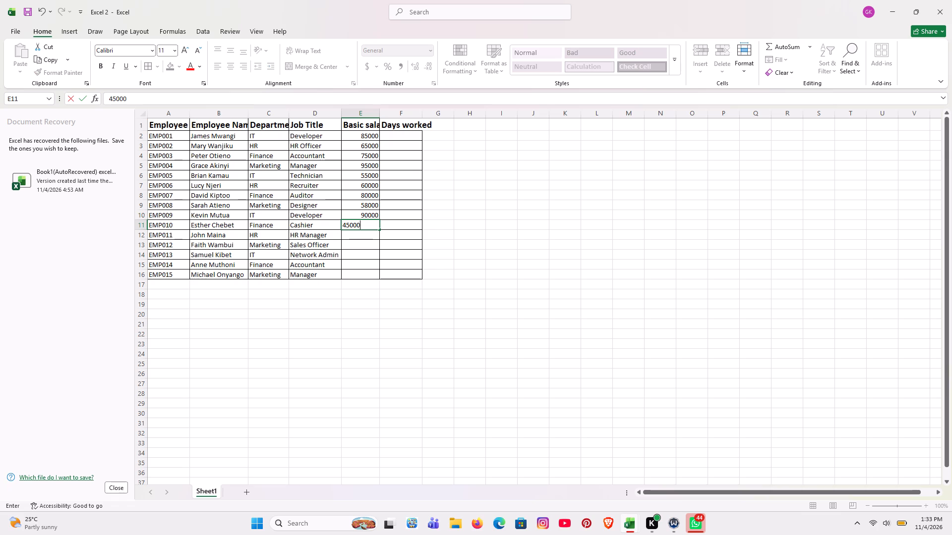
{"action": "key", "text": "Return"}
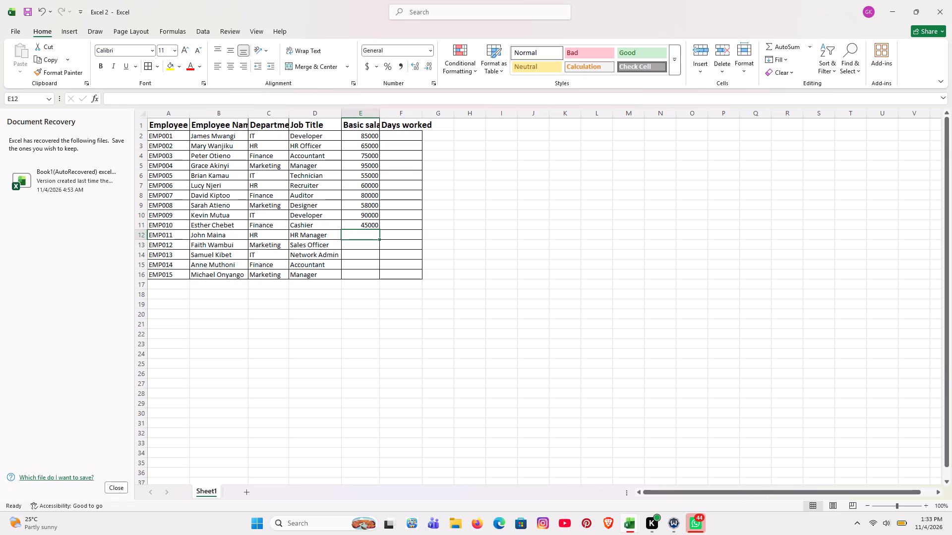
Enter the basic salaries for EMP011 to EMP015 in E12:E16: 100000, 62000, 78000, 72000 and 110000.
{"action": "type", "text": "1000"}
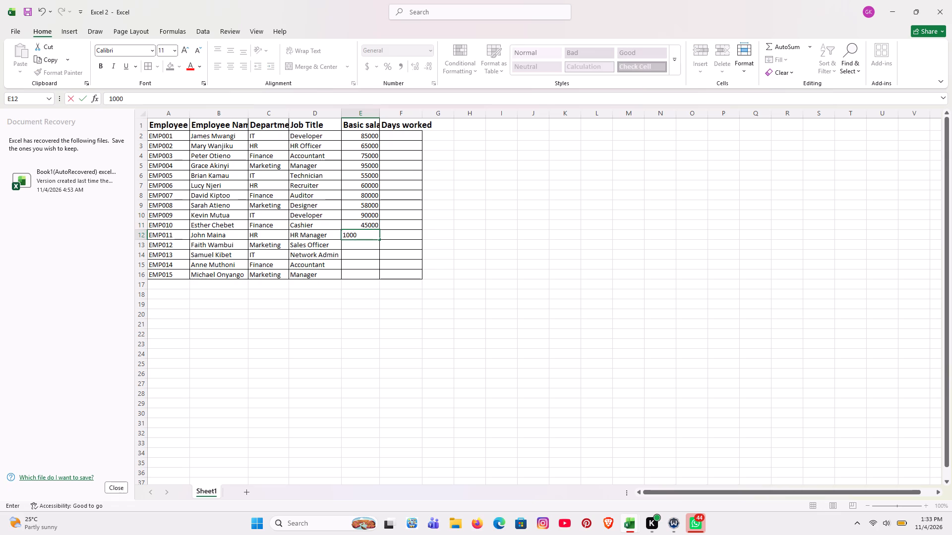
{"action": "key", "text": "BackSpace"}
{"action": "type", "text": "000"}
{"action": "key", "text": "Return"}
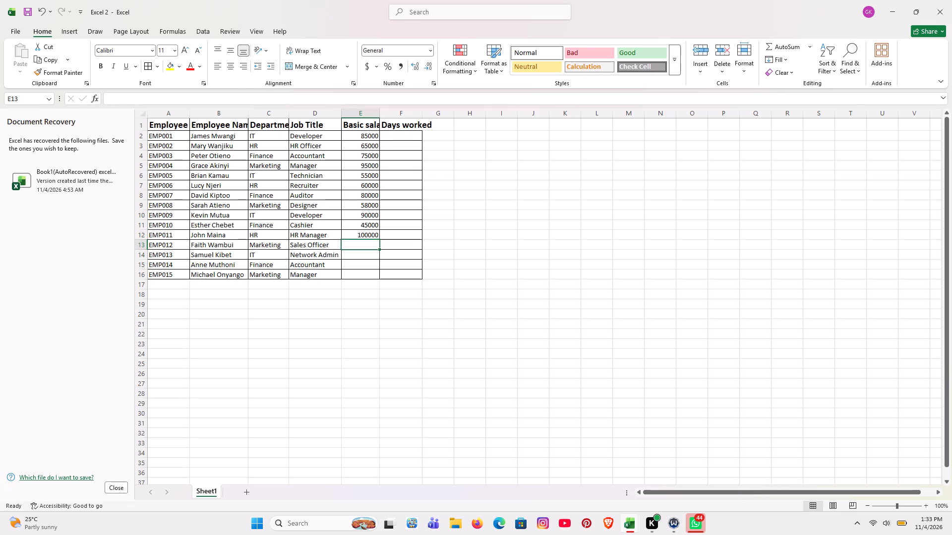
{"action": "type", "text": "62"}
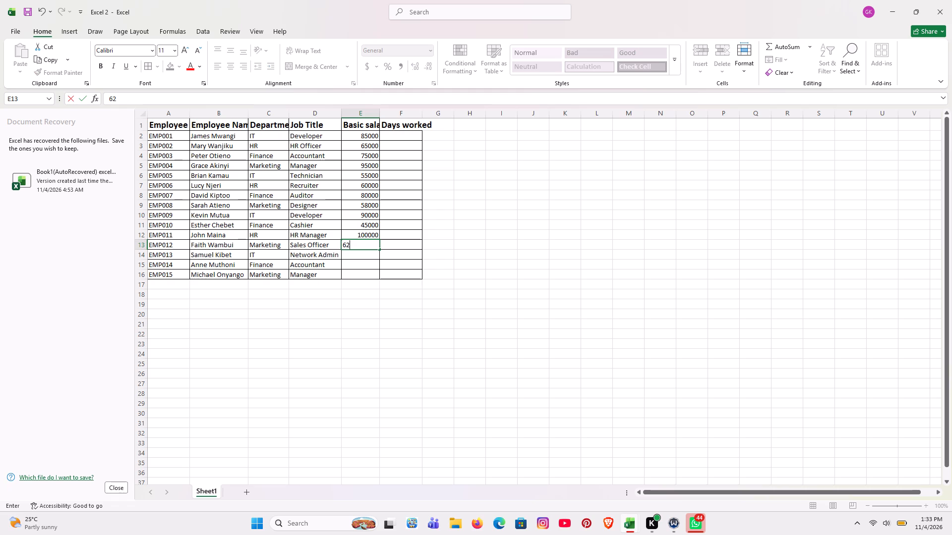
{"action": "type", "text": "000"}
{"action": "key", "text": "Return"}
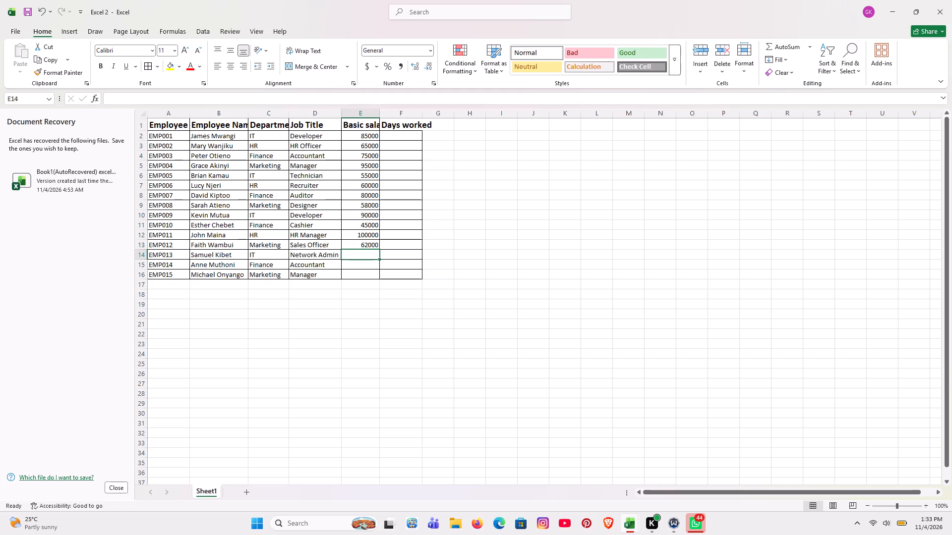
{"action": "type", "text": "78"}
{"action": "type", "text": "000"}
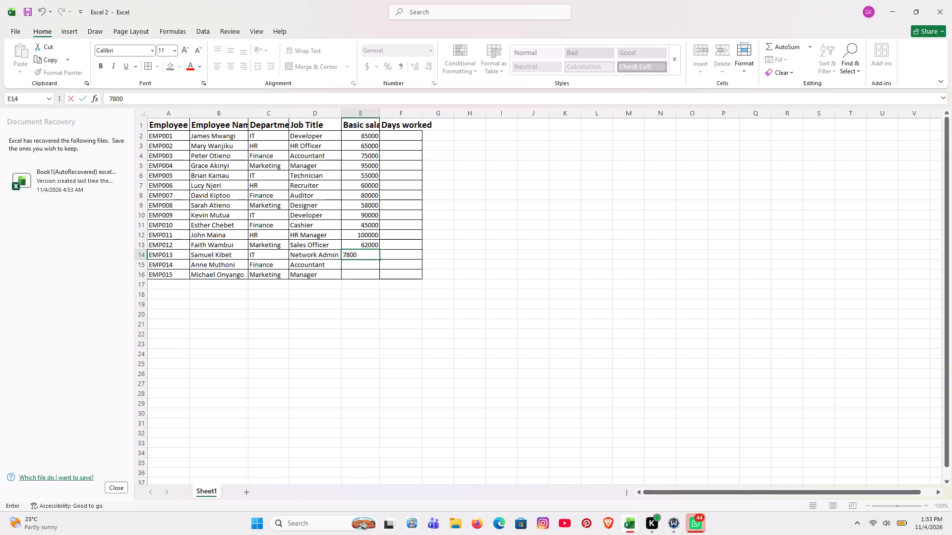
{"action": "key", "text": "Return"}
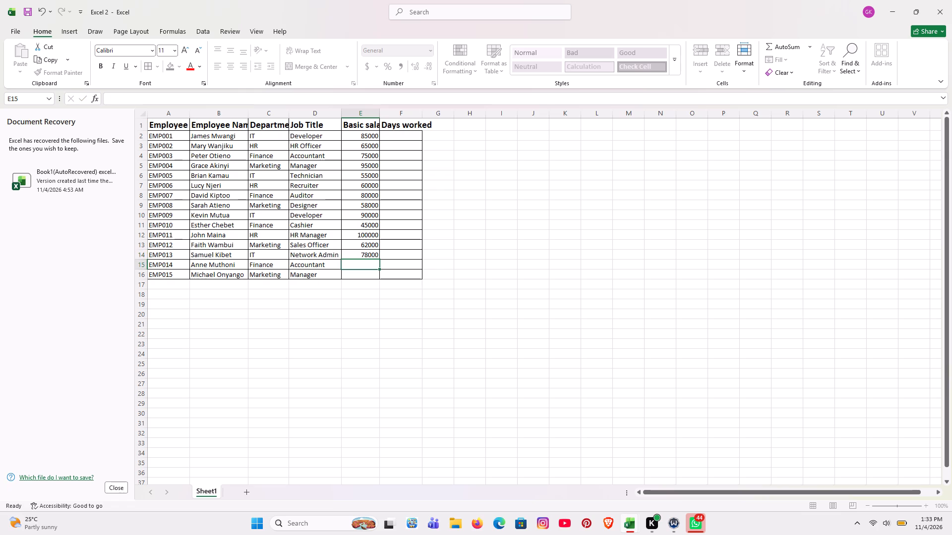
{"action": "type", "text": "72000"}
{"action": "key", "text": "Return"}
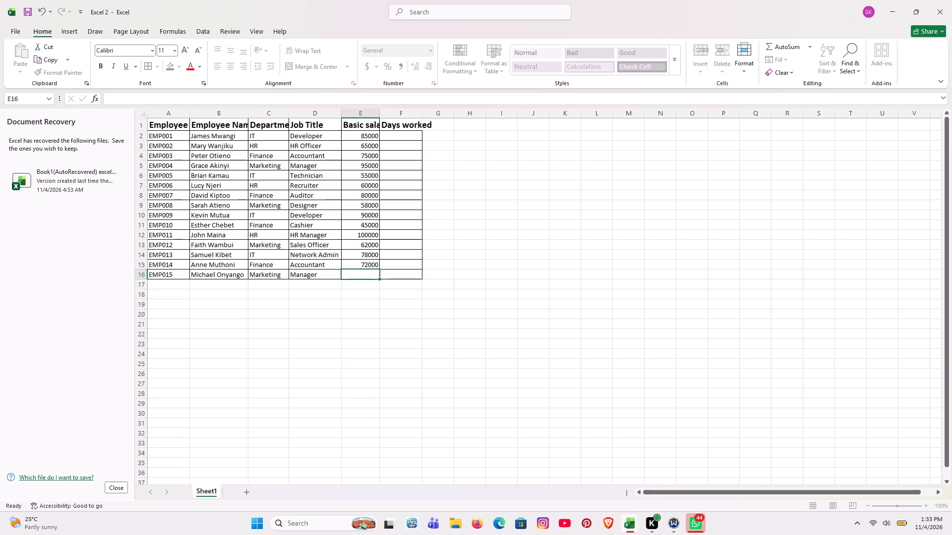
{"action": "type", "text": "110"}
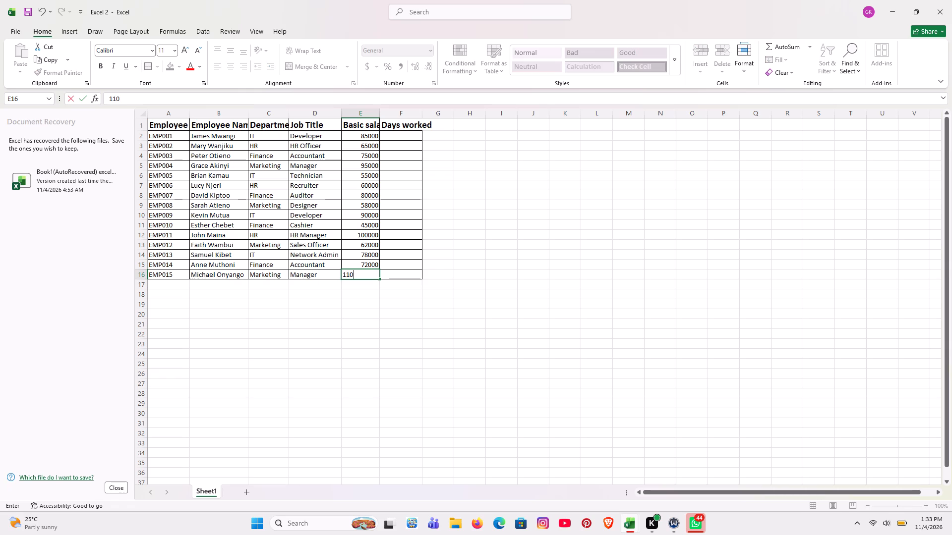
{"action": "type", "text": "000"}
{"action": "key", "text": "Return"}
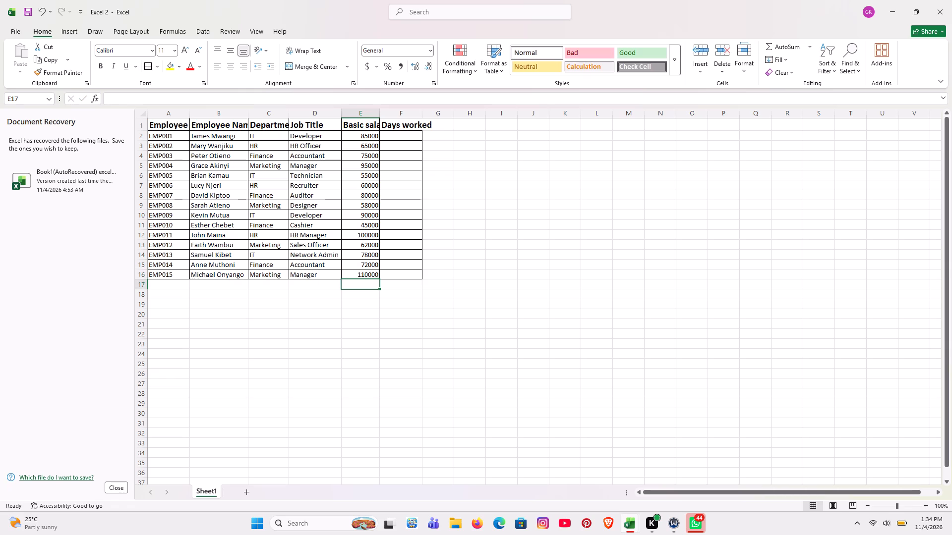
Enter the days worked for EMP001 to EMP005 in F2:F6: 26, 25, 26, 24 and 26.
{"action": "left_click_drag", "start_coordinate": [415, 129], "coordinate": [412, 134]}
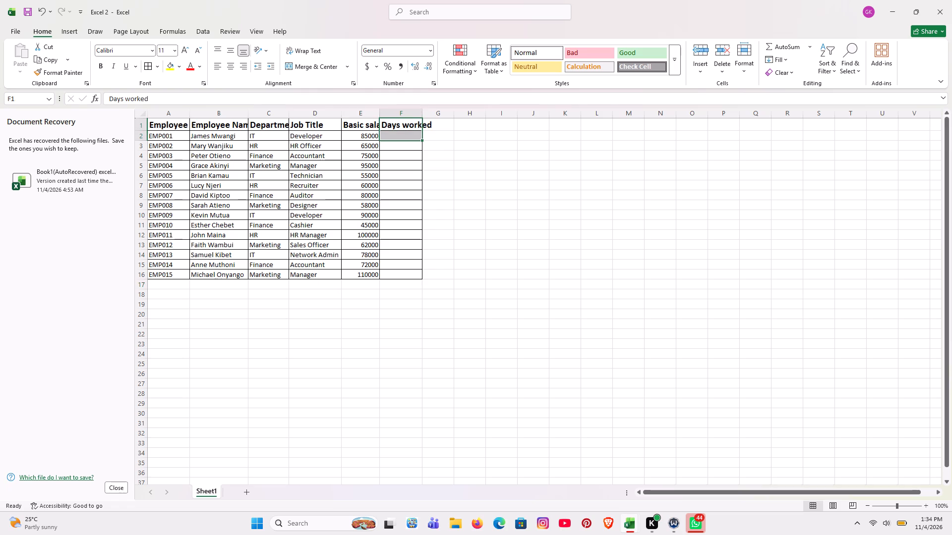
{"action": "left_click_drag", "start_coordinate": [412, 134], "coordinate": [410, 137]}
{"action": "left_click", "coordinate": [410, 137]}
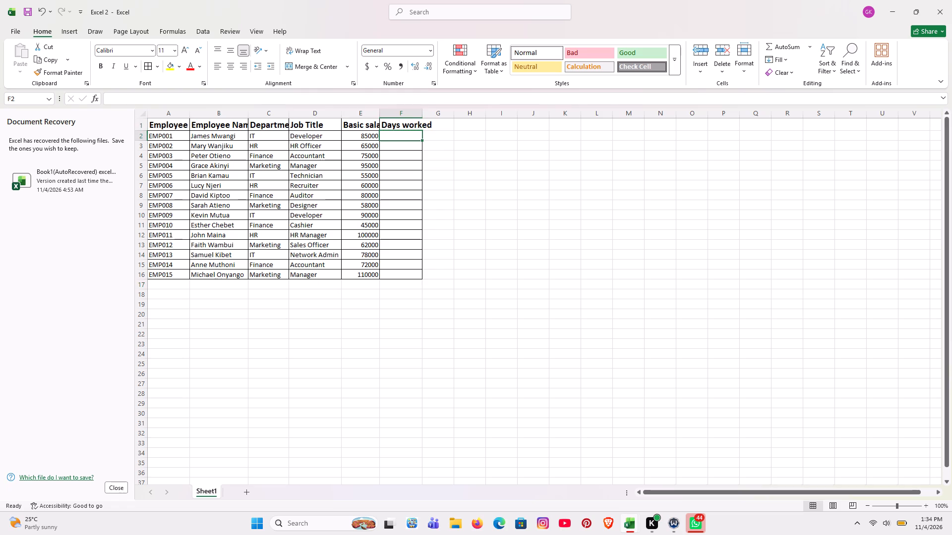
{"action": "key", "text": "2"}
{"action": "key", "text": "6"}
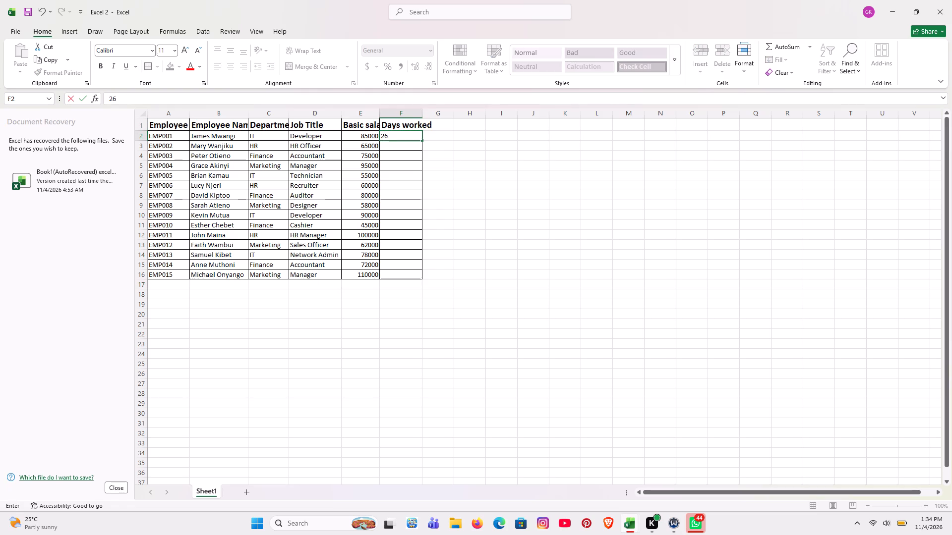
{"action": "key", "text": "Return"}
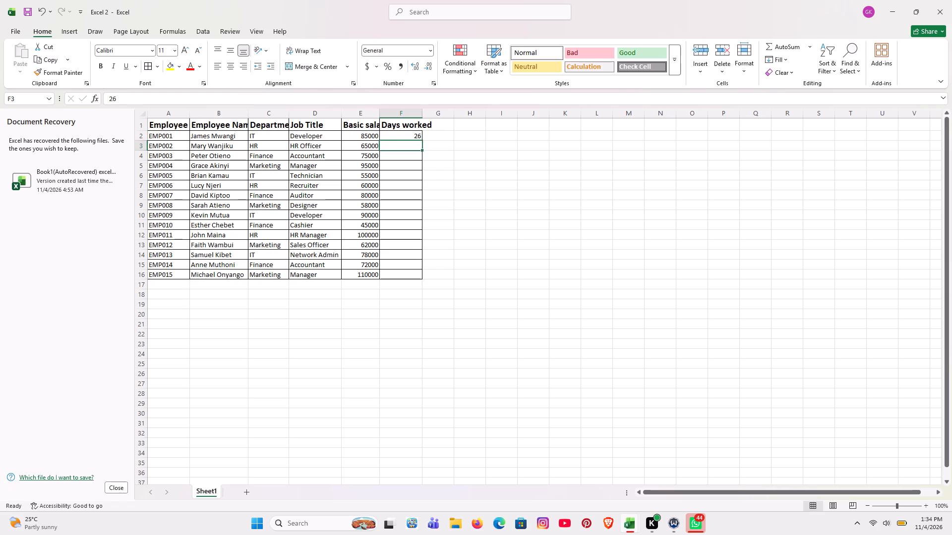
{"action": "type", "text": "25"}
{"action": "key", "text": "Return"}
{"action": "type", "text": "26"}
{"action": "key", "text": "Return"}
{"action": "type", "text": "24"}
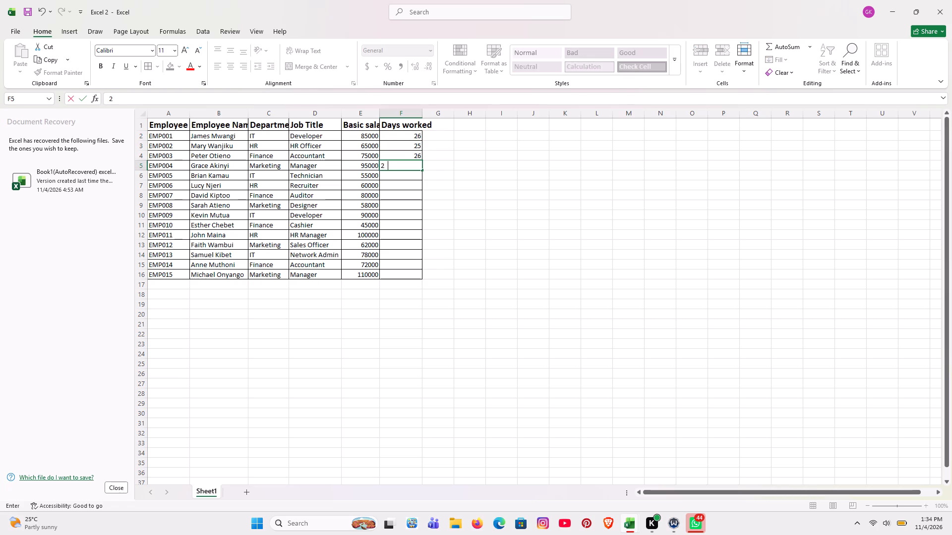
{"action": "key", "text": "Return"}
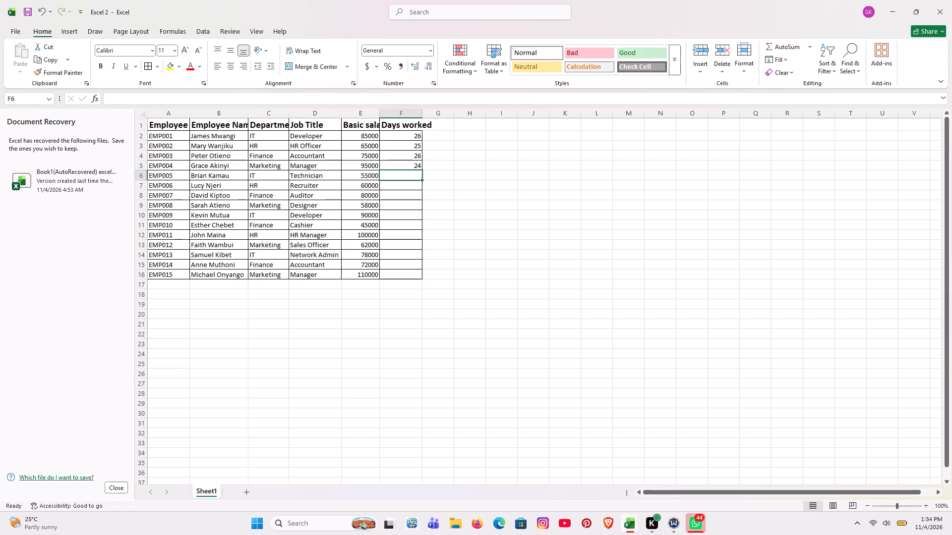
{"action": "key", "text": "2"}
{"action": "key", "text": "6"}
{"action": "key", "text": "Return"}
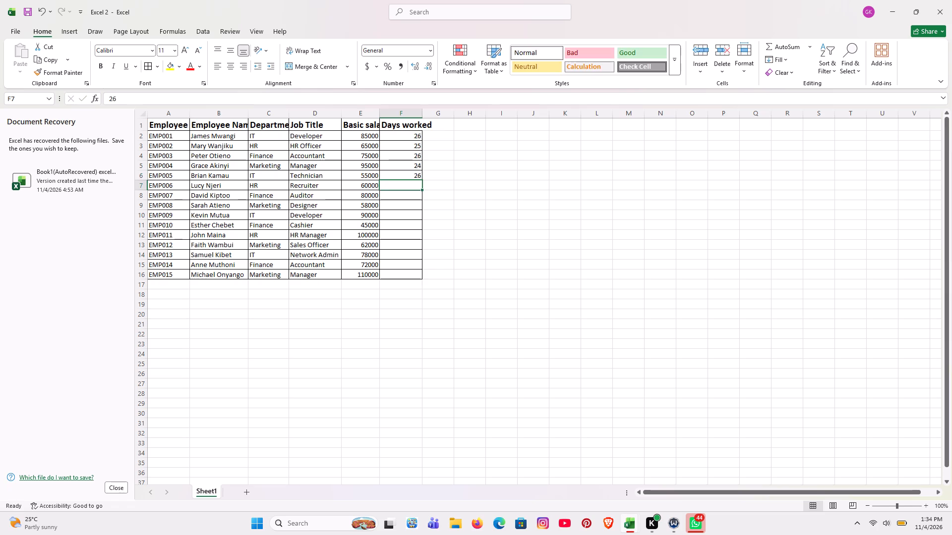
Enter the days worked for EMP006 to EMP010 in F7:F11: 23, 26, 25, 26 and 24.
{"action": "type", "text": "23"}
{"action": "key", "text": "Return"}
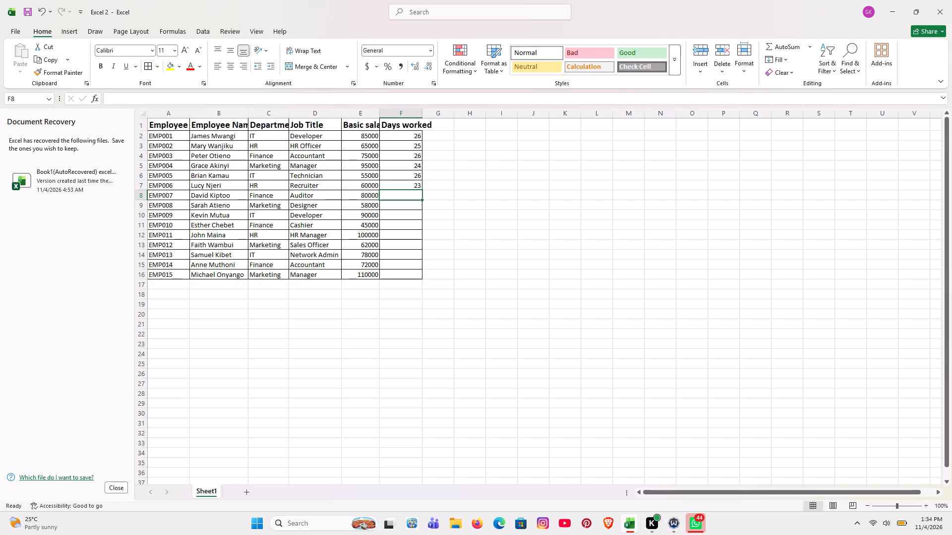
{"action": "type", "text": "26"}
{"action": "key", "text": "Return"}
{"action": "key", "text": "2"}
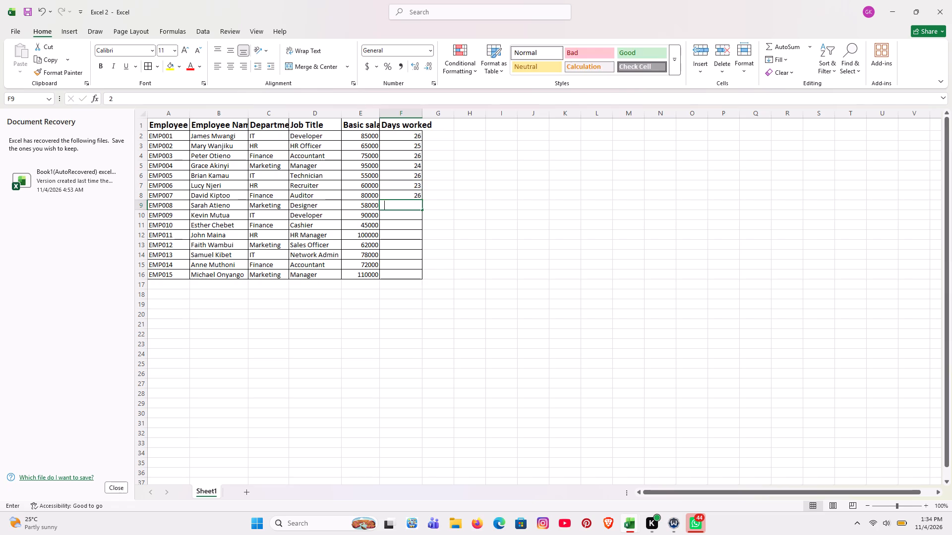
{"action": "key", "text": "5"}
{"action": "key", "text": "Return"}
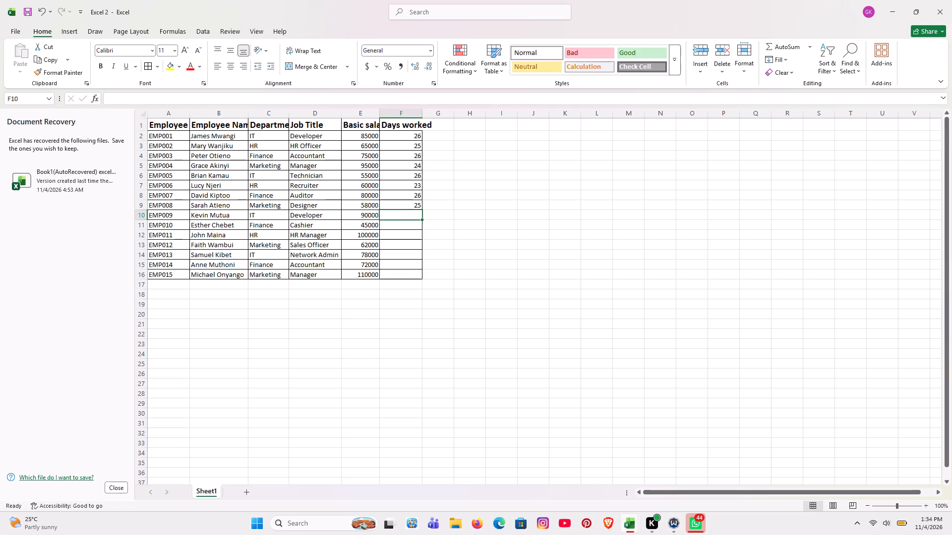
{"action": "key", "text": "2"}
{"action": "key", "text": "6"}
{"action": "key", "text": "Return"}
{"action": "type", "text": "24"}
{"action": "key", "text": "Return"}
Enter the days worked for EMP011 to EMP015 in F12:F16: 26, 25, 26, 23 and 26.
{"action": "type", "text": "26"}
{"action": "key", "text": "Return"}
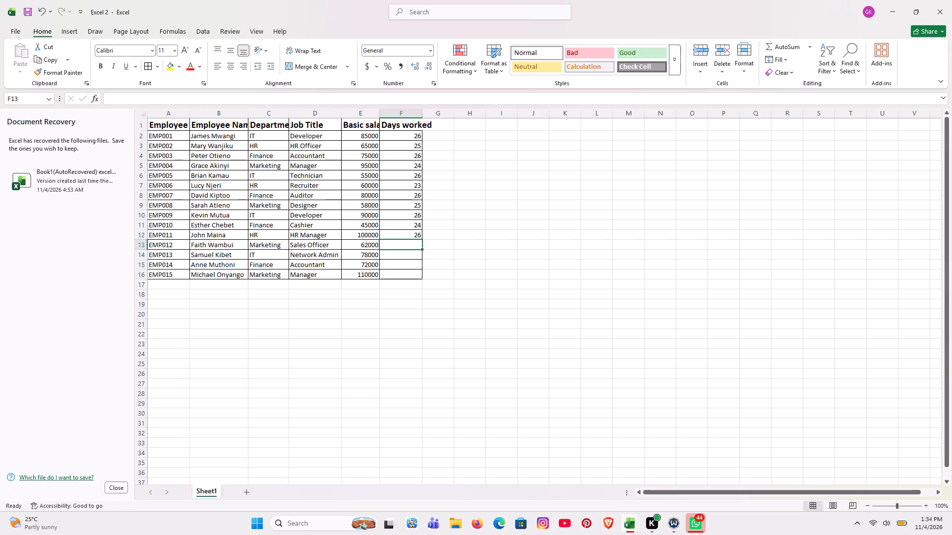
{"action": "type", "text": "25"}
{"action": "key", "text": "Return"}
{"action": "type", "text": "26"}
{"action": "key", "text": "Return"}
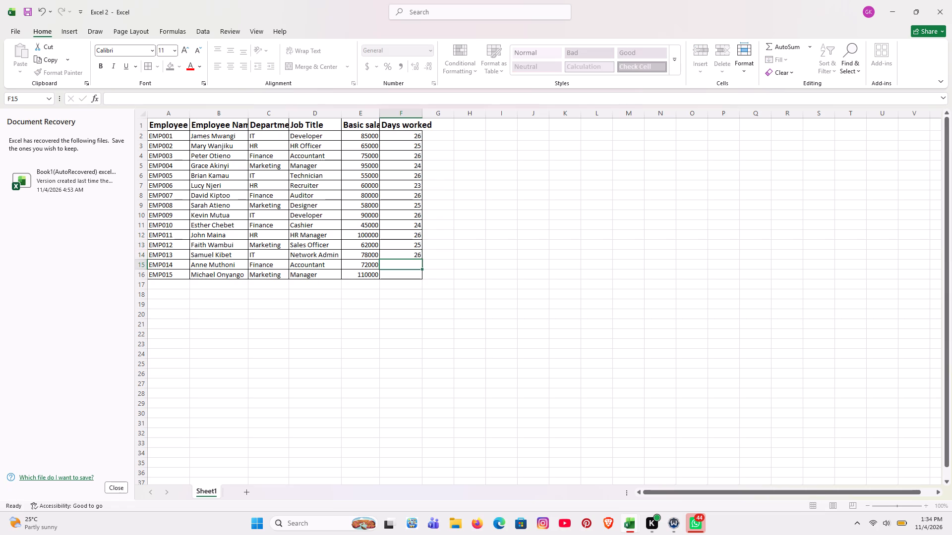
{"action": "type", "text": "23"}
{"action": "key", "text": "Return"}
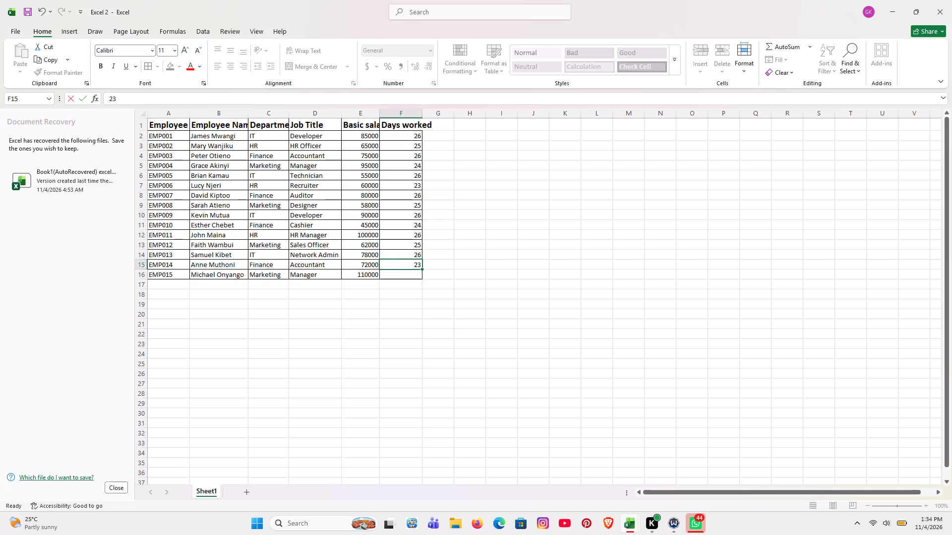
{"action": "type", "text": "26"}
{"action": "key", "text": "Return"}
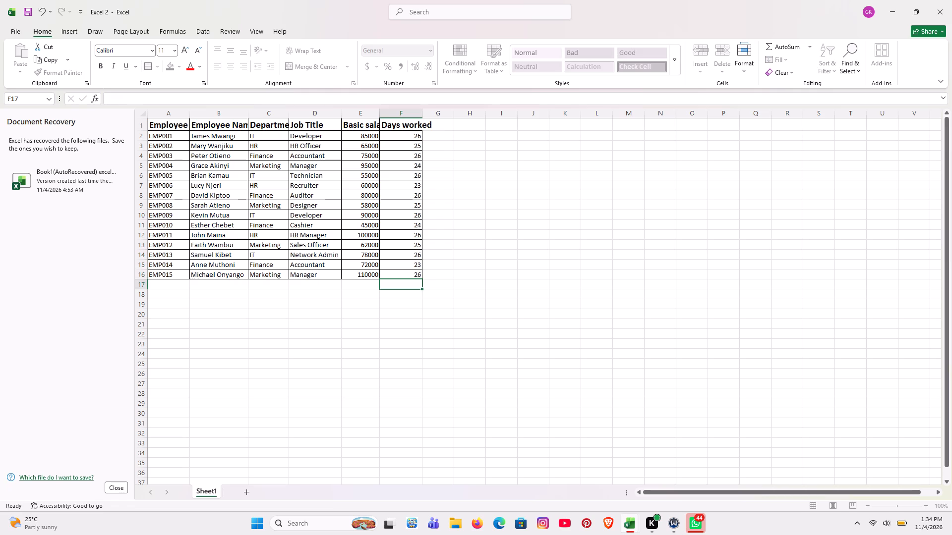
Apply borders to the Basic salary and Days worked header cells, E1:F1.
{"action": "left_click", "coordinate": [448, 129]}
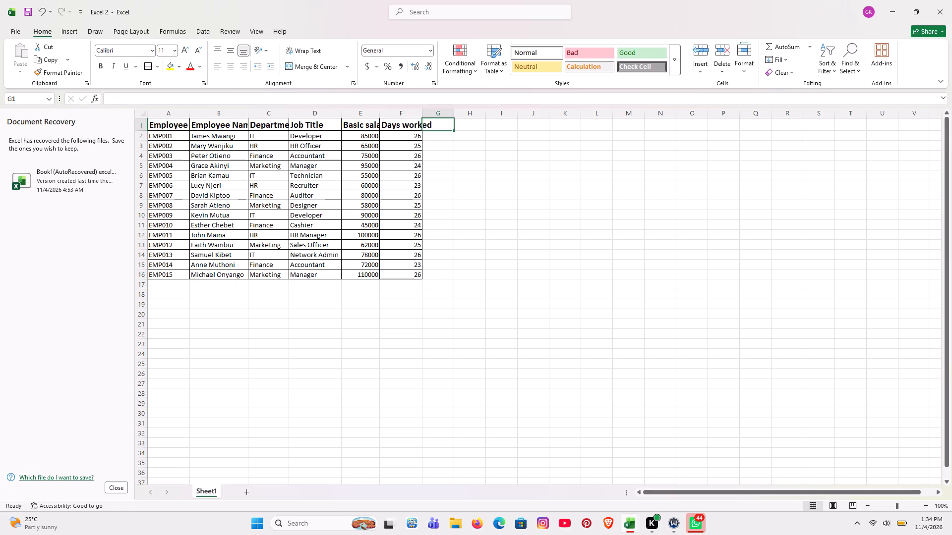
{"action": "left_click", "coordinate": [414, 128]}
{"action": "left_click_drag", "start_coordinate": [414, 128], "coordinate": [352, 128]}
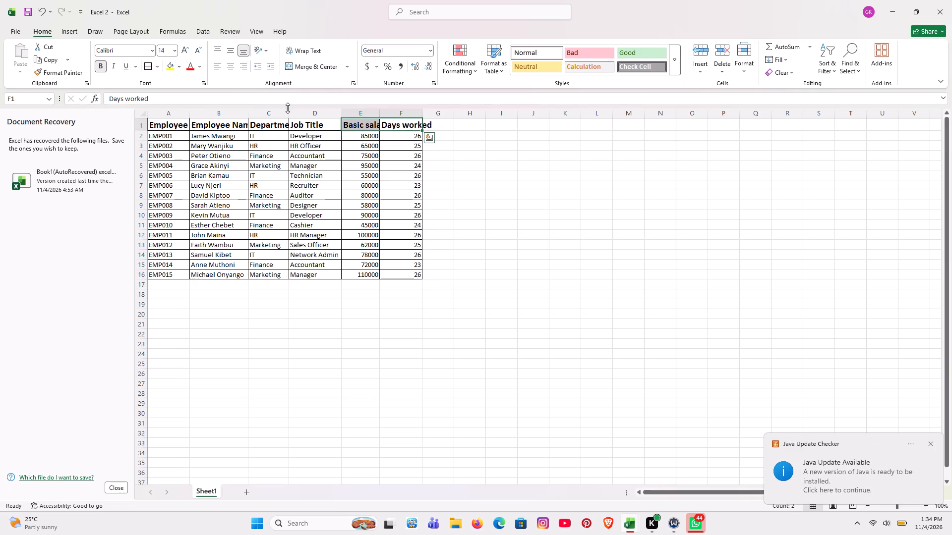
{"action": "left_click", "coordinate": [150, 67]}
{"action": "left_click", "coordinate": [146, 72]}
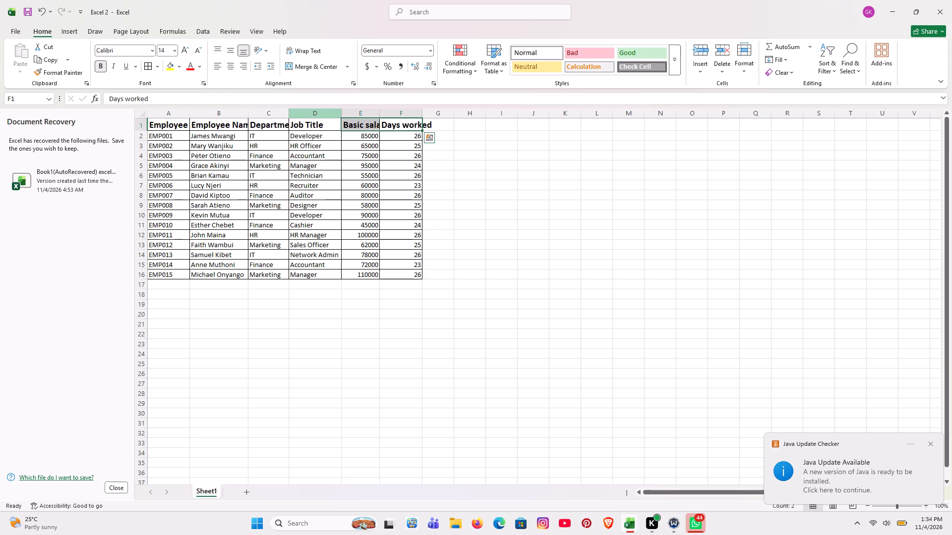
{"action": "left_click", "coordinate": [462, 193]}
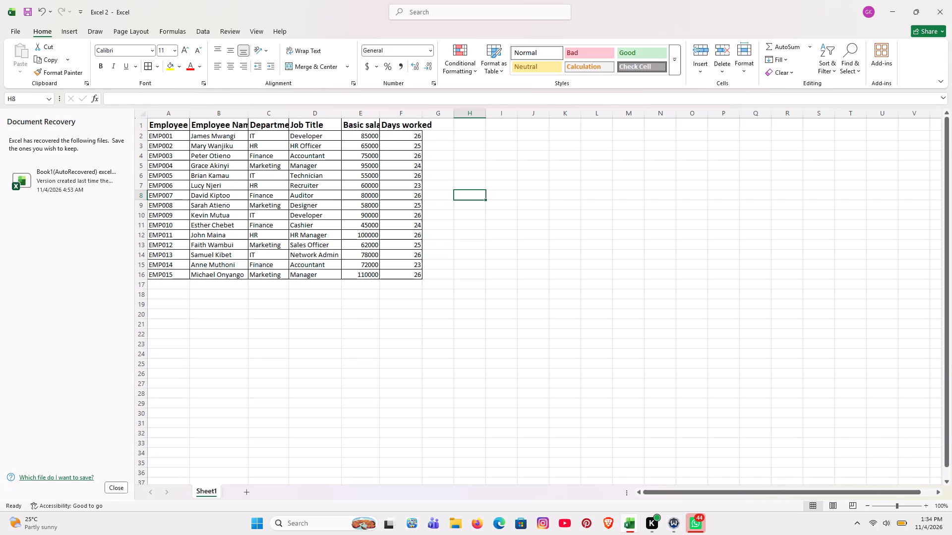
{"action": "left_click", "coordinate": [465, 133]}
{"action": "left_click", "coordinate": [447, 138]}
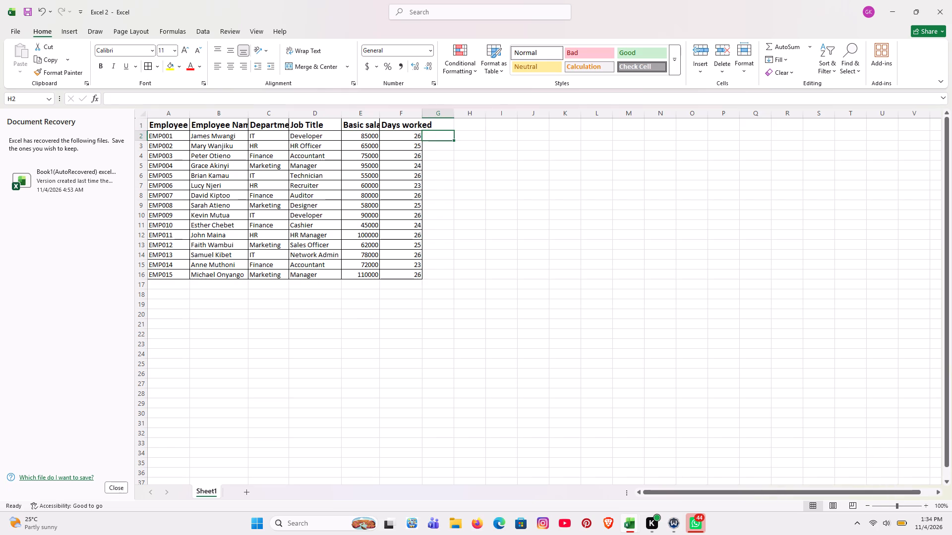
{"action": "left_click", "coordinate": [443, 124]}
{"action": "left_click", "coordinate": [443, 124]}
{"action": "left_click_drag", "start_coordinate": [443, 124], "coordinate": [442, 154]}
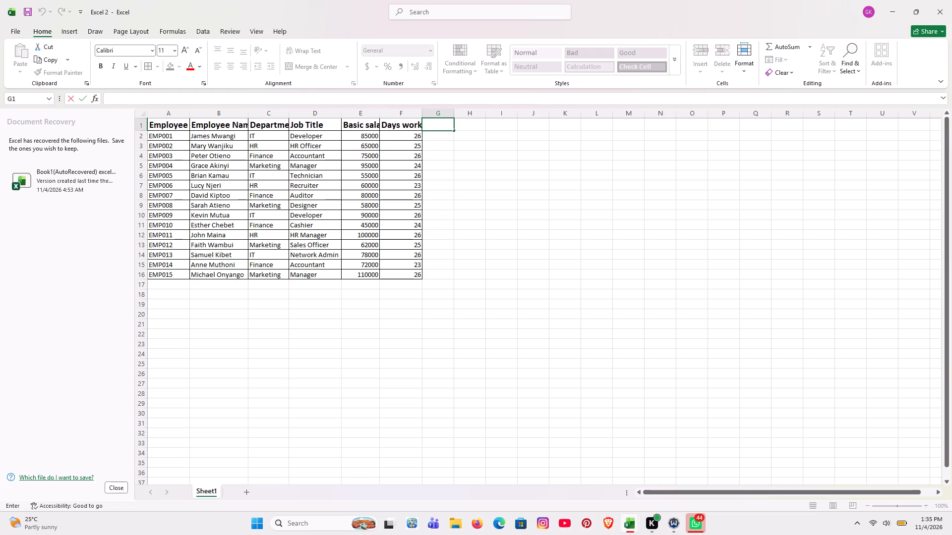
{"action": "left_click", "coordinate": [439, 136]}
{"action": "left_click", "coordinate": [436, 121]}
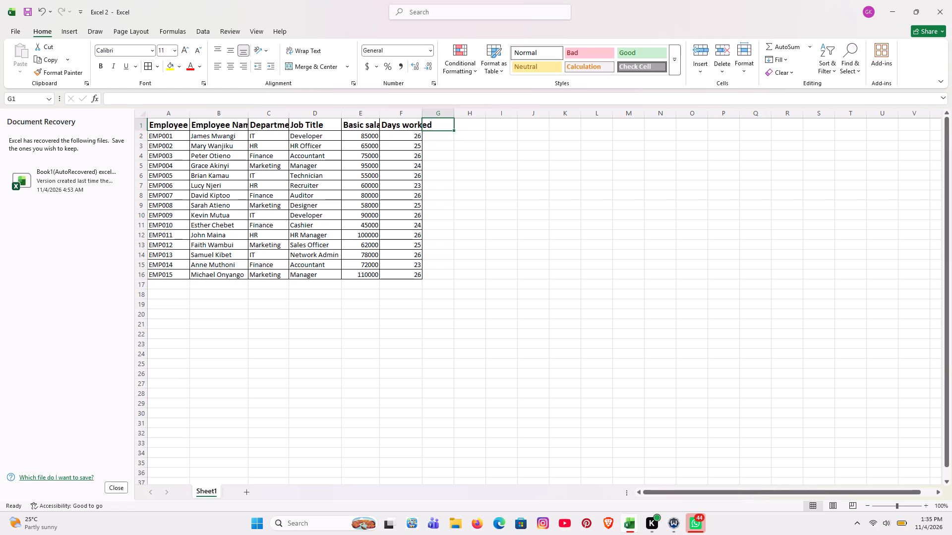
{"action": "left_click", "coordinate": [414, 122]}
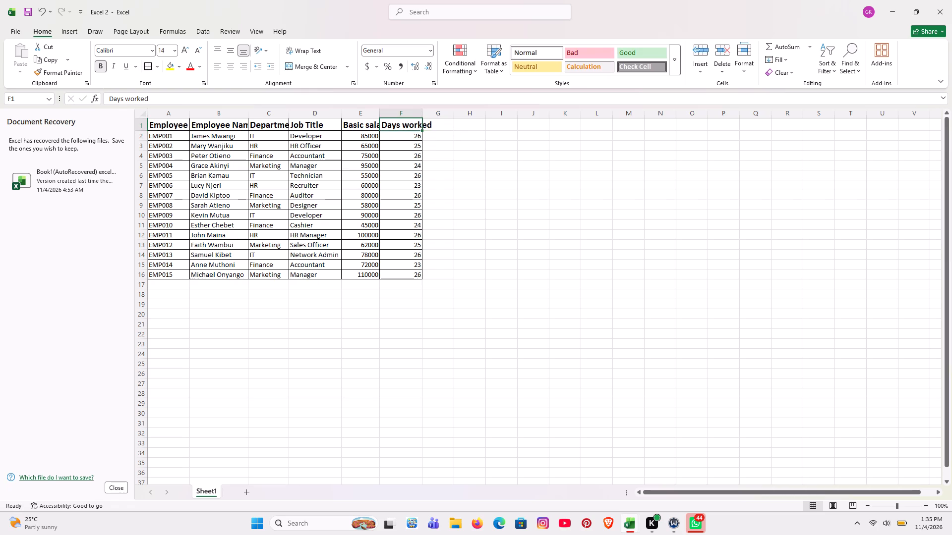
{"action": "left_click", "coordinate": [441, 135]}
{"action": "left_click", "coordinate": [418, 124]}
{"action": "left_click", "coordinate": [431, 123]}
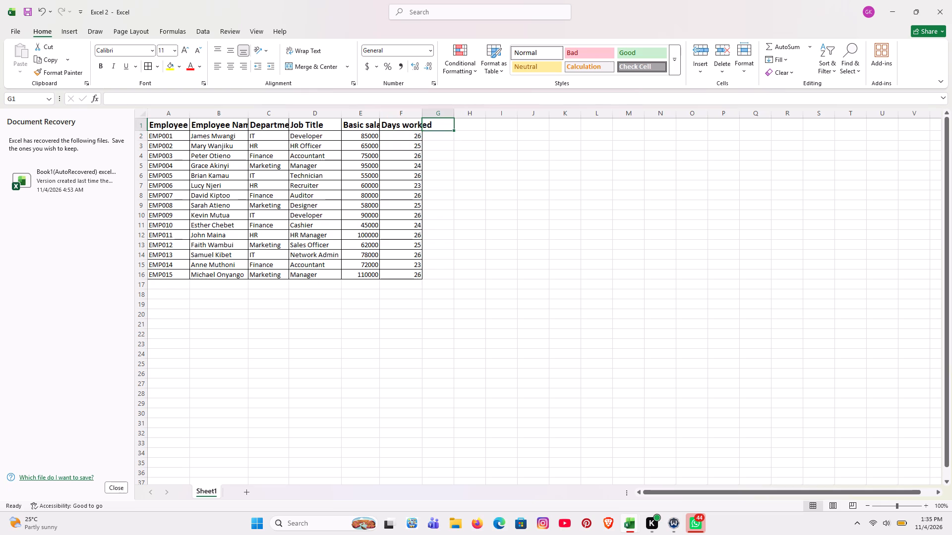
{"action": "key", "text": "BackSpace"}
Clear the Days worked header from cell F1.
{"action": "left_click", "coordinate": [406, 124]}
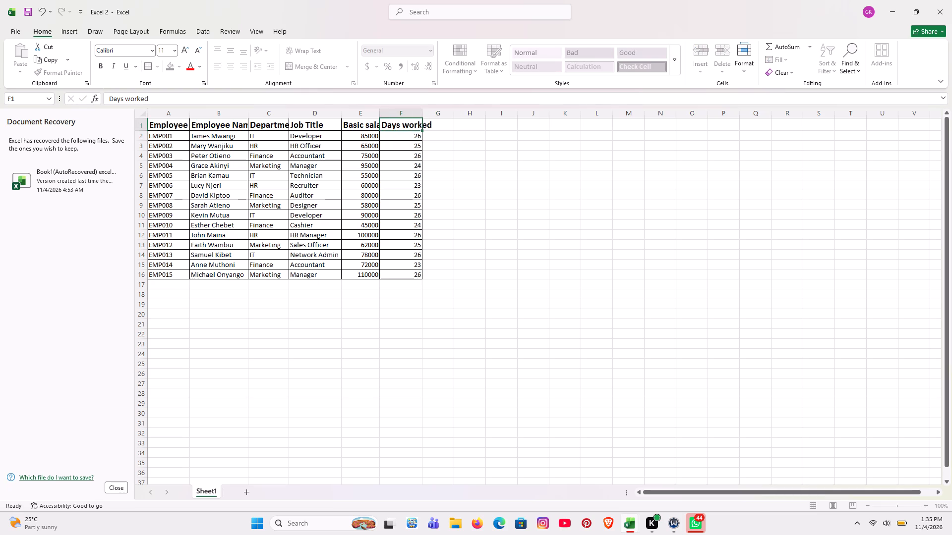
{"action": "key", "text": "BackSpace"}
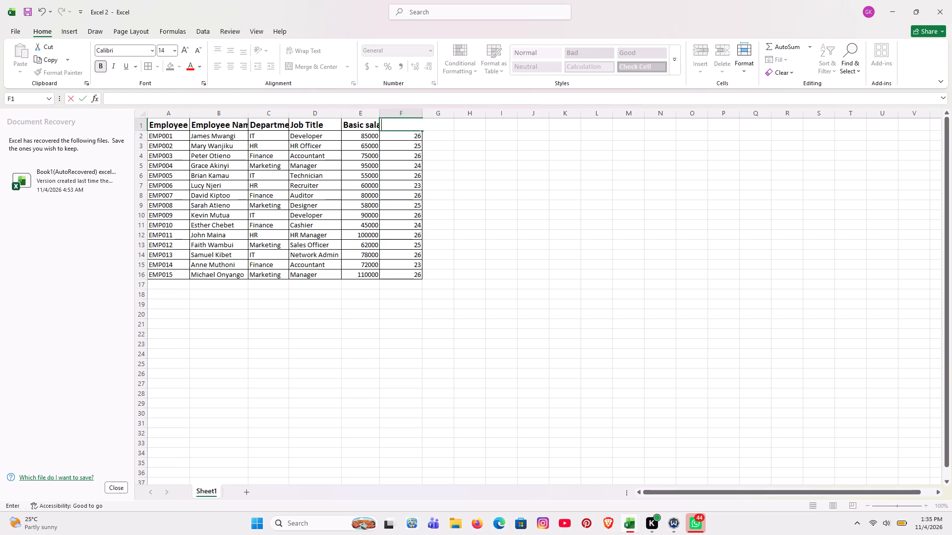
{"action": "left_click", "coordinate": [447, 167]}
{"action": "left_click", "coordinate": [481, 185]}
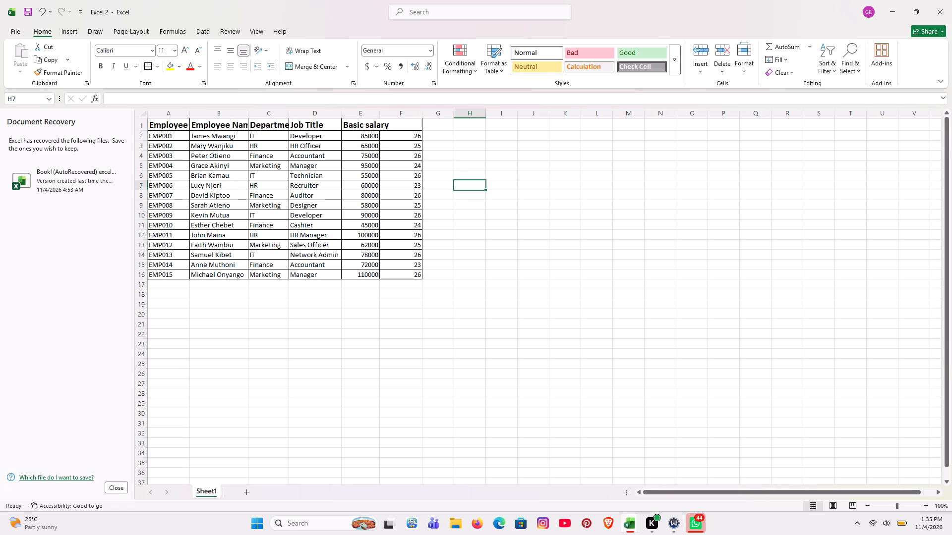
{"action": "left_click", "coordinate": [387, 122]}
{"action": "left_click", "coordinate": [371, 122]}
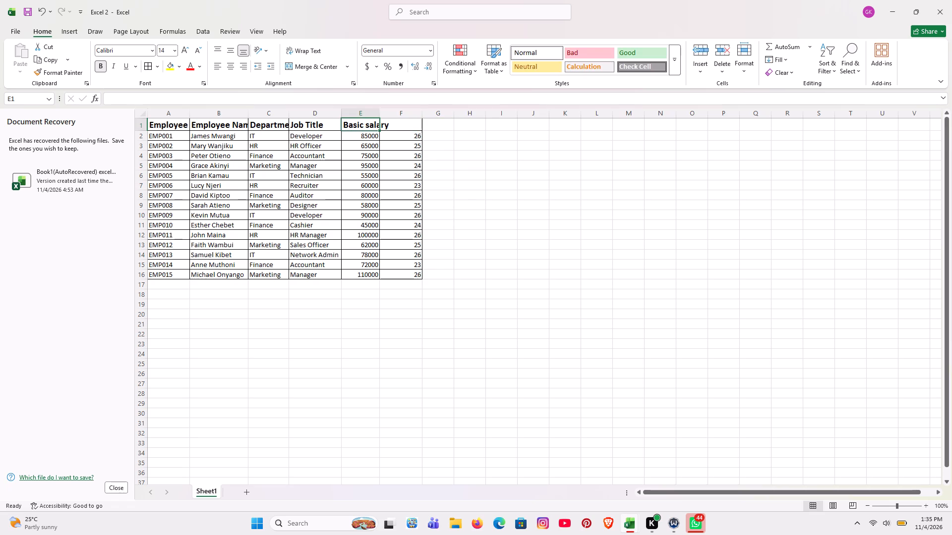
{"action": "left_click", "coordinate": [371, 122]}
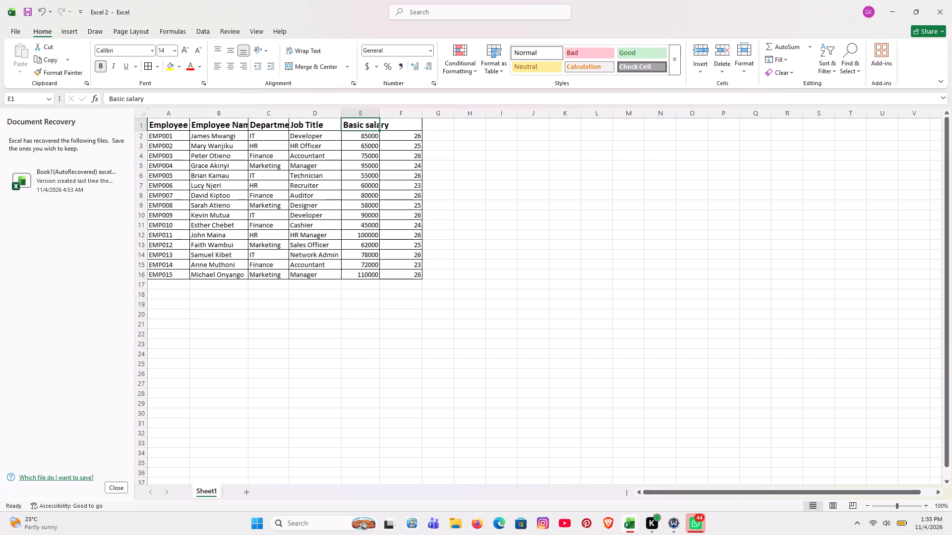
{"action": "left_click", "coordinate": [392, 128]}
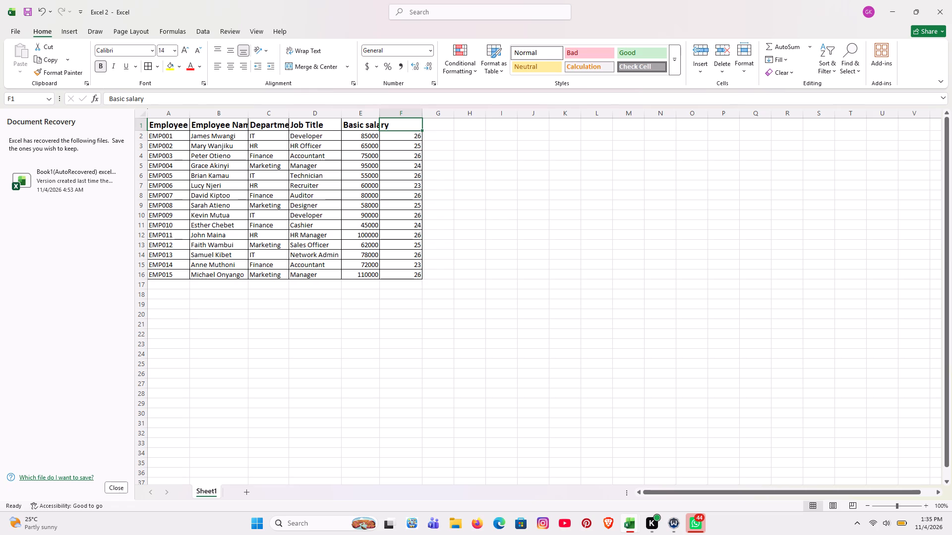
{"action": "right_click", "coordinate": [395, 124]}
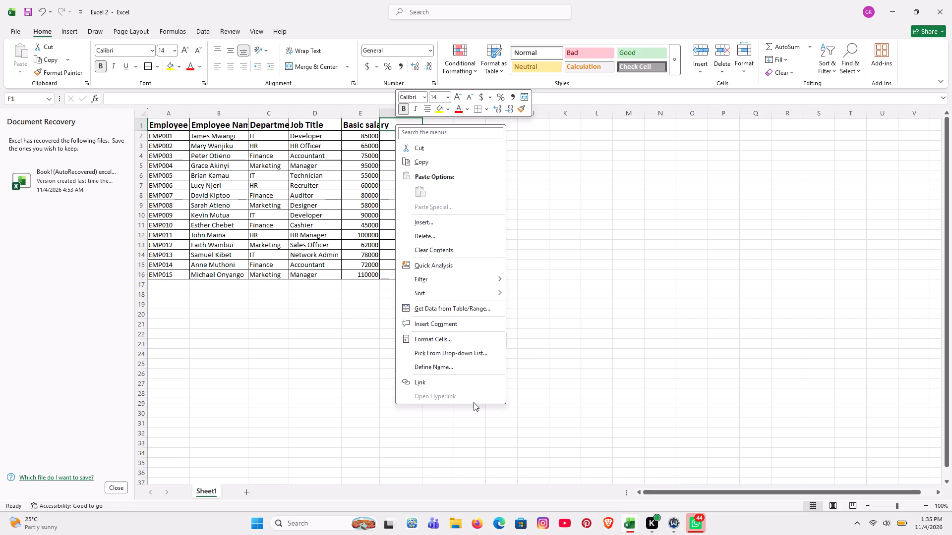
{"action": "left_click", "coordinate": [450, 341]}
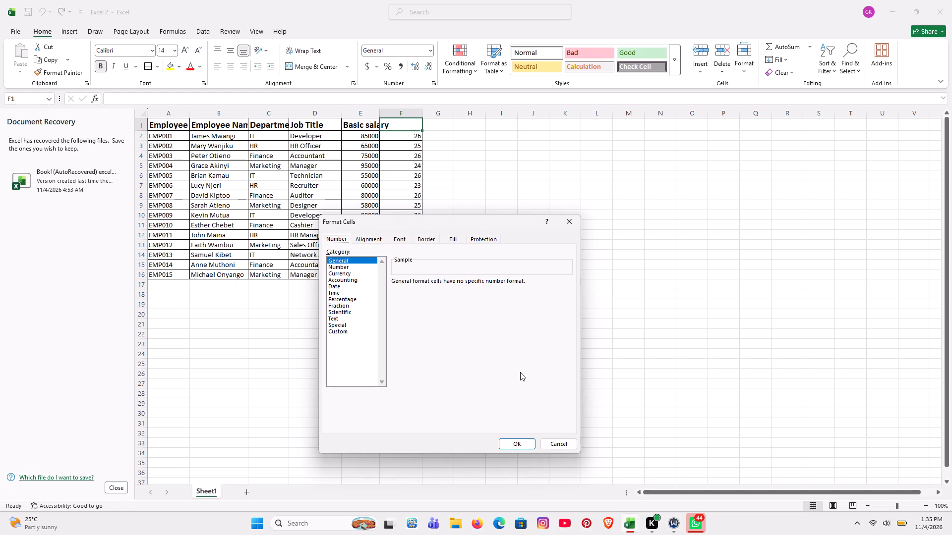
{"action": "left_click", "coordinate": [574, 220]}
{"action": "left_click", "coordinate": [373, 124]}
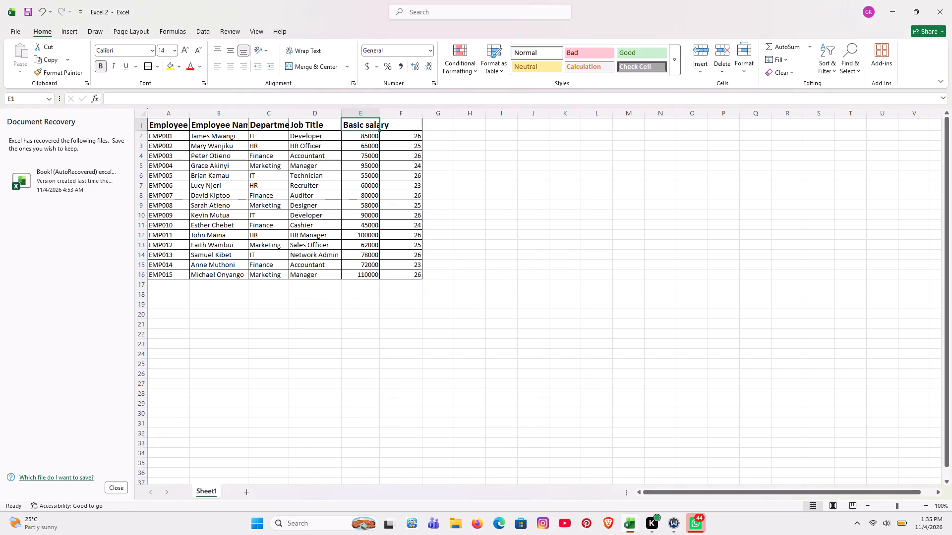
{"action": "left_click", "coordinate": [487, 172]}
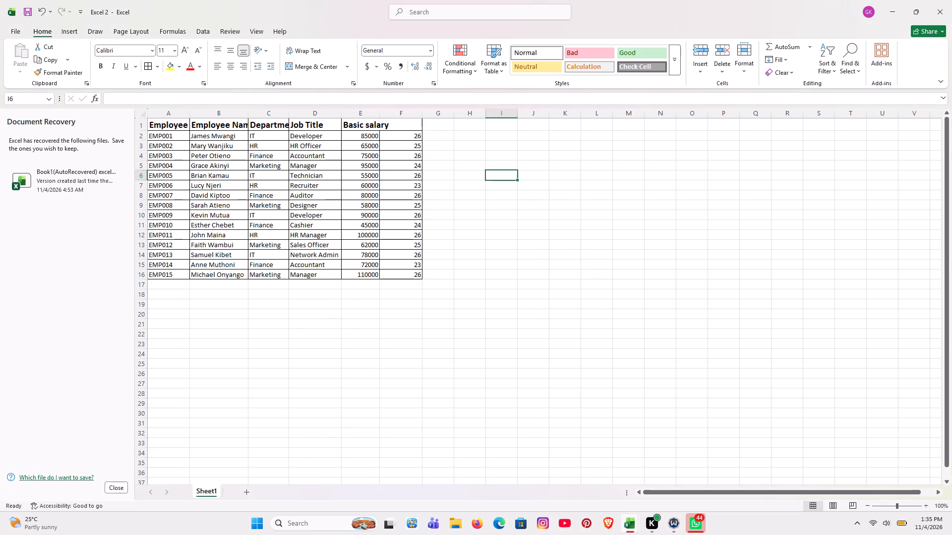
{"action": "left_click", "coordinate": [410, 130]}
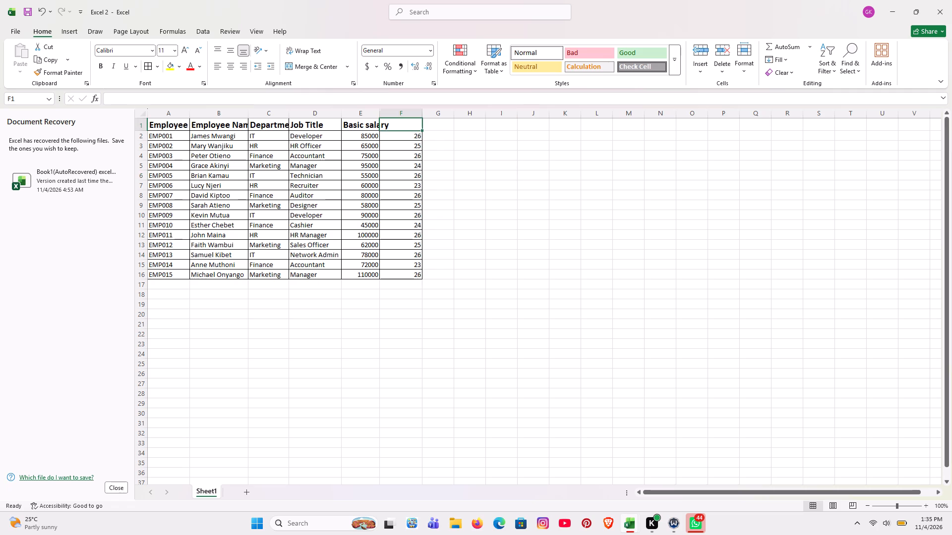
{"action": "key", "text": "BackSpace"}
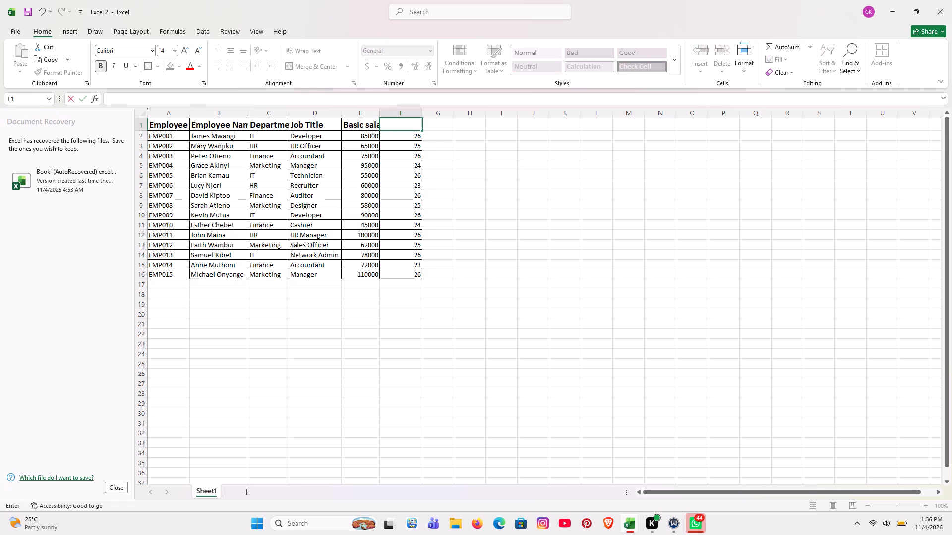
Clear the Basic salary header from cell E1.
{"action": "left_click", "coordinate": [364, 122]}
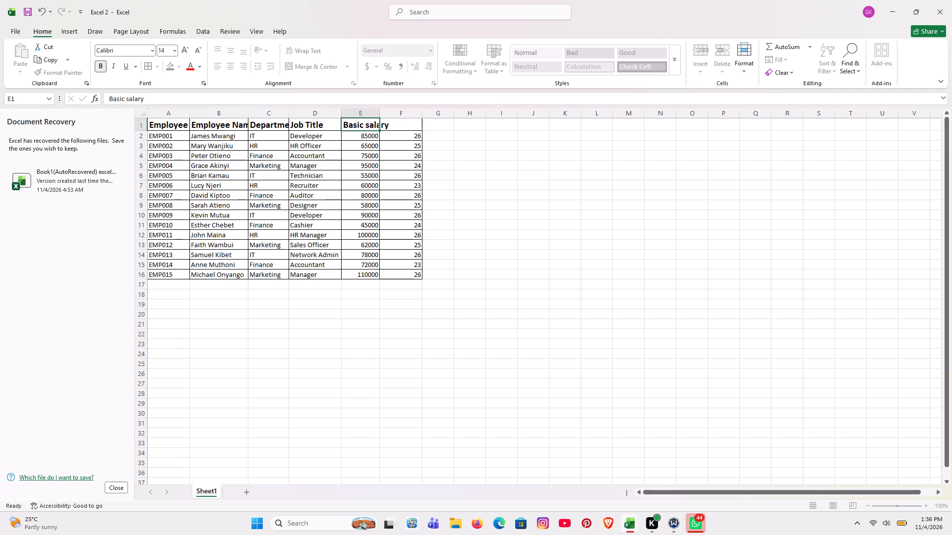
{"action": "key", "text": "BackSpace"}
{"action": "left_click", "coordinate": [535, 198]}
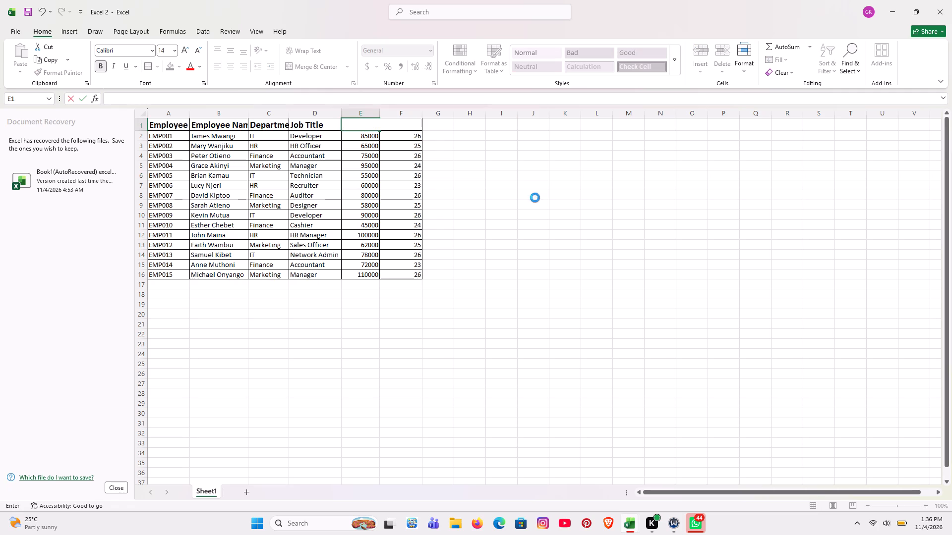
{"action": "left_click", "coordinate": [535, 198]}
{"action": "left_click", "coordinate": [511, 266]}
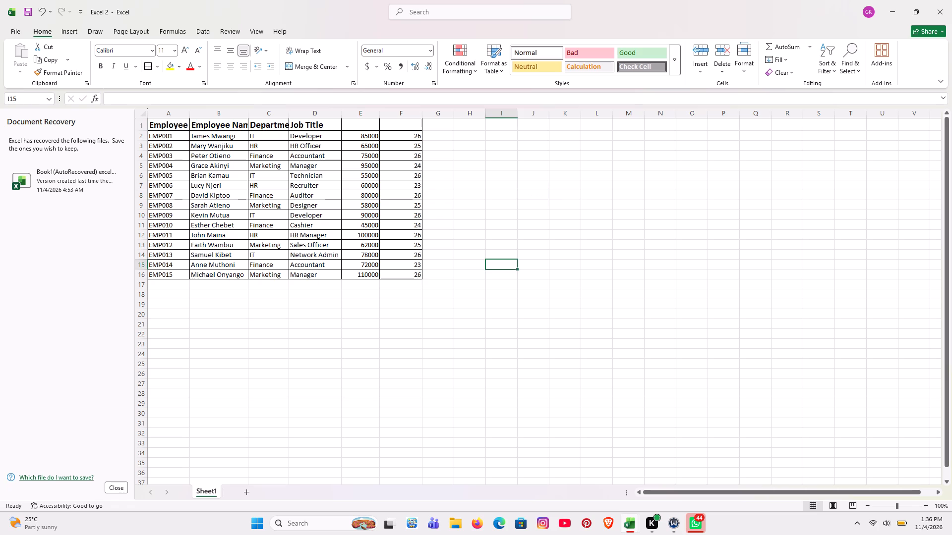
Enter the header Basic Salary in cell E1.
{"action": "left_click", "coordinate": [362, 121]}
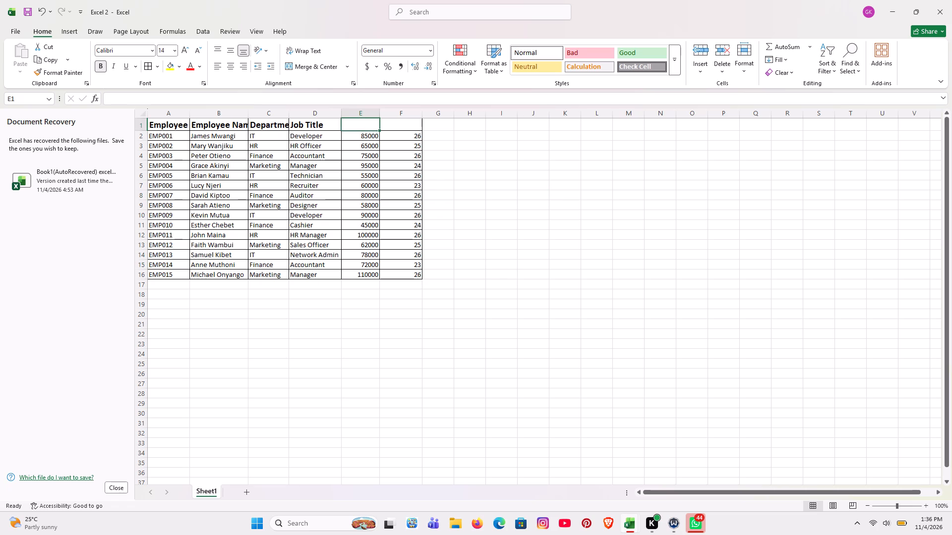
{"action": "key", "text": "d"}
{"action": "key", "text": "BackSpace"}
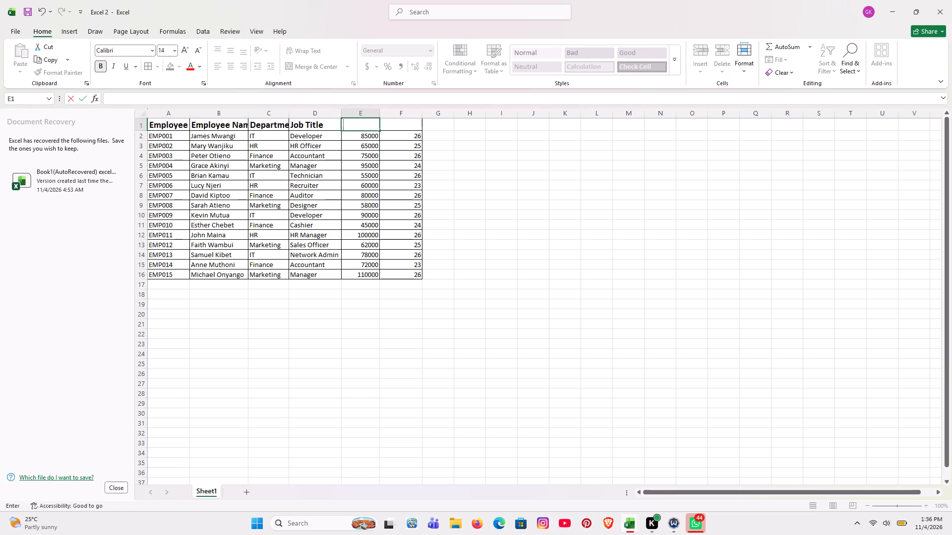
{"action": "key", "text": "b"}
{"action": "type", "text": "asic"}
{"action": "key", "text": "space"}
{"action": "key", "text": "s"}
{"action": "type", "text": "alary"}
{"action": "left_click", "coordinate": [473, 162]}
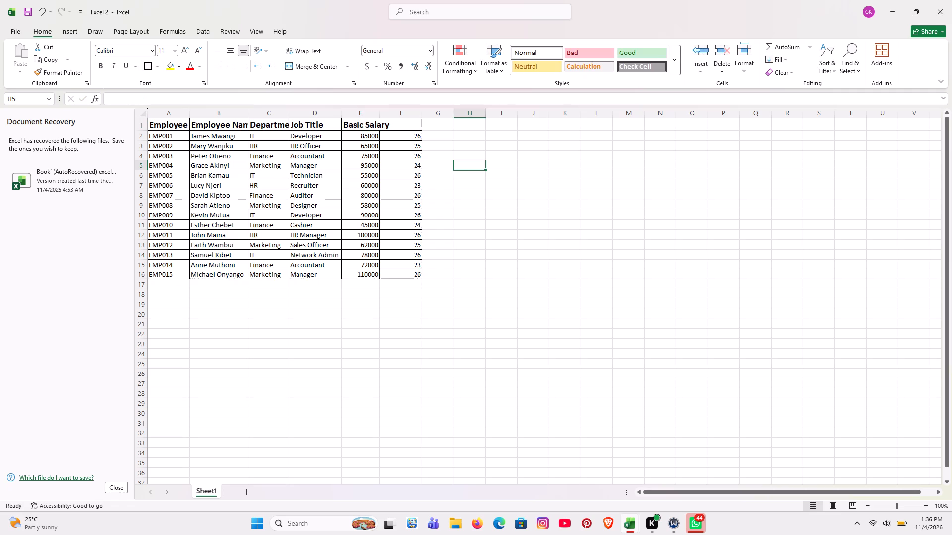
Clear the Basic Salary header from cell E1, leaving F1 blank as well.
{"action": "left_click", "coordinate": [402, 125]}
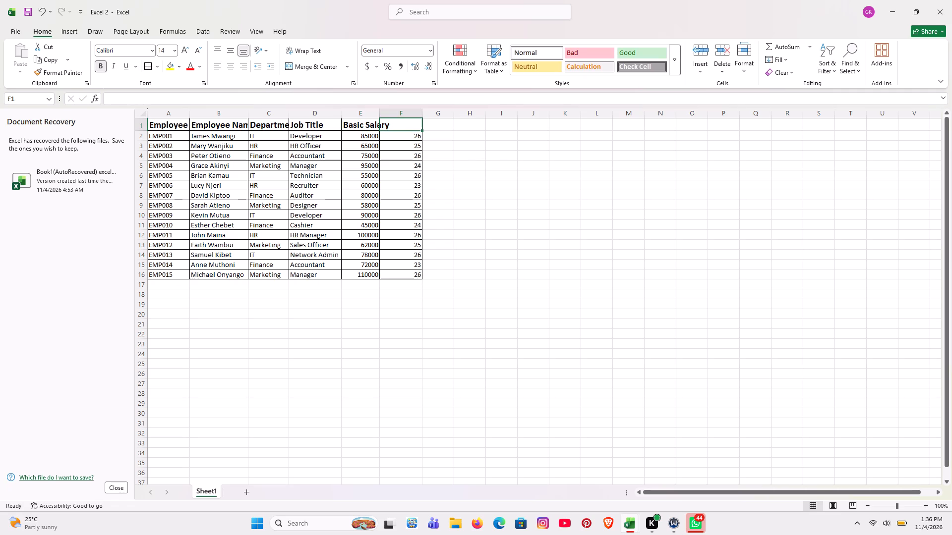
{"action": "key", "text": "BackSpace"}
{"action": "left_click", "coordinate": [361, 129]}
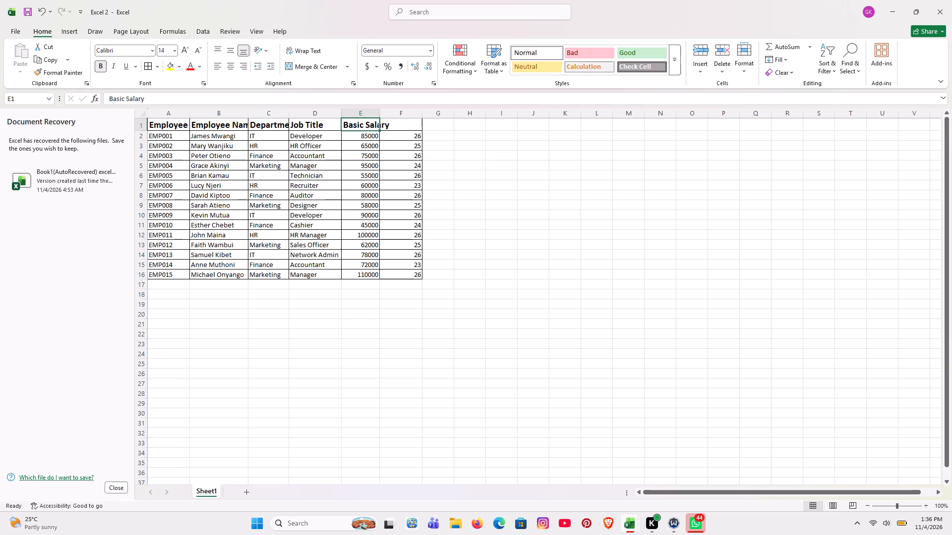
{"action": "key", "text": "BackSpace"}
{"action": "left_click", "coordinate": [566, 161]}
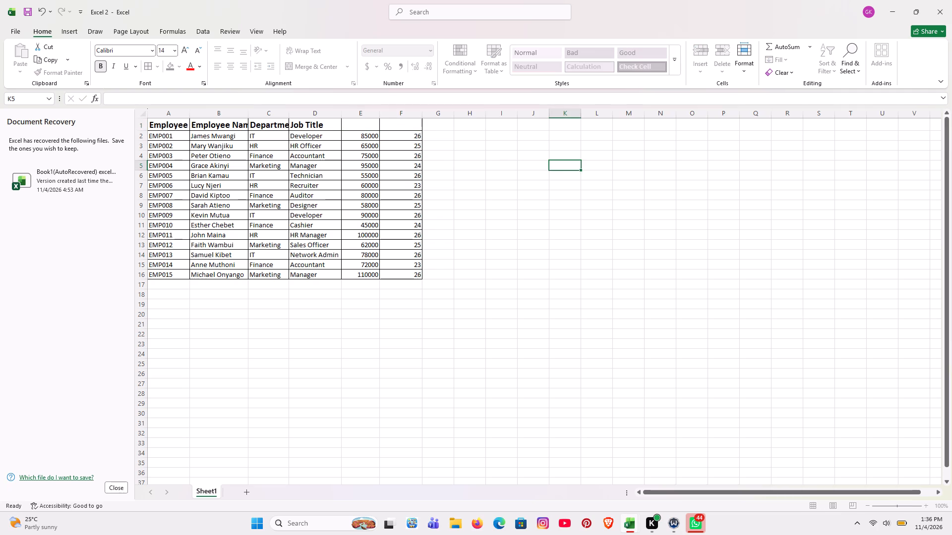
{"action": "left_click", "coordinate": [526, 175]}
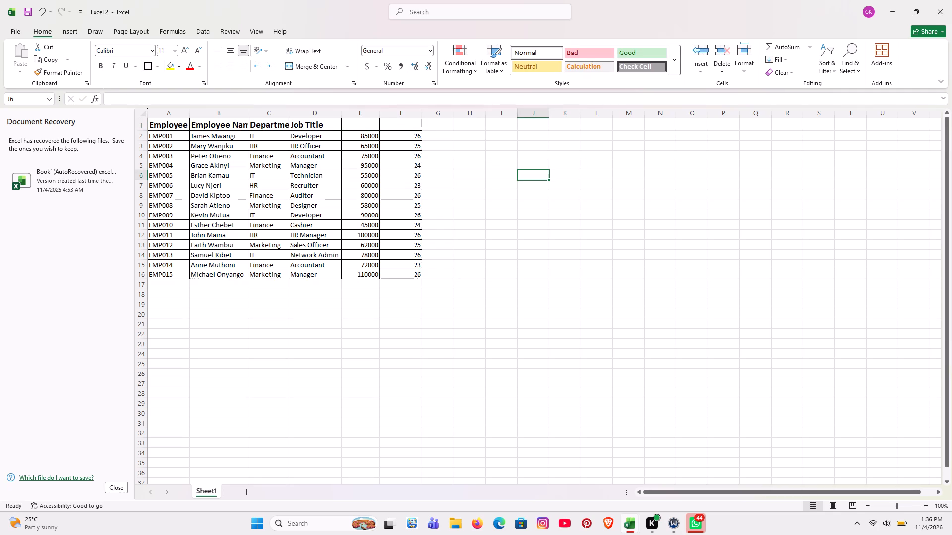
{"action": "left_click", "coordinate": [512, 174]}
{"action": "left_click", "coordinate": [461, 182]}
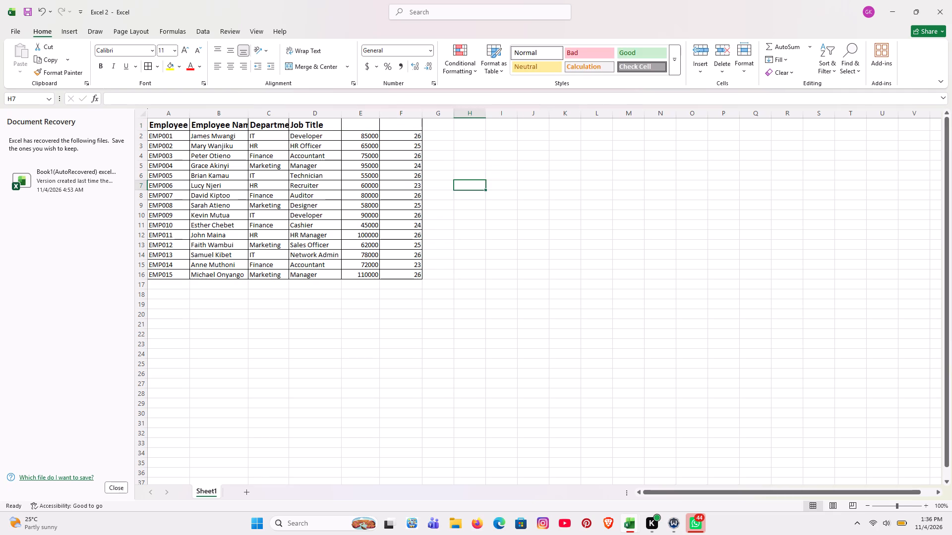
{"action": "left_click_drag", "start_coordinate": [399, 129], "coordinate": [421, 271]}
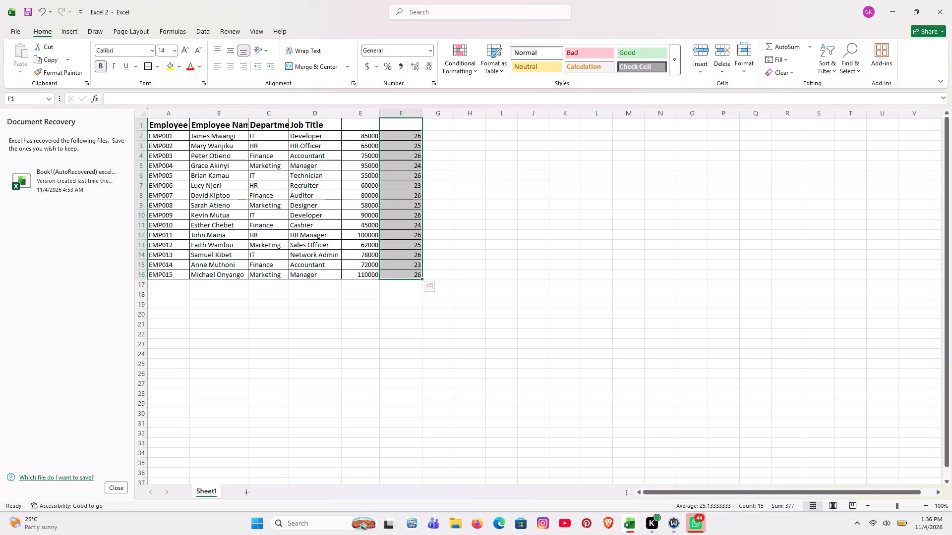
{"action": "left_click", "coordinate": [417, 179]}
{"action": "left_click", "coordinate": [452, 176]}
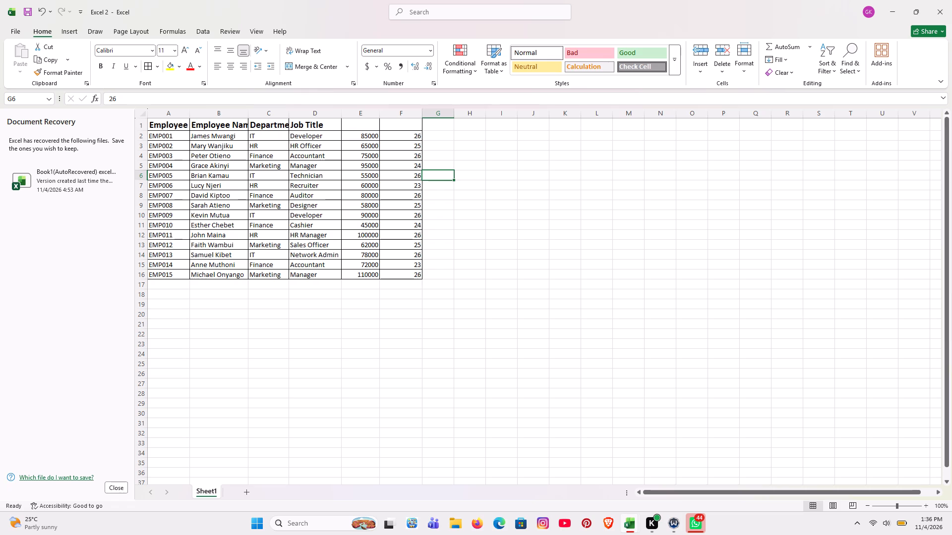
Open Sheet1's code, remove the blank line between Columns.AutoFit and End Sub in Worksheet_SelectionChange, and return to the sheet.
{"action": "right_click", "coordinate": [208, 489]}
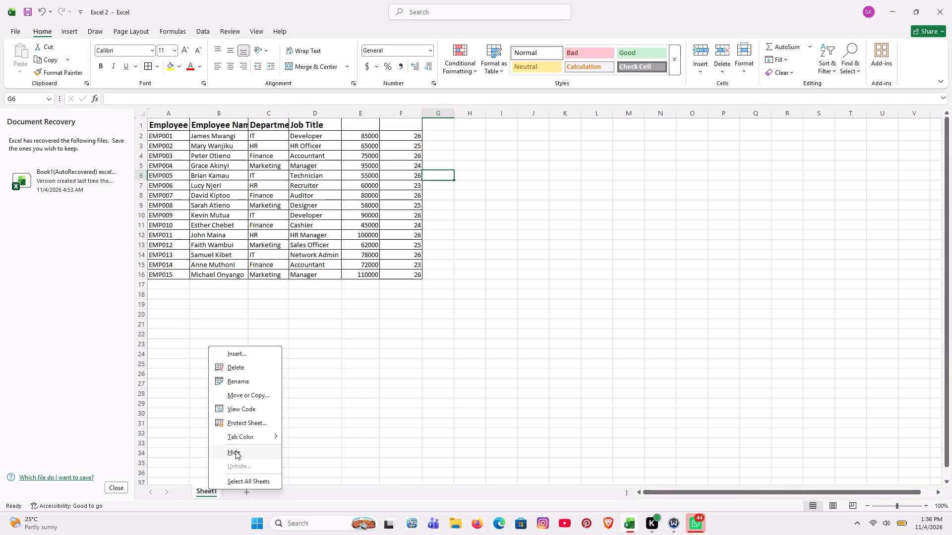
{"action": "left_click", "coordinate": [234, 412]}
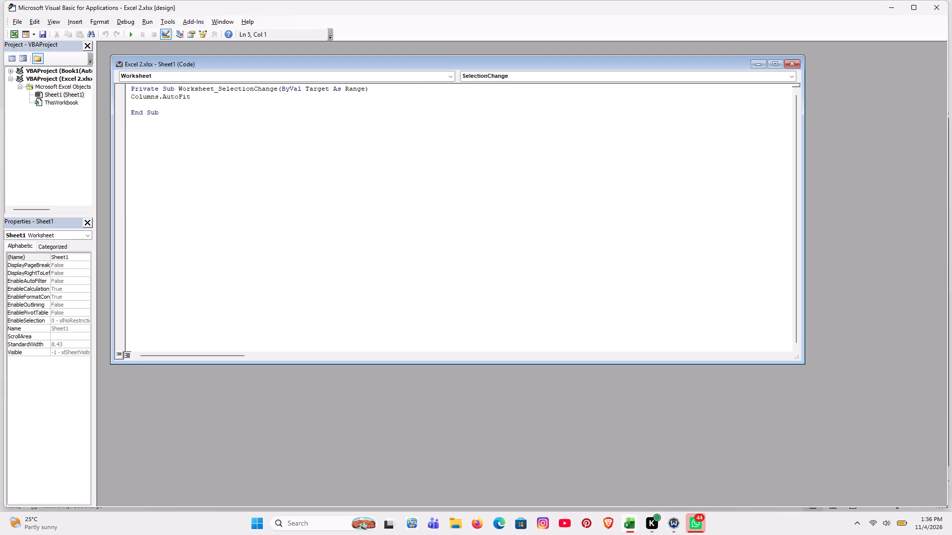
{"action": "left_click", "coordinate": [448, 72]}
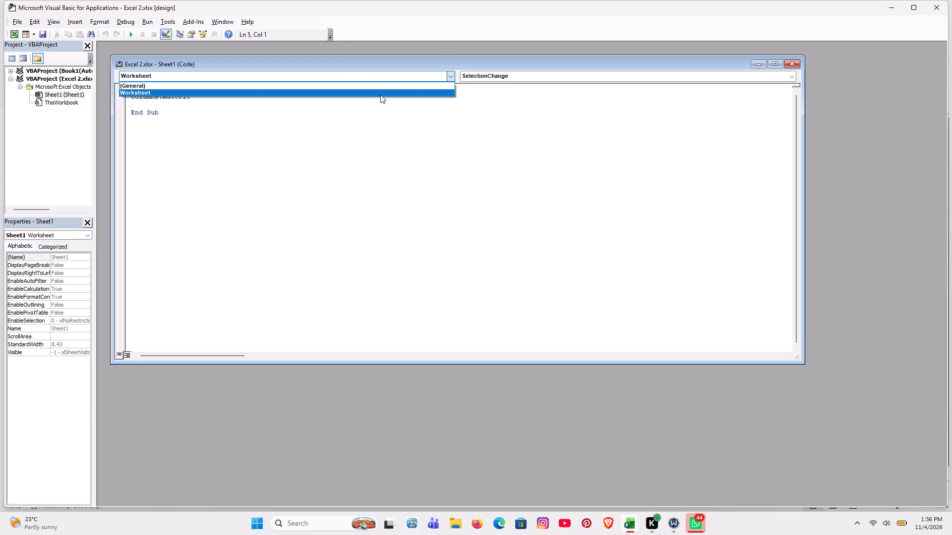
{"action": "left_click", "coordinate": [380, 95]}
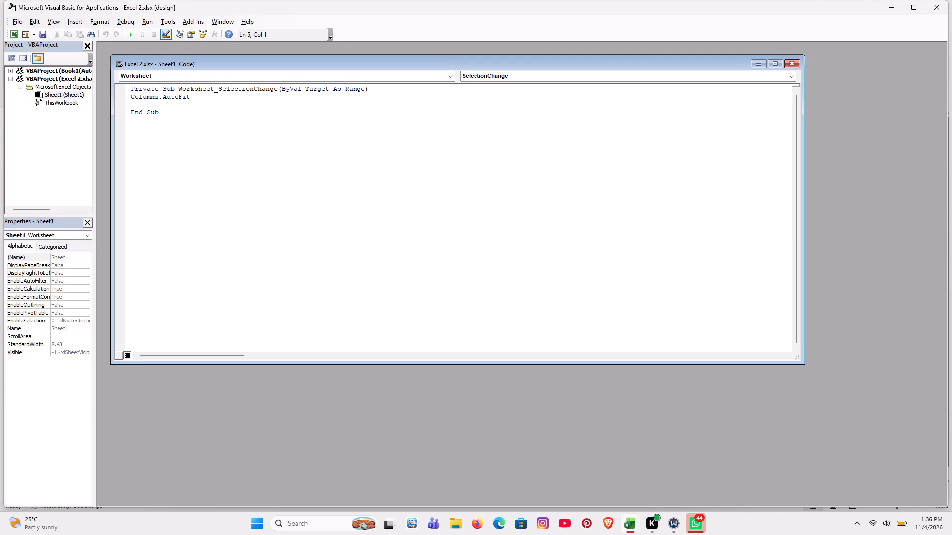
{"action": "left_click", "coordinate": [197, 97]}
{"action": "key", "text": "Return"}
{"action": "left_click", "coordinate": [135, 110]}
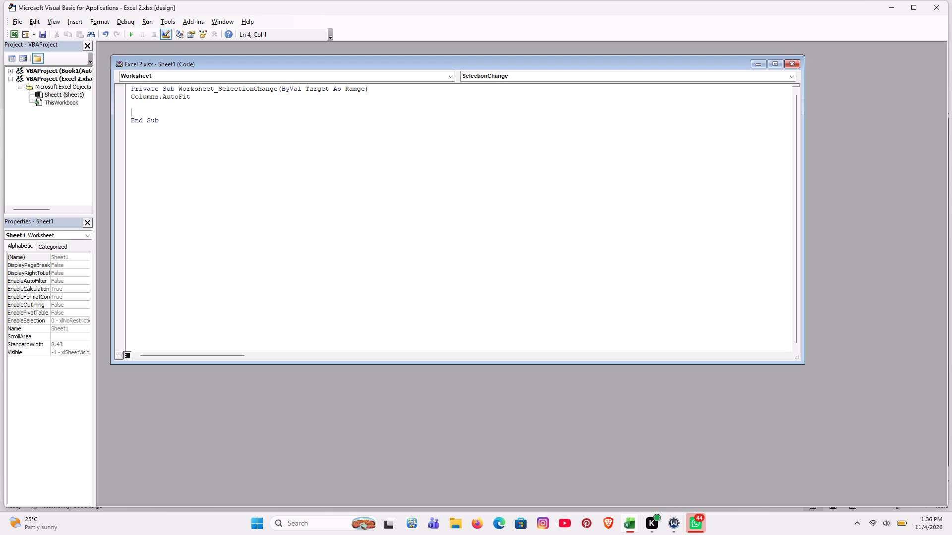
{"action": "key", "text": "BackSpace"}
{"action": "key", "text": "BackSpace"}
{"action": "key", "text": "space"}
{"action": "left_click", "coordinate": [788, 62]}
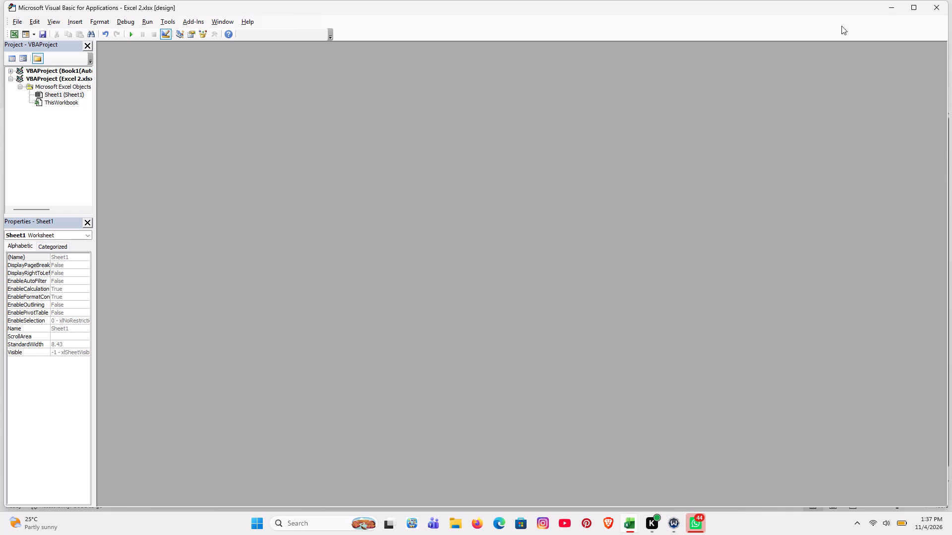
{"action": "left_click", "coordinate": [934, 4]}
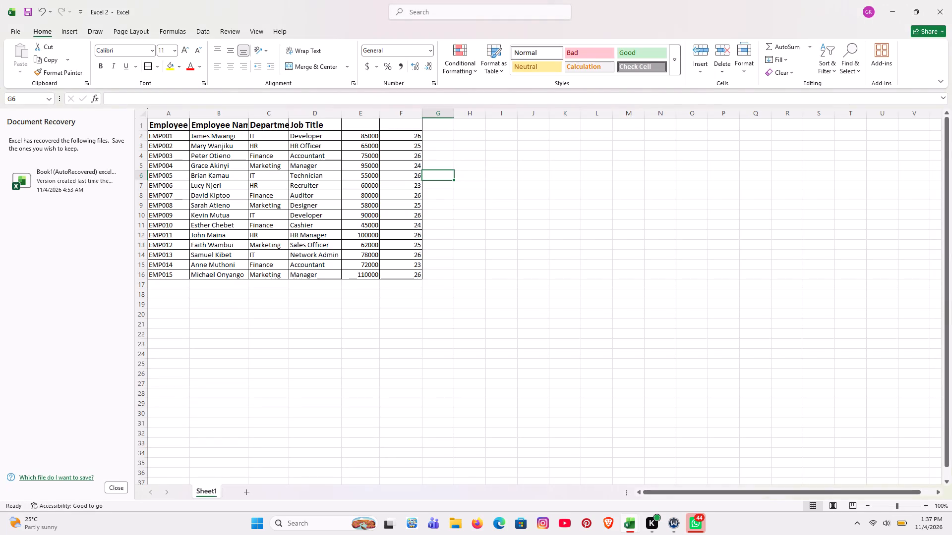
{"action": "left_click", "coordinate": [570, 162]}
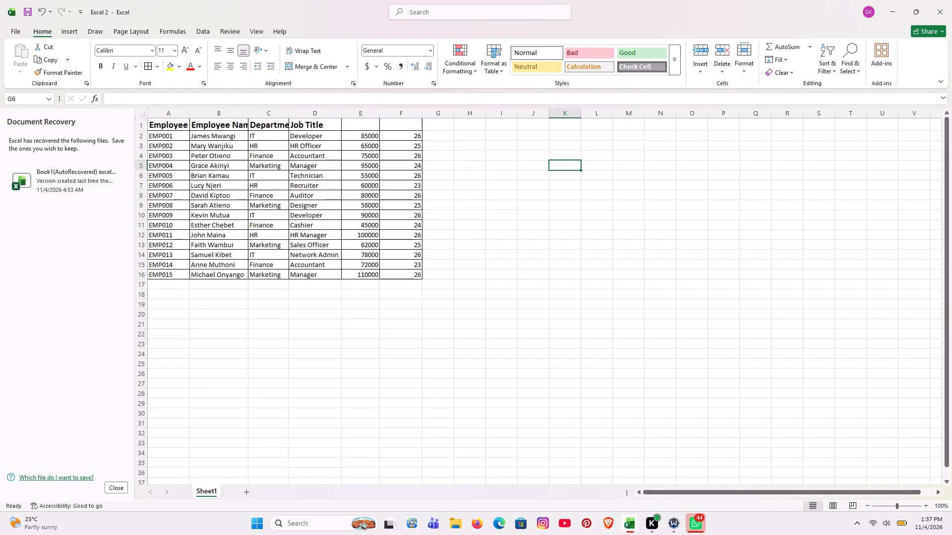
AutoFit the widths of the Department column C and the salary column E.
{"action": "left_click", "coordinate": [279, 126]}
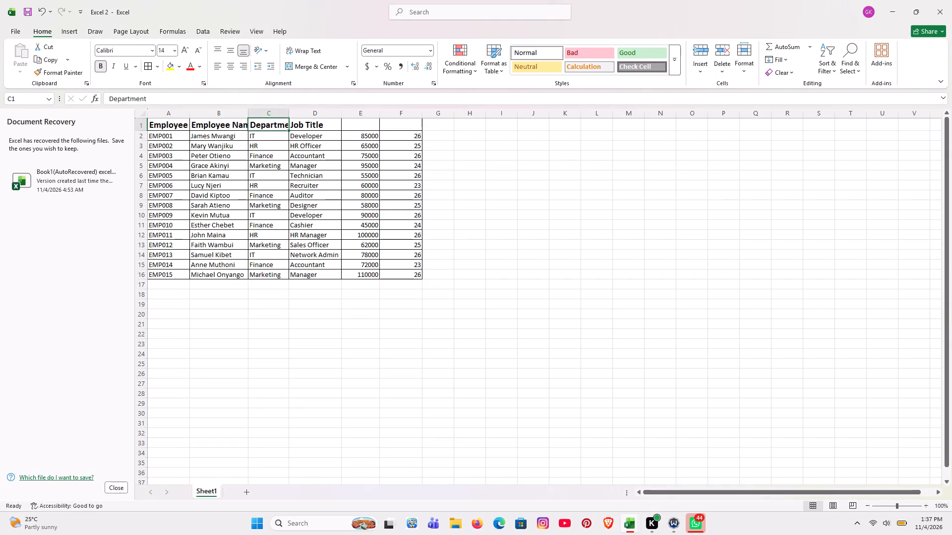
{"action": "left_click", "coordinate": [289, 114]}
{"action": "double_click", "coordinate": [289, 114]}
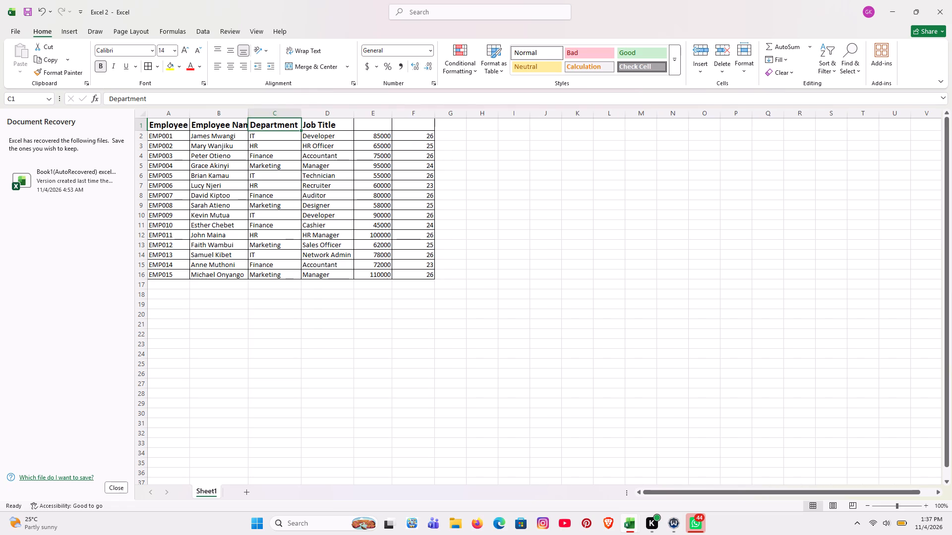
{"action": "double_click", "coordinate": [394, 115]}
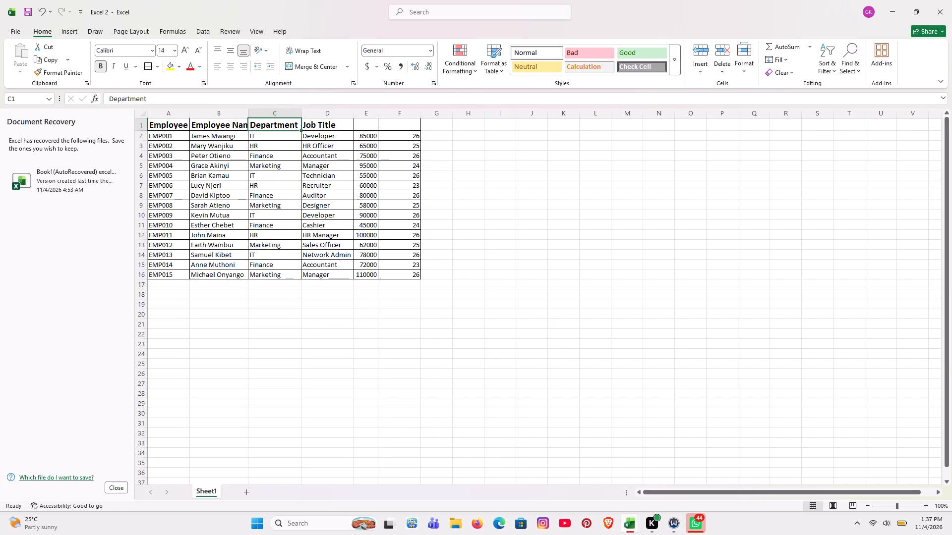
Enter the header Basic Salary in cell E1 and AutoFit column E to it.
{"action": "left_click", "coordinate": [365, 126]}
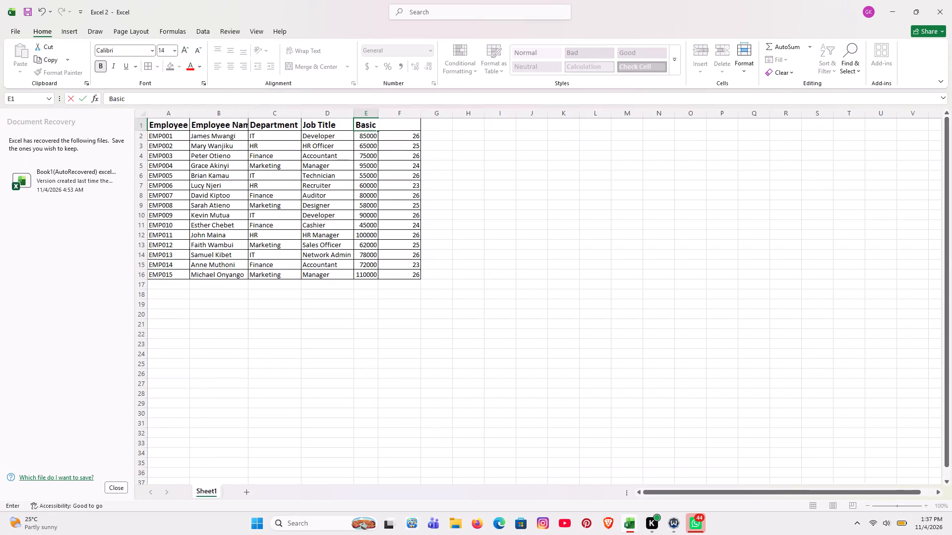
{"action": "key", "text": "s"}
{"action": "key", "text": "a"}
{"action": "type", "text": "lary"}
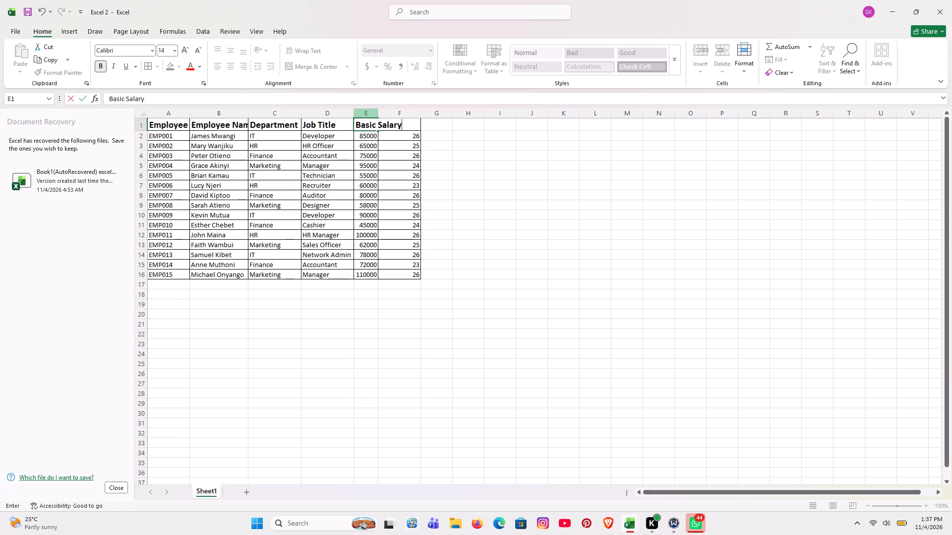
{"action": "left_click", "coordinate": [466, 164]}
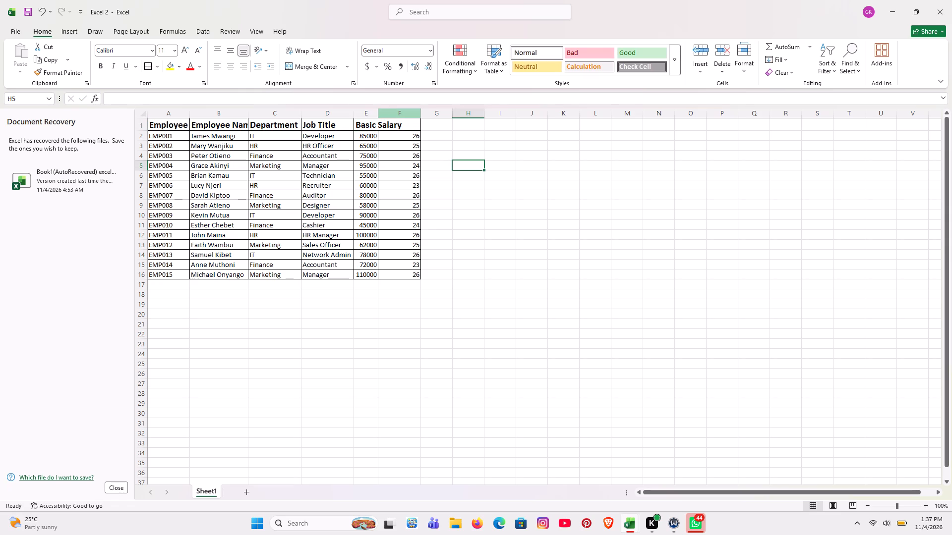
{"action": "double_click", "coordinate": [378, 115]}
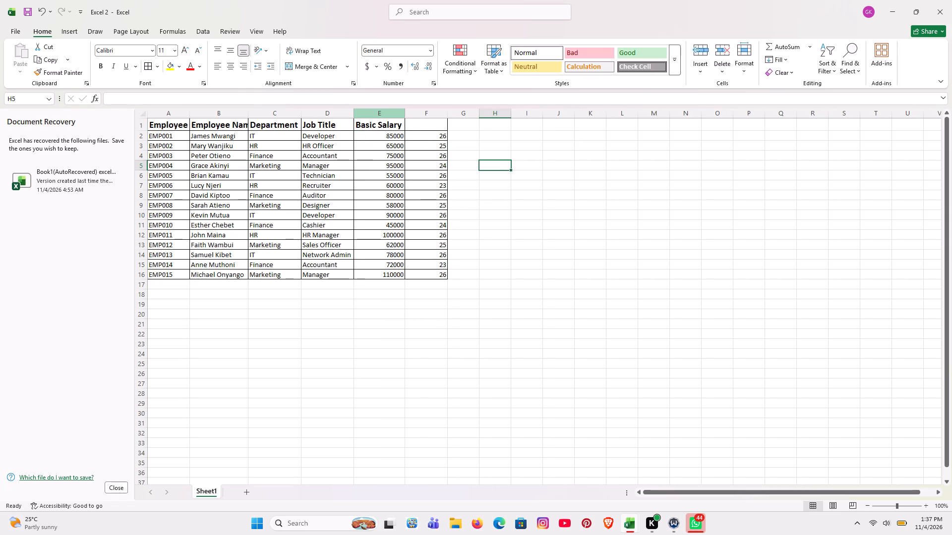
Enter the header Days worked in cell F1.
{"action": "left_click", "coordinate": [428, 124]}
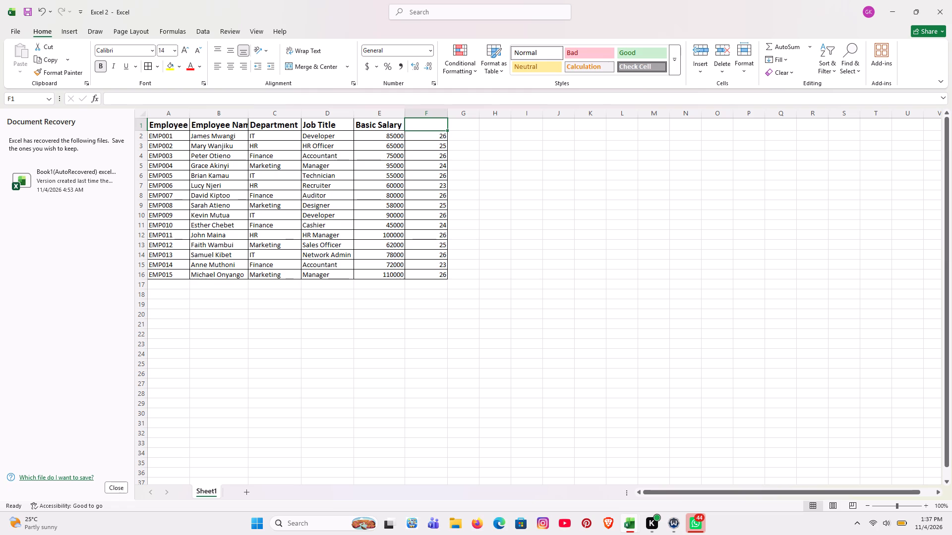
{"action": "type", "text": "ys"}
{"action": "key", "text": "space"}
{"action": "key", "text": "BackSpace"}
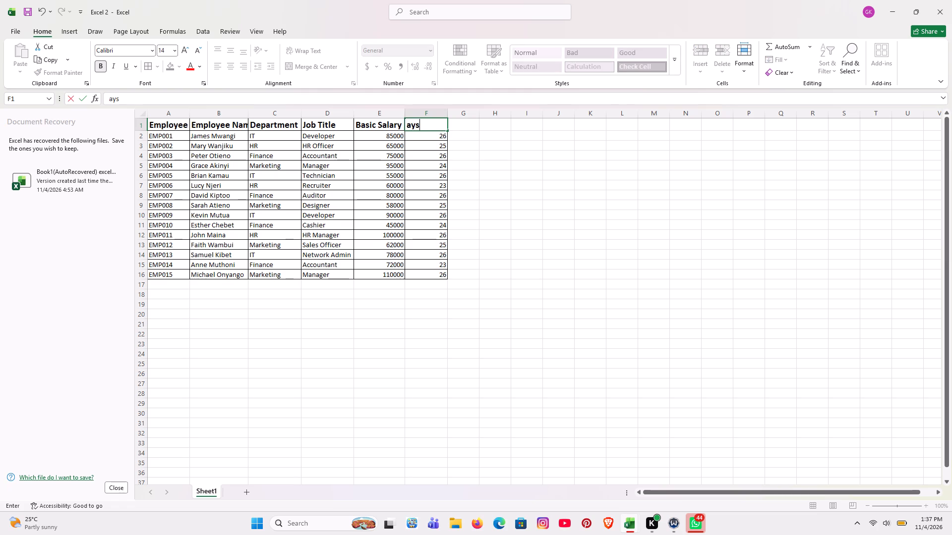
{"action": "key", "text": "BackSpace"}
{"action": "key", "text": "BackSpace"}
{"action": "key", "text": "BackSpace"}
{"action": "key", "text": "BackSpace"}
{"action": "key", "text": "d"}
{"action": "type", "text": "ays"}
{"action": "key", "text": "space"}
{"action": "type", "text": "worked"}
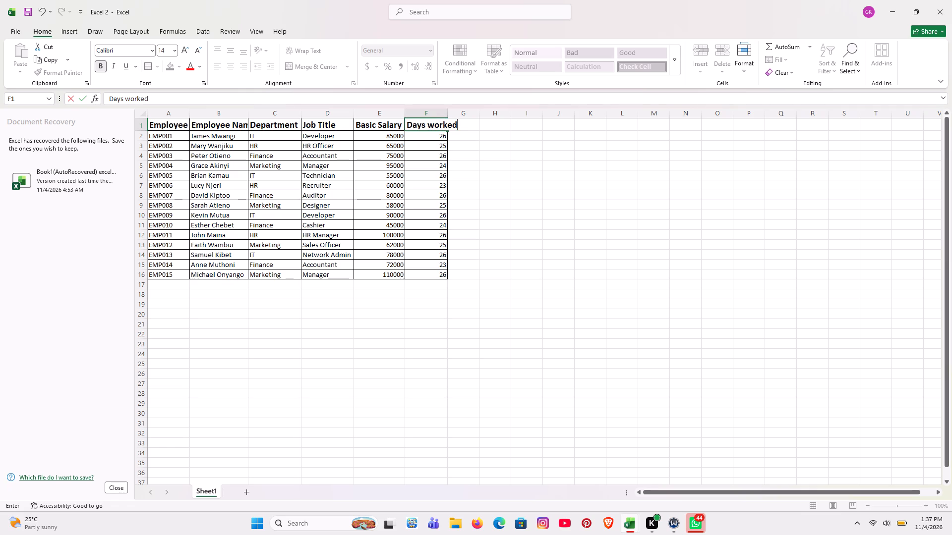
{"action": "left_click", "coordinate": [493, 161]}
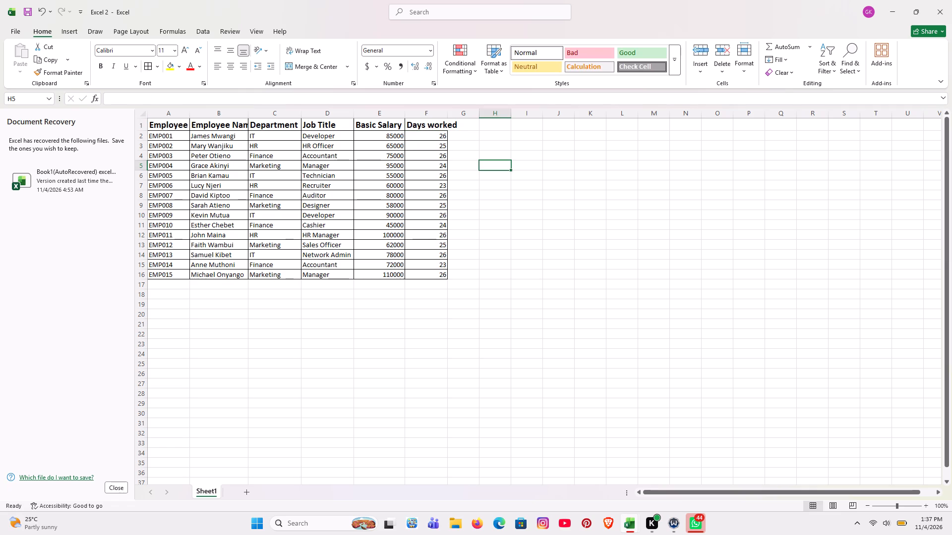
AutoFit the widths of columns A, B, C and F to their headers and entries.
{"action": "double_click", "coordinate": [447, 110]}
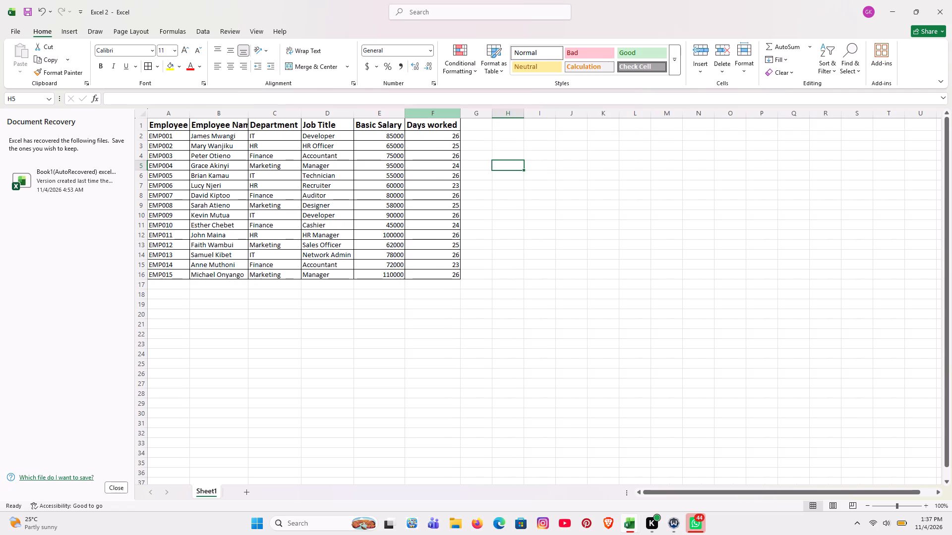
{"action": "double_click", "coordinate": [249, 110]}
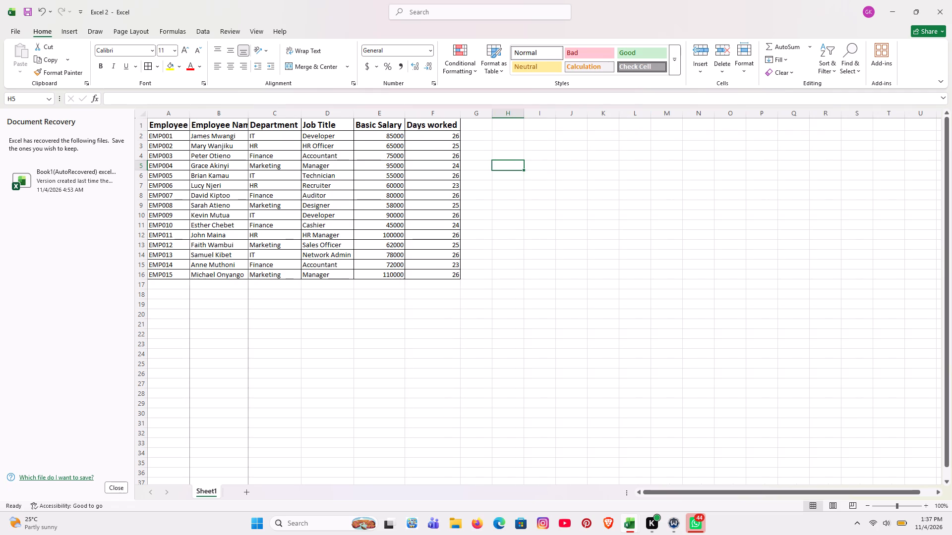
{"action": "double_click", "coordinate": [189, 112]}
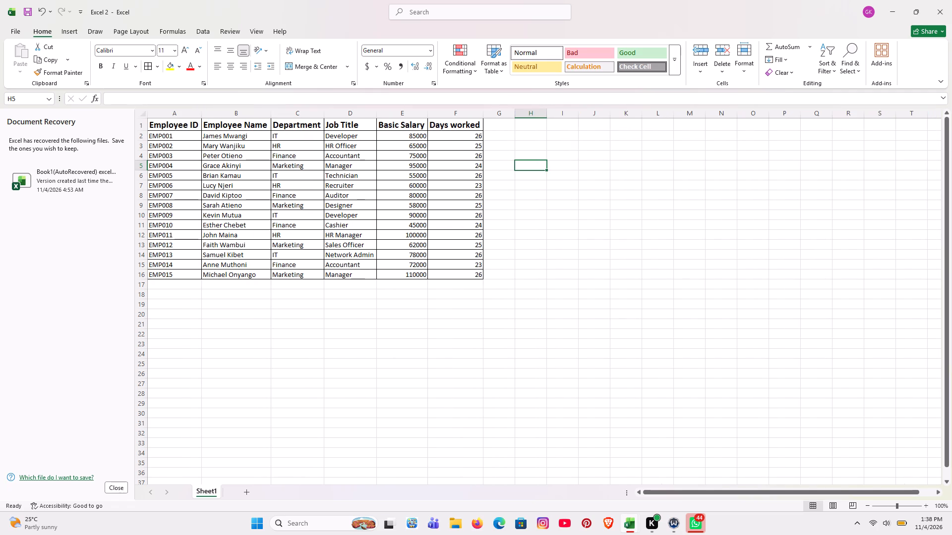
{"action": "double_click", "coordinate": [270, 113]}
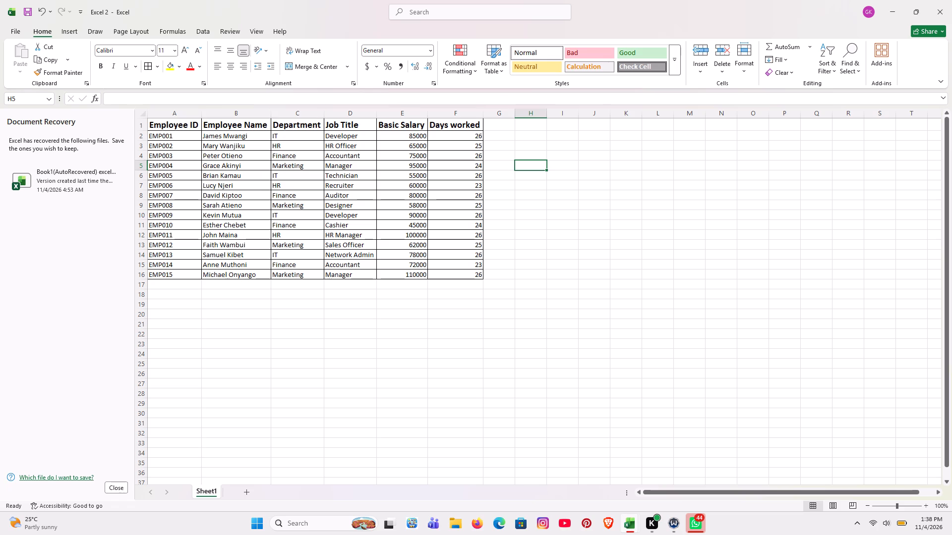
{"action": "double_click", "coordinate": [324, 112]}
Resize the Job Title column D by hand so it closely fits its longest entry, Network Admin.
{"action": "left_click_drag", "start_coordinate": [378, 115], "coordinate": [469, 139]}
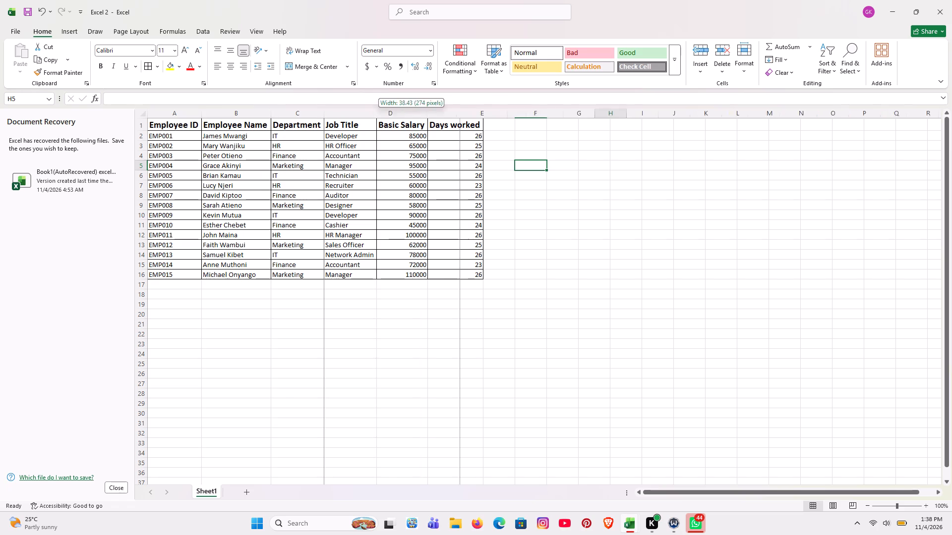
{"action": "left_click_drag", "start_coordinate": [469, 139], "coordinate": [477, 142]}
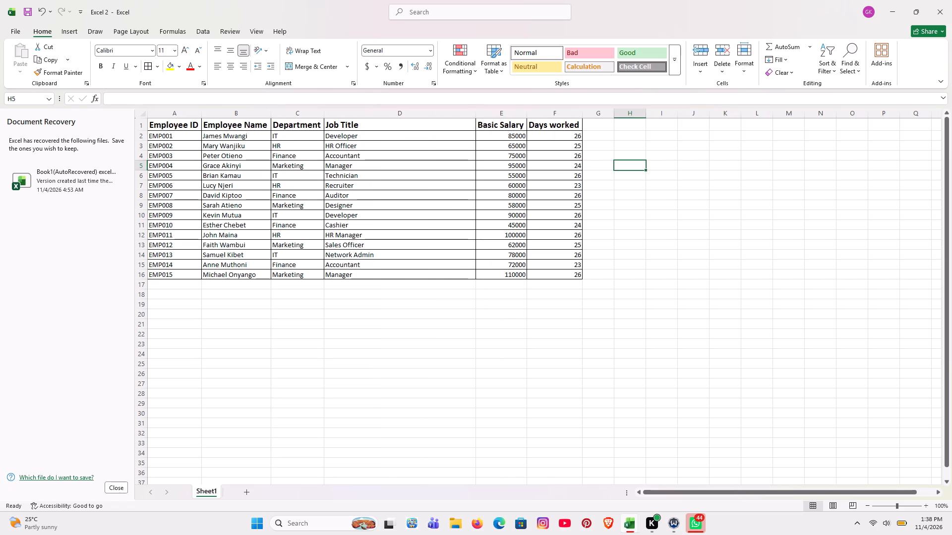
{"action": "left_click_drag", "start_coordinate": [476, 114], "coordinate": [389, 113]}
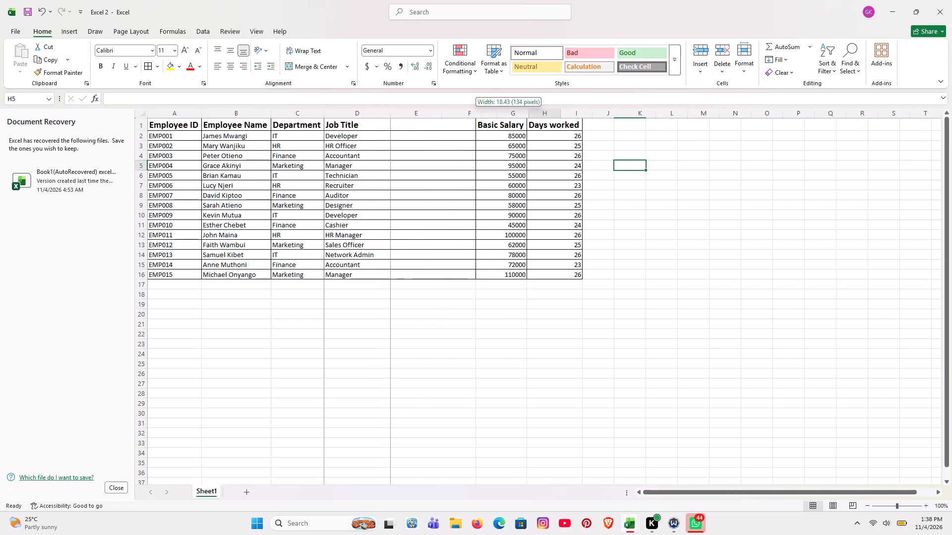
{"action": "left_click_drag", "start_coordinate": [389, 113], "coordinate": [378, 118]}
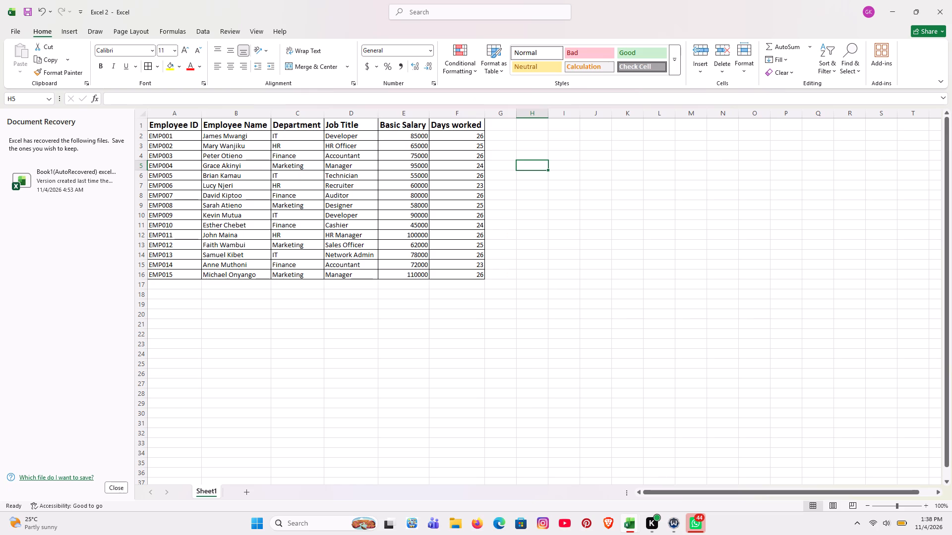
Enter the headers House Allowance in cell G1 and Transport Allowance in cell H1.
{"action": "left_click", "coordinate": [498, 125]}
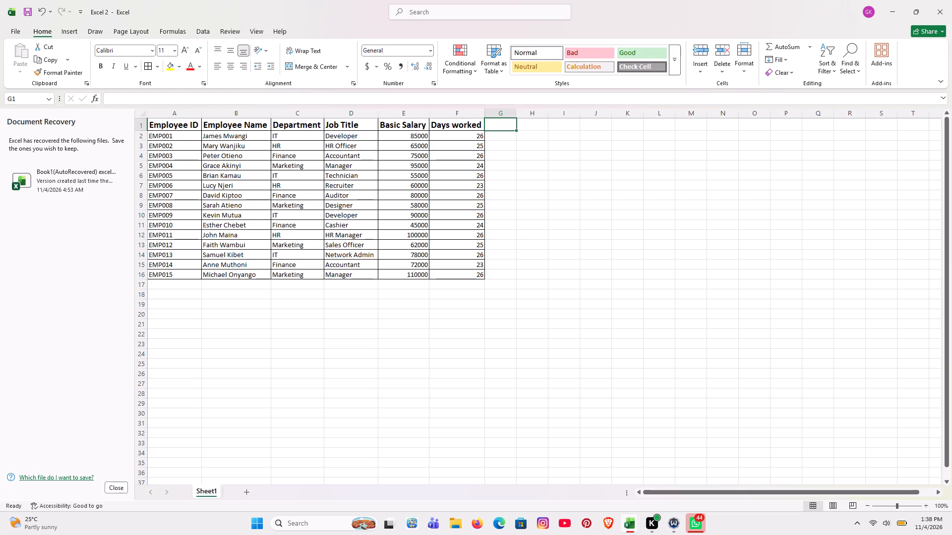
{"action": "key", "text": "h"}
{"action": "type", "text": "ou"}
{"action": "type", "text": "se"}
{"action": "key", "text": "space"}
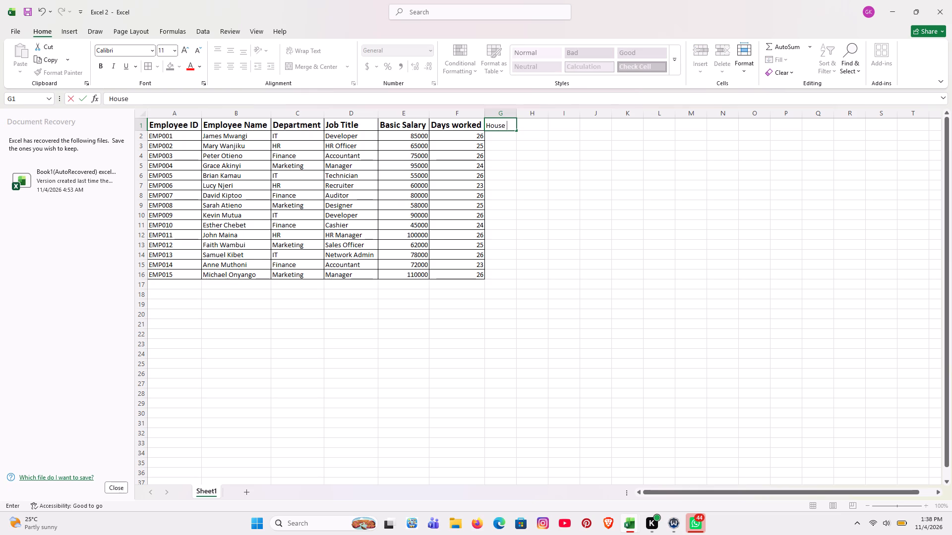
{"action": "key", "text": "a"}
{"action": "key", "text": "BackSpace"}
{"action": "type", "text": "llowance"}
{"action": "key", "text": "Right"}
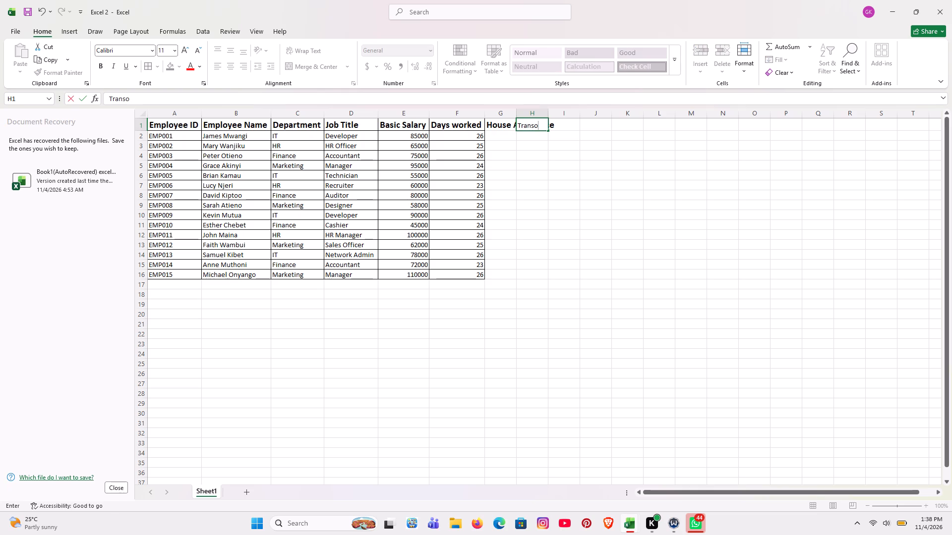
{"action": "key", "text": "BackSpace"}
{"action": "key", "text": "a"}
{"action": "type", "text": "llowance"}
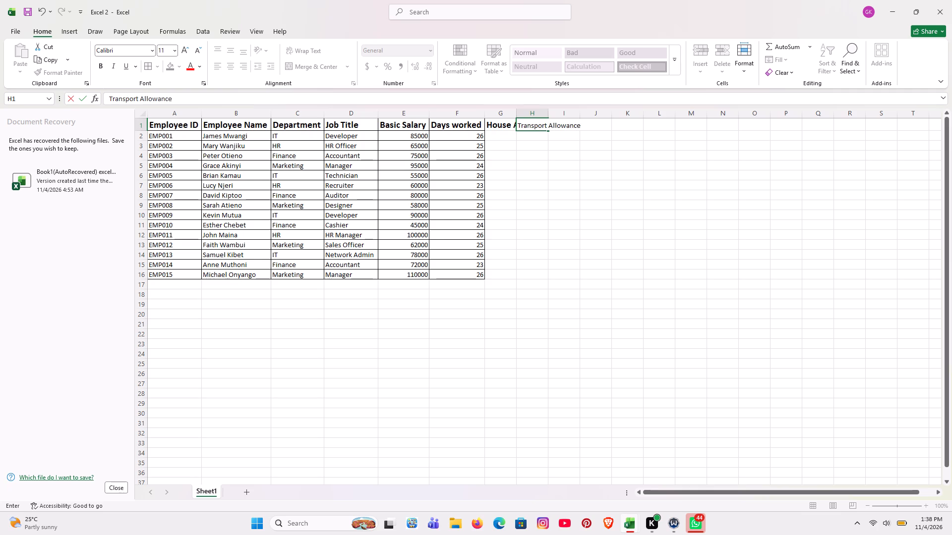
{"action": "key", "text": "Right"}
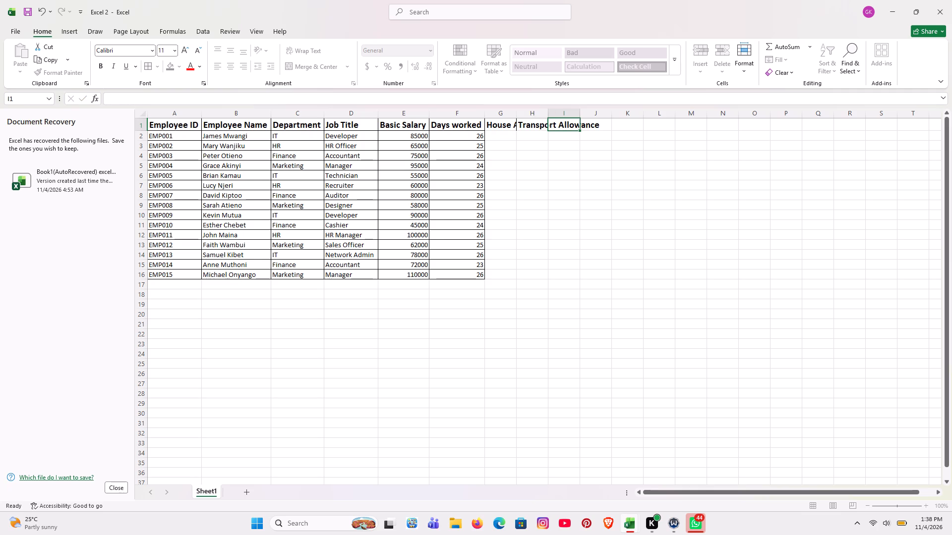
Enter the headers Overtime Pay in cell I1 and Gross Salary in cell J1.
{"action": "type", "text": "vert"}
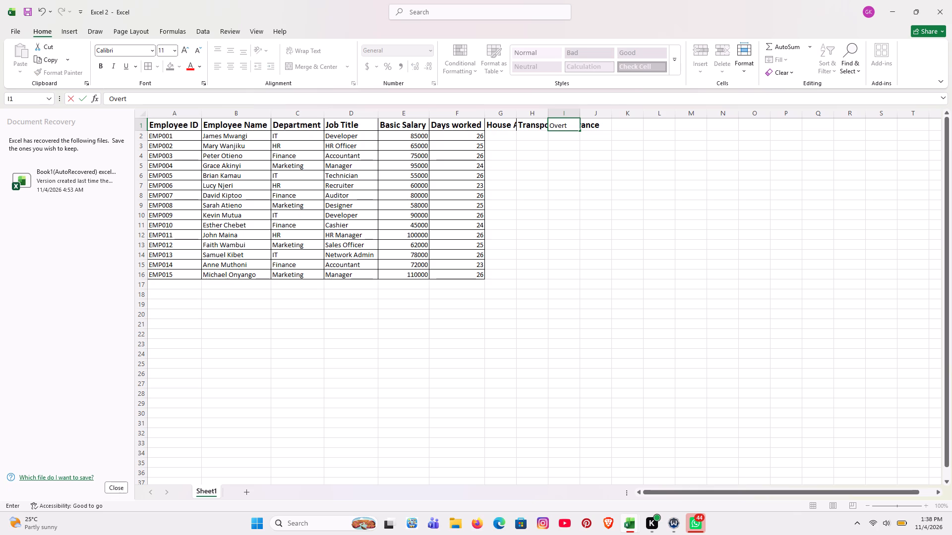
{"action": "type", "text": "ime"}
{"action": "key", "text": "space"}
{"action": "type", "text": "ay"}
{"action": "key", "text": "Right"}
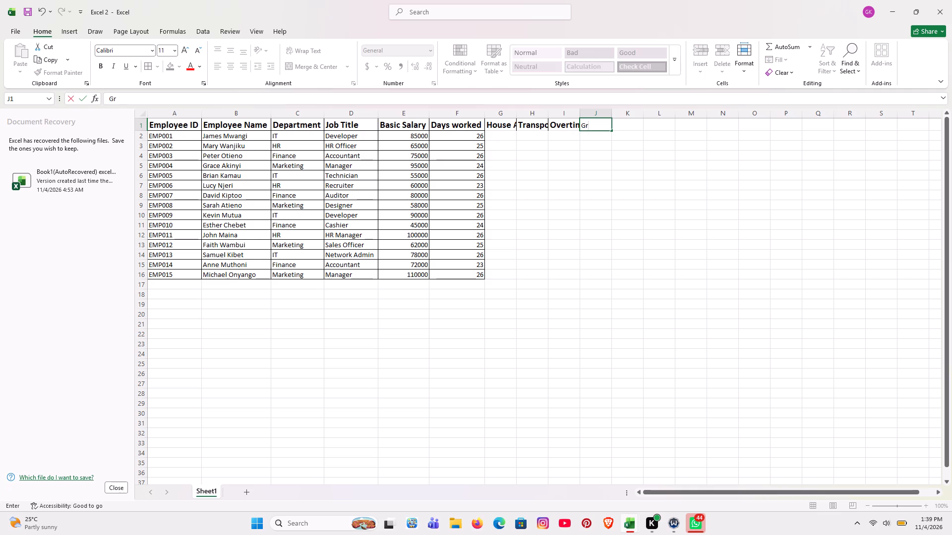
{"action": "type", "text": "oss"}
{"action": "key", "text": "space"}
{"action": "key", "text": "s"}
{"action": "type", "text": "alary"}
{"action": "key", "text": "Right"}
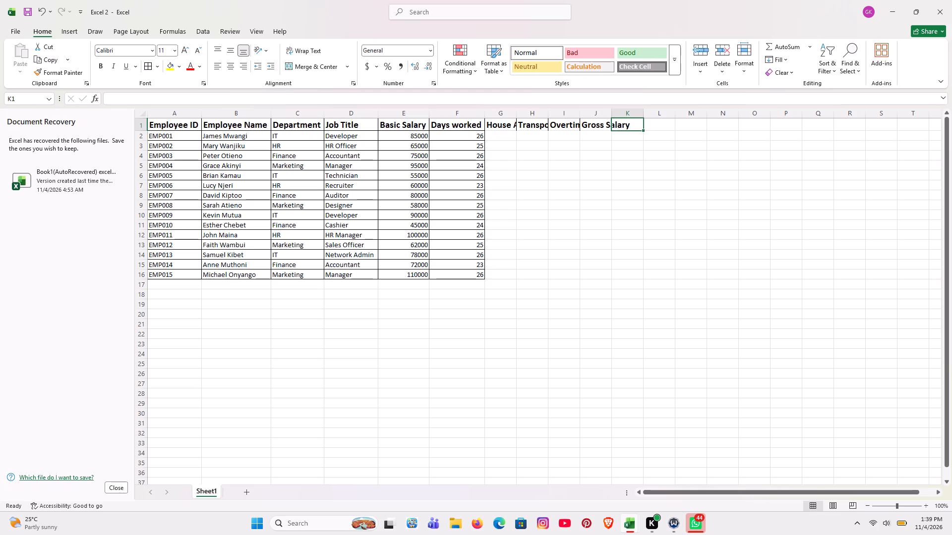
Enter the headers Tax in cell K1 and Net Salary in cell L1.
{"action": "type", "text": "ax"}
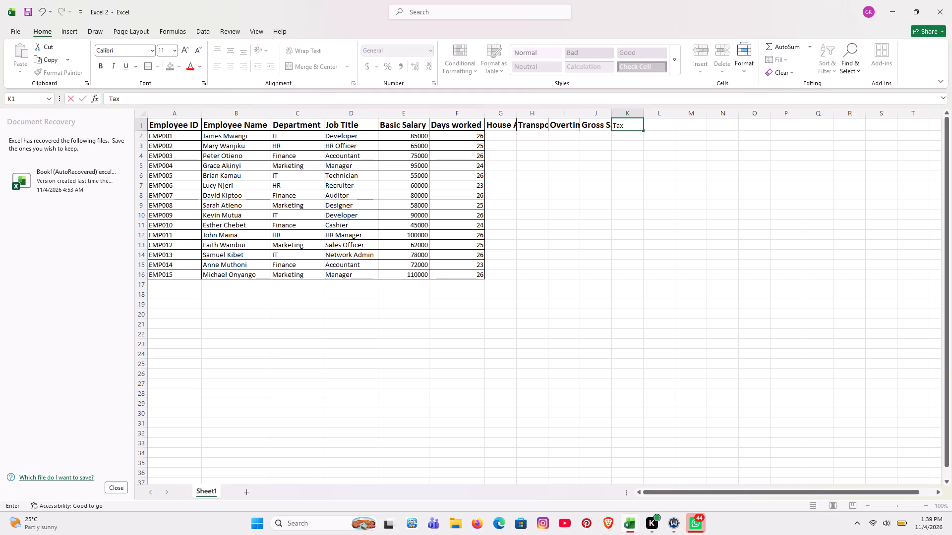
{"action": "key", "text": "Right"}
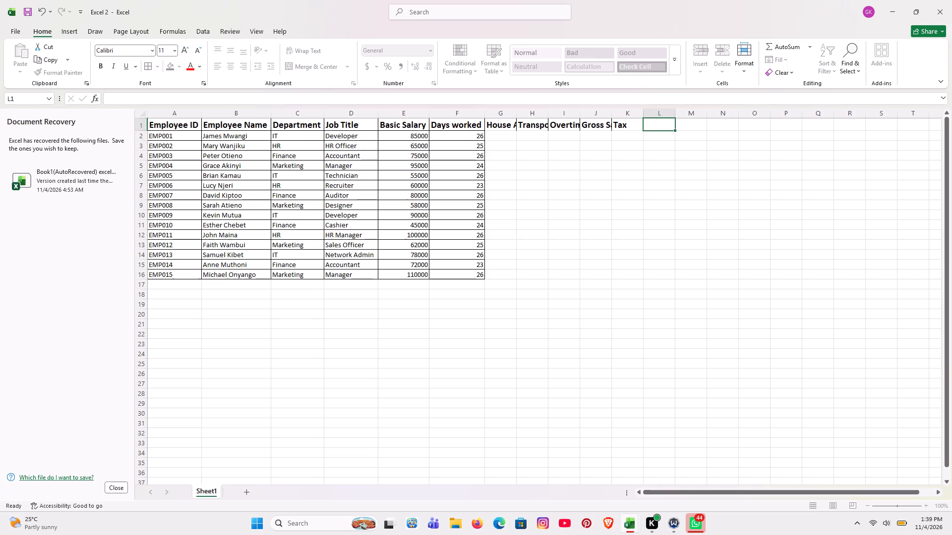
{"action": "key", "text": "a"}
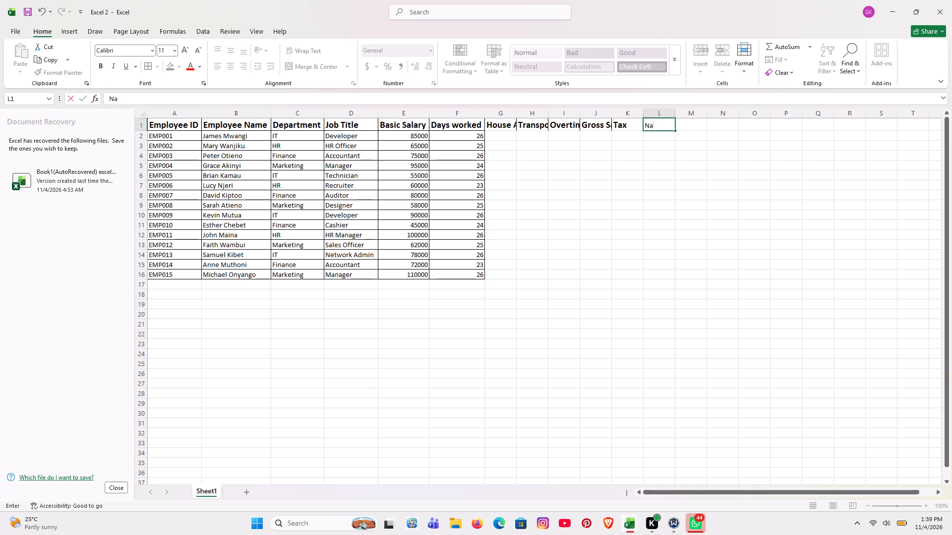
{"action": "key", "text": "BackSpace"}
{"action": "type", "text": "et"}
{"action": "key", "text": "space"}
{"action": "key", "text": "s"}
{"action": "type", "text": "alary"}
{"action": "key", "text": "Right"}
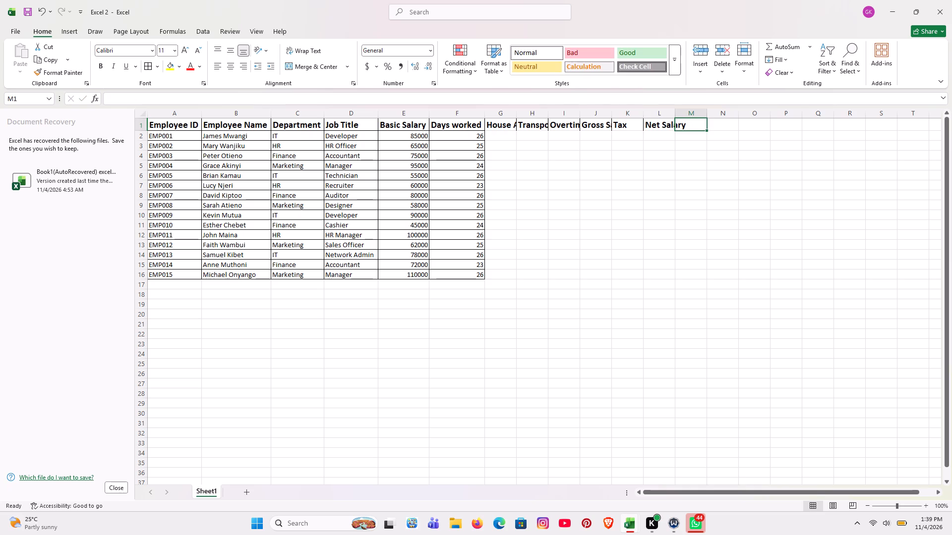
AutoFit the widths of columns G through L to the House Allowance to Net Salary headers.
{"action": "double_click", "coordinate": [517, 111]}
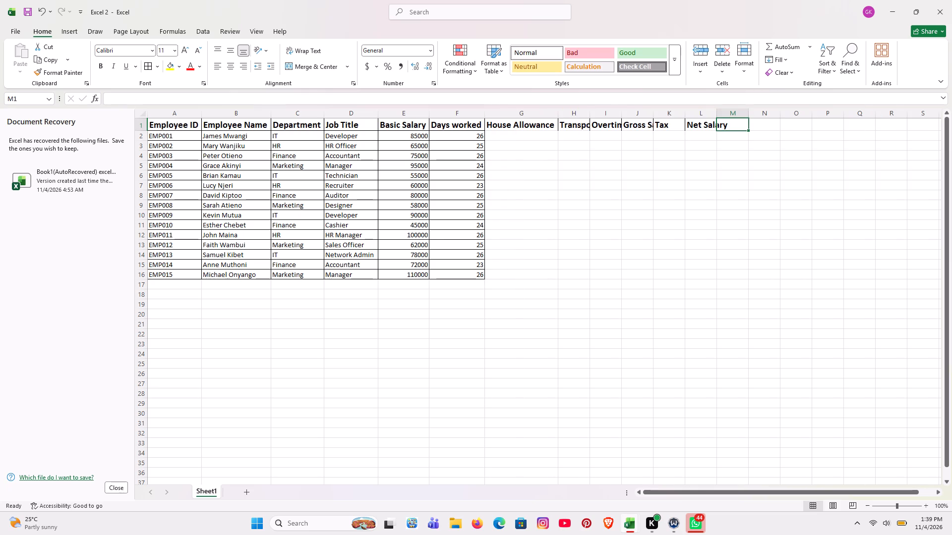
{"action": "double_click", "coordinate": [588, 112]}
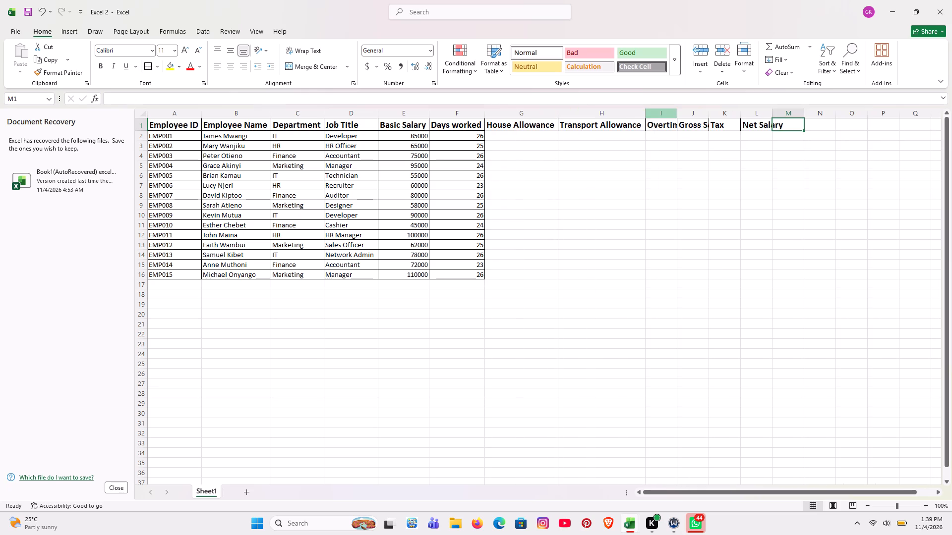
{"action": "double_click", "coordinate": [678, 112]}
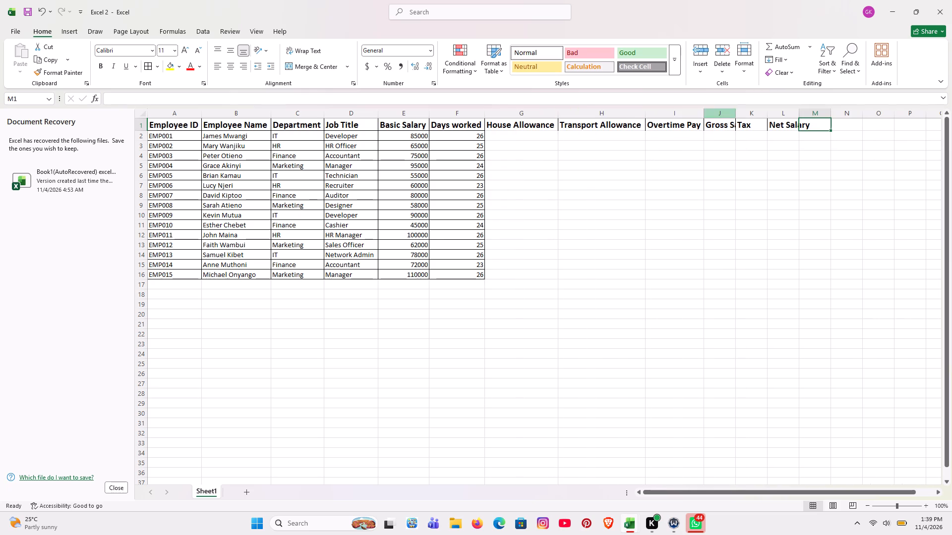
{"action": "double_click", "coordinate": [735, 109]}
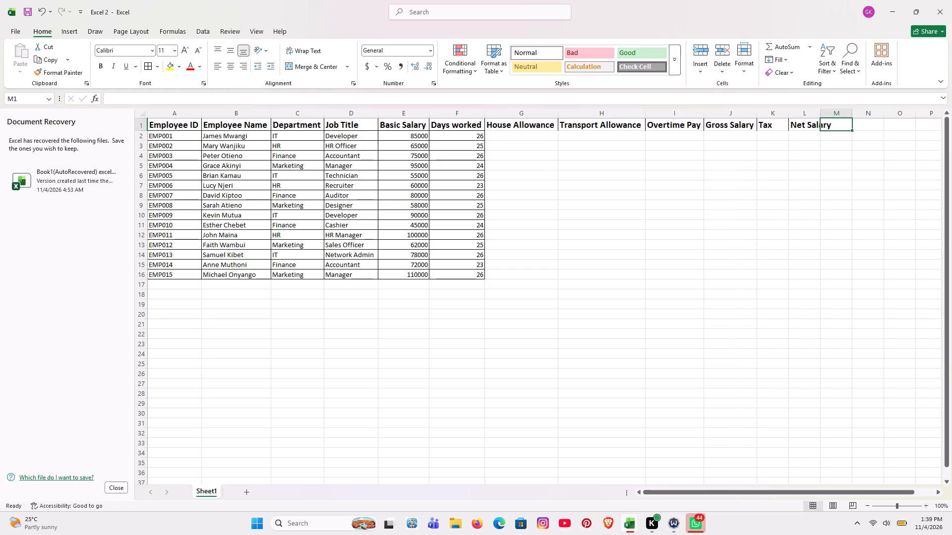
{"action": "double_click", "coordinate": [791, 113]}
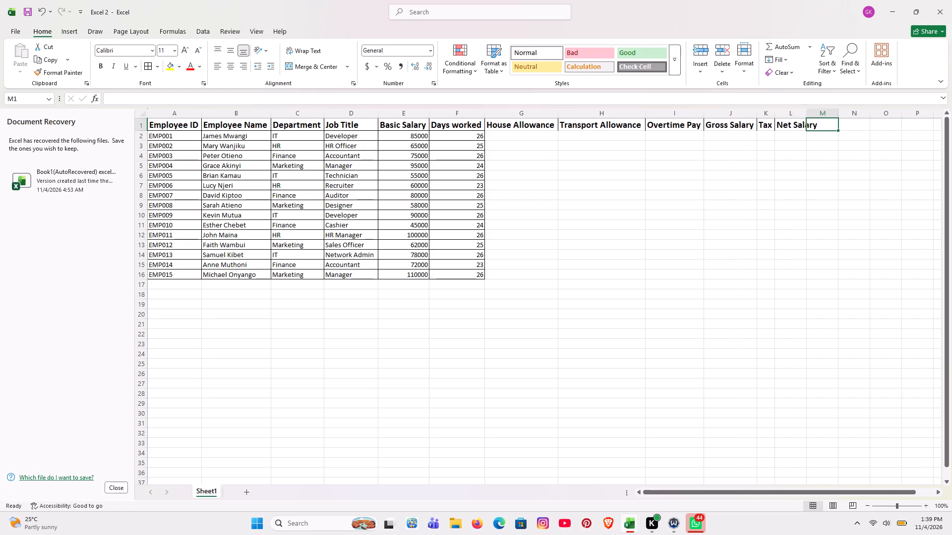
{"action": "double_click", "coordinate": [804, 116]}
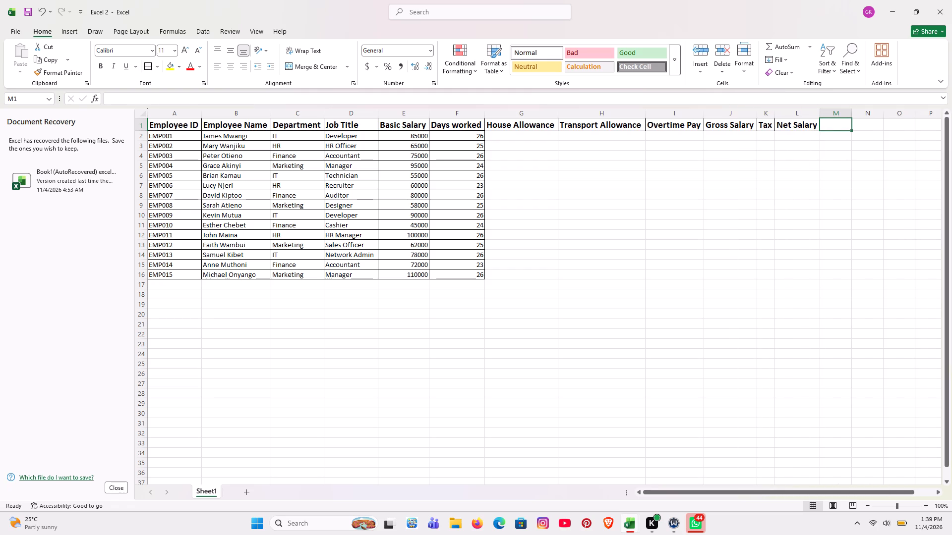
{"action": "left_click", "coordinate": [860, 183]}
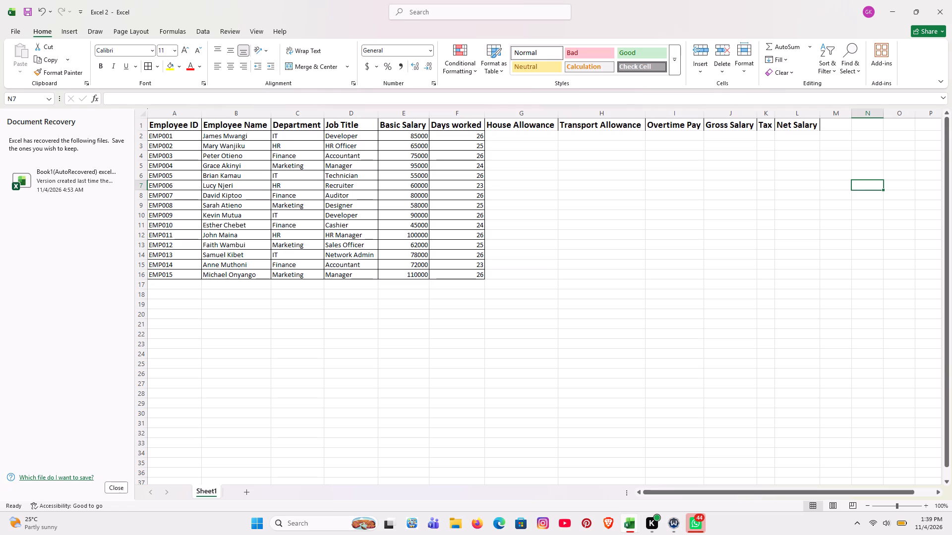
Enter the House Allowance formula =15%*E2 in cell G2 and fill it down to G16.
{"action": "left_click", "coordinate": [524, 137]}
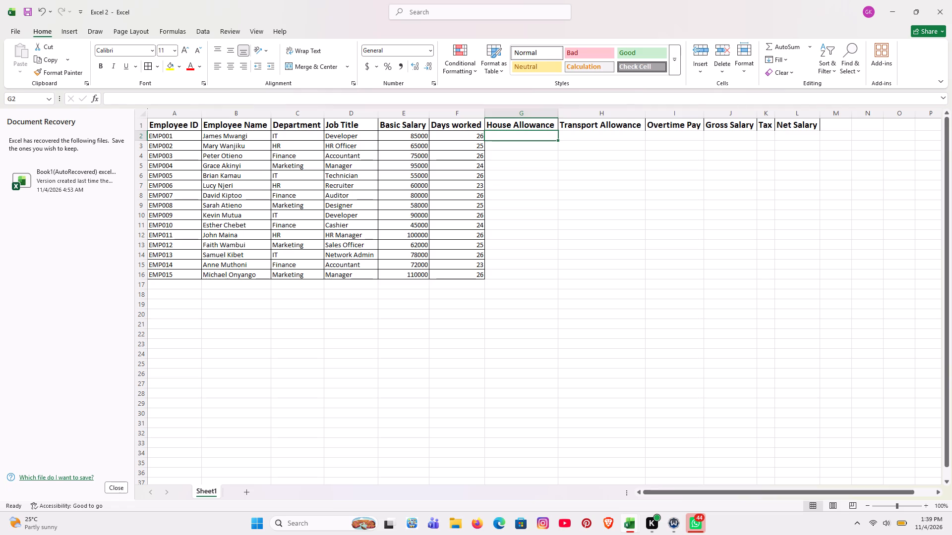
{"action": "key", "text": "equal"}
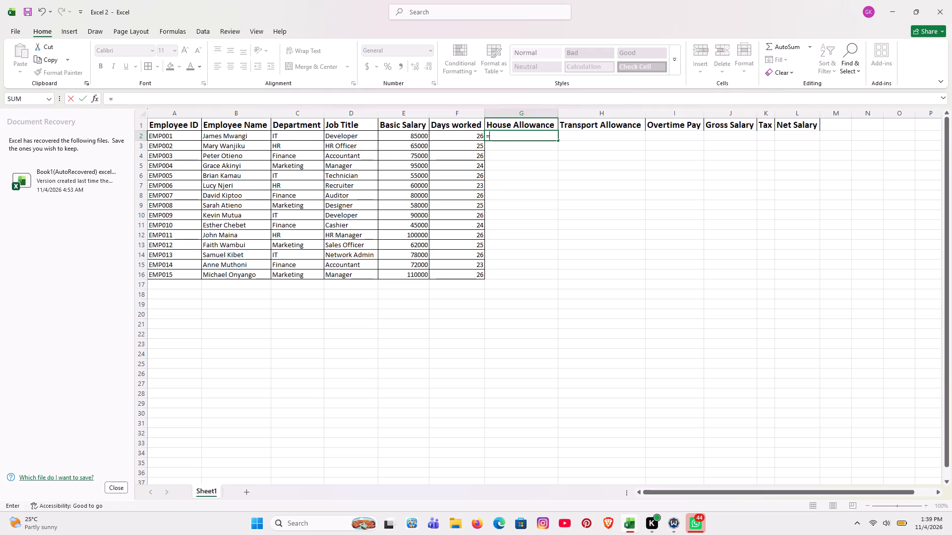
{"action": "type", "text": "15"}
{"action": "key", "text": "shift+percent"}
{"action": "key", "text": "shift+asterisk"}
{"action": "type", "text": "E2"}
{"action": "key", "text": "Return"}
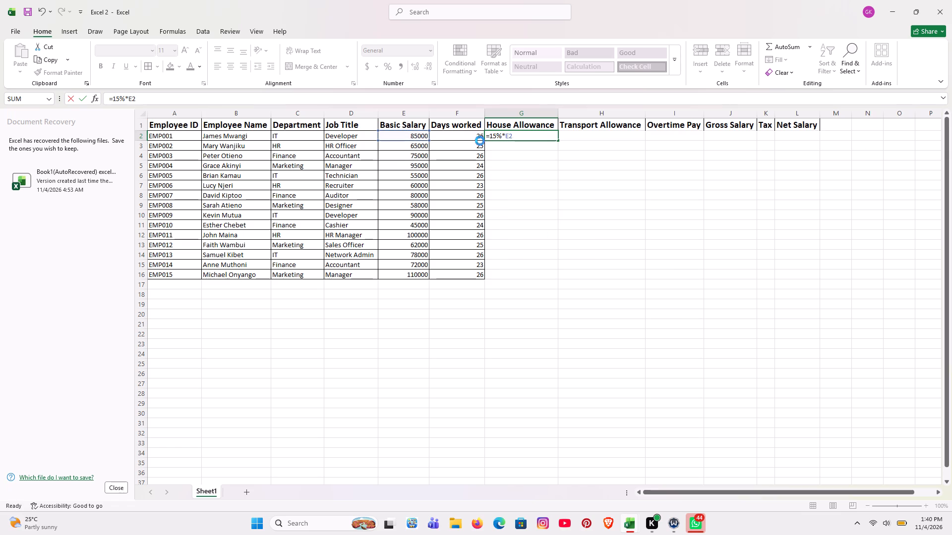
{"action": "left_click", "coordinate": [497, 139]}
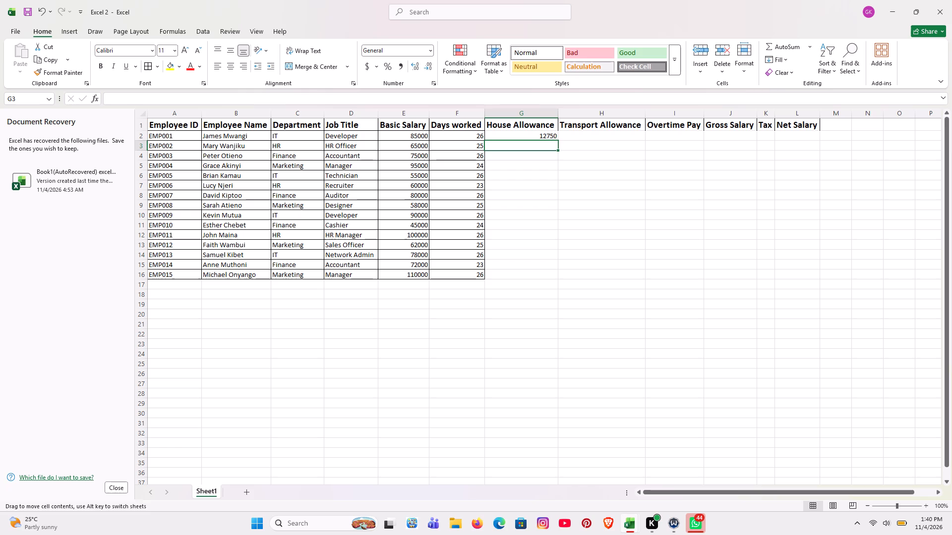
{"action": "left_click", "coordinate": [502, 135]}
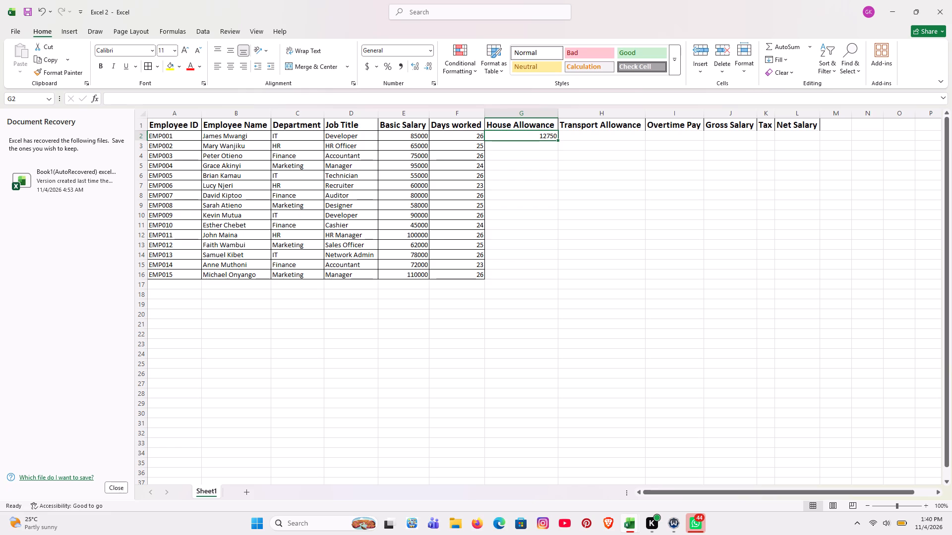
{"action": "left_click_drag", "start_coordinate": [557, 139], "coordinate": [552, 278]}
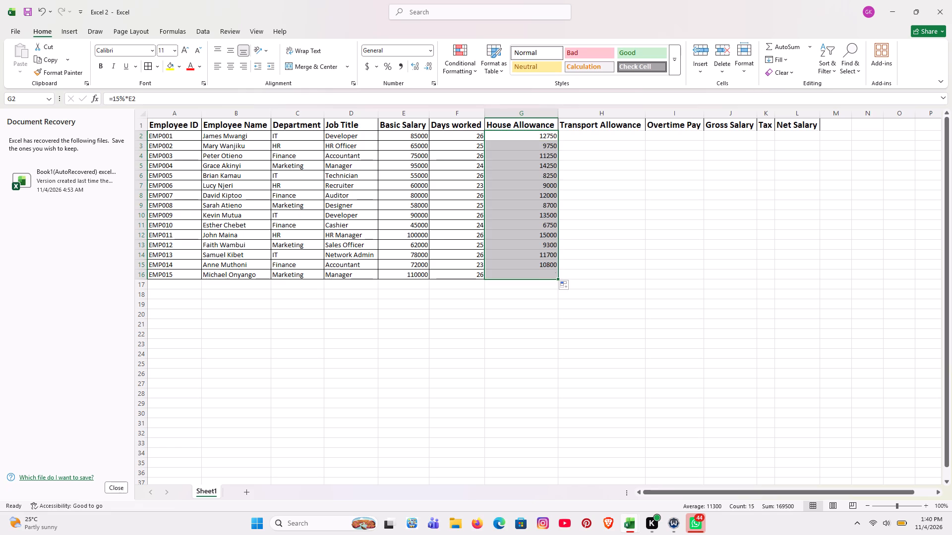
Enter a Transport Allowance of 5000 in cell H2 and fill it down to H16.
{"action": "left_click", "coordinate": [591, 140]}
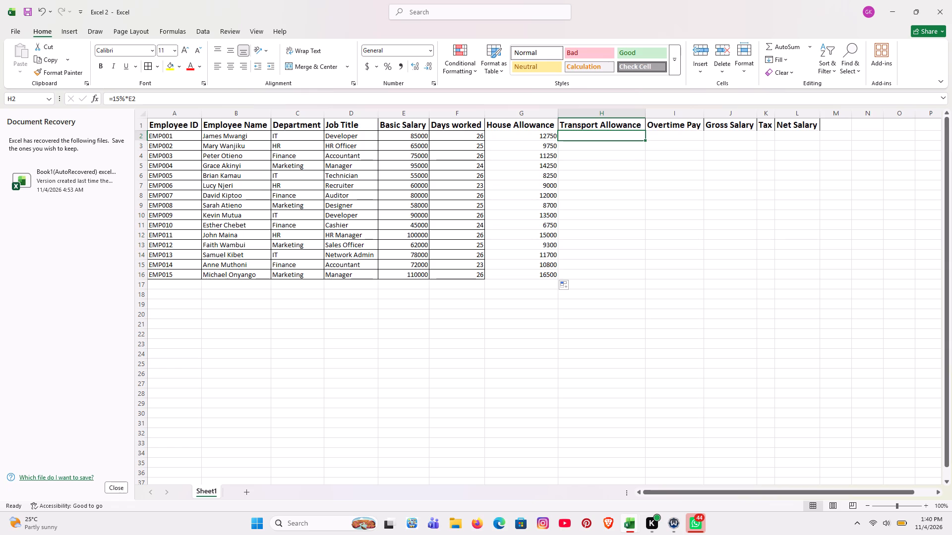
{"action": "type", "text": "5000"}
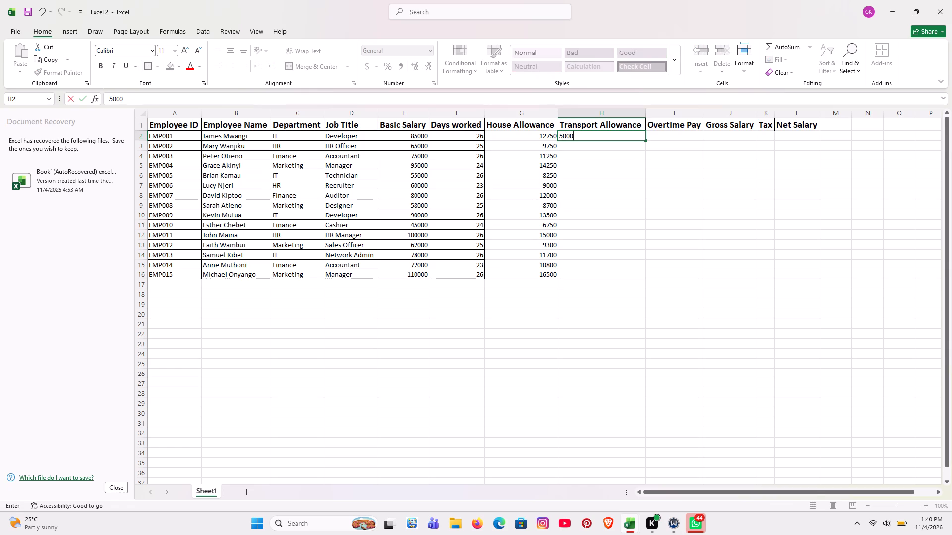
{"action": "key", "text": "Return"}
{"action": "left_click", "coordinate": [602, 137]}
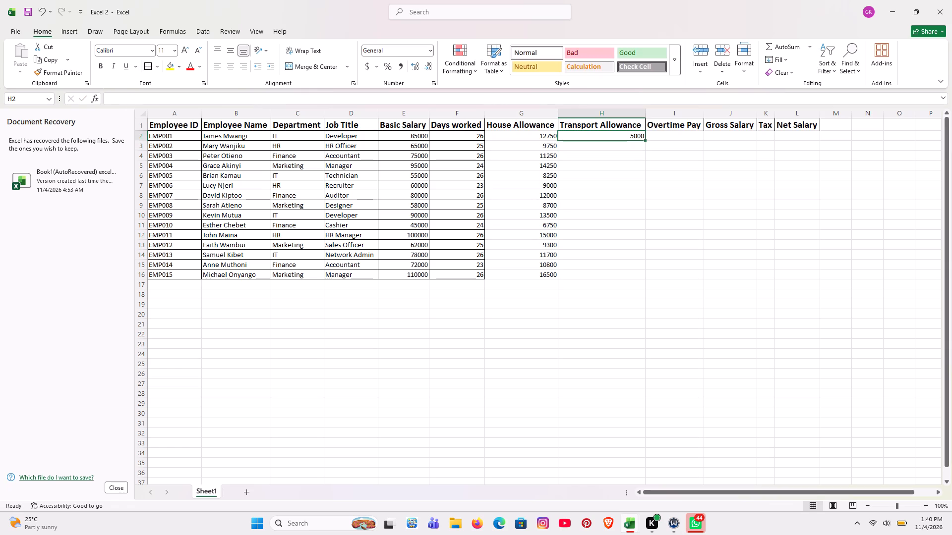
{"action": "left_click_drag", "start_coordinate": [646, 139], "coordinate": [645, 167]}
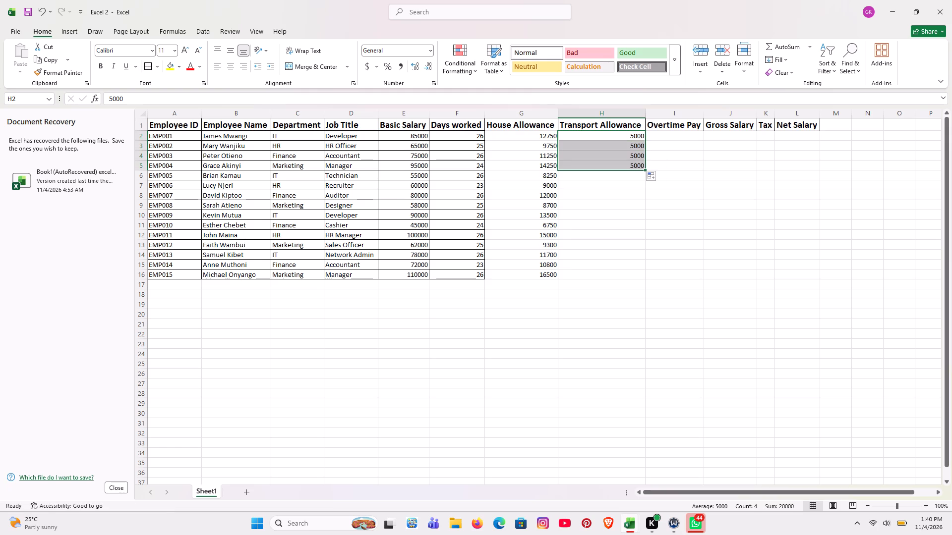
{"action": "left_click_drag", "start_coordinate": [645, 169], "coordinate": [634, 274]}
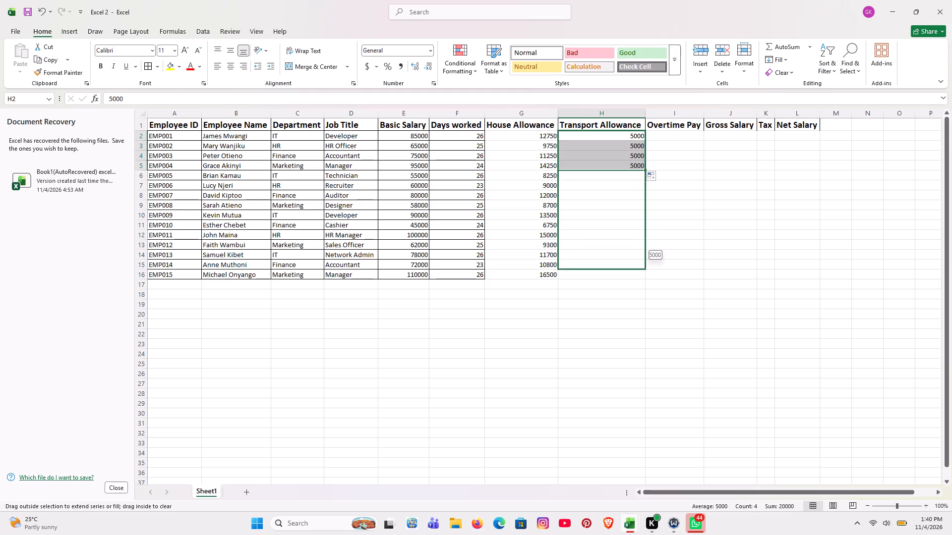
{"action": "left_click_drag", "start_coordinate": [634, 274], "coordinate": [634, 275]}
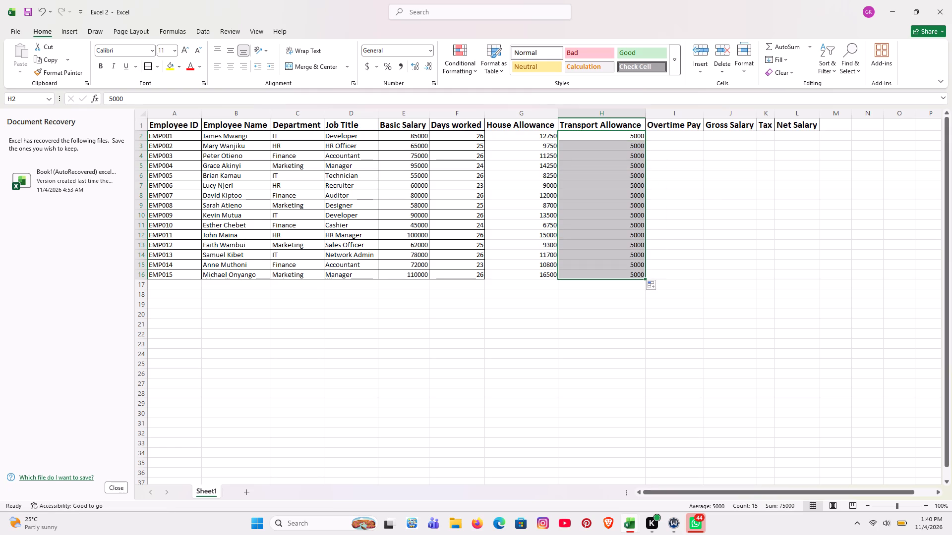
Enter the Overtime Pay formula =IF(F2>25,(F2-25)*1000,0) in cell I2.
{"action": "left_click", "coordinate": [673, 131]}
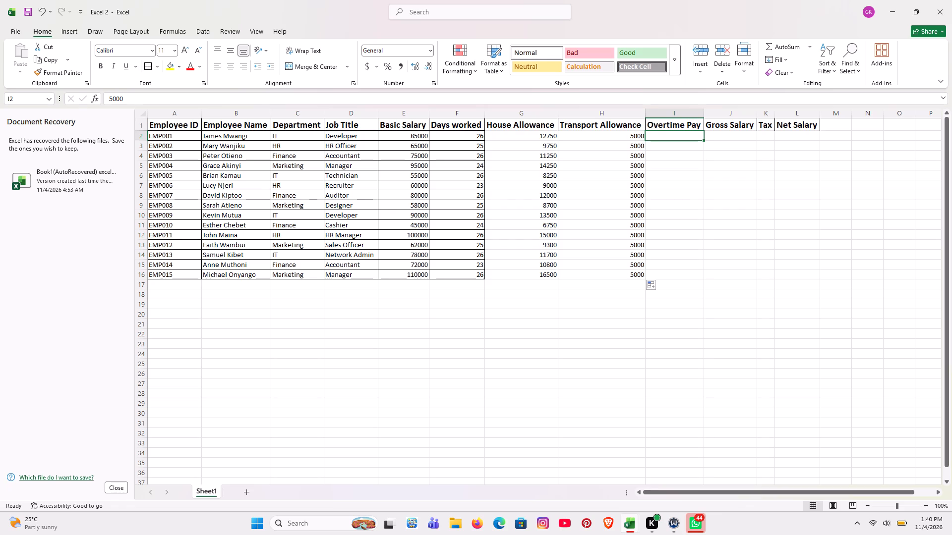
{"action": "key", "text": "equal"}
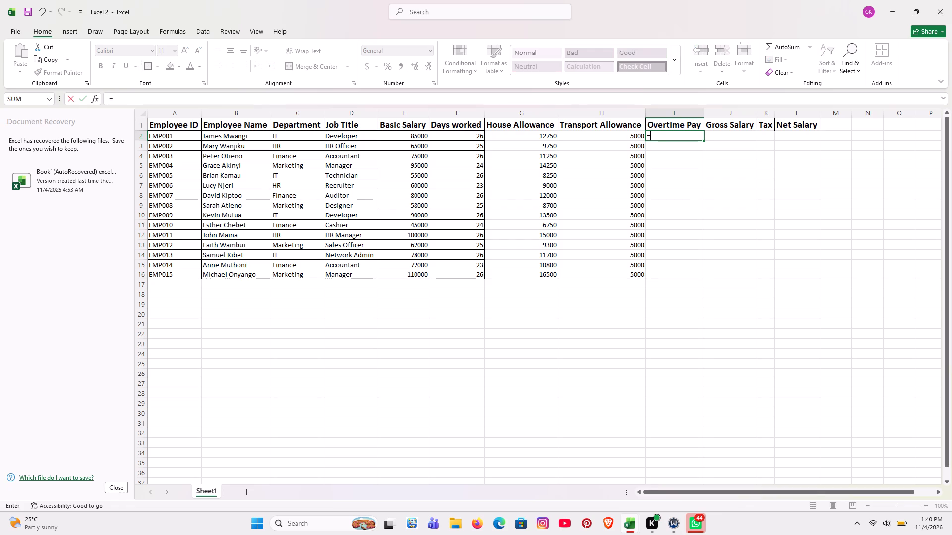
{"action": "type", "text": "IF"}
{"action": "key", "text": "shift+parenleft"}
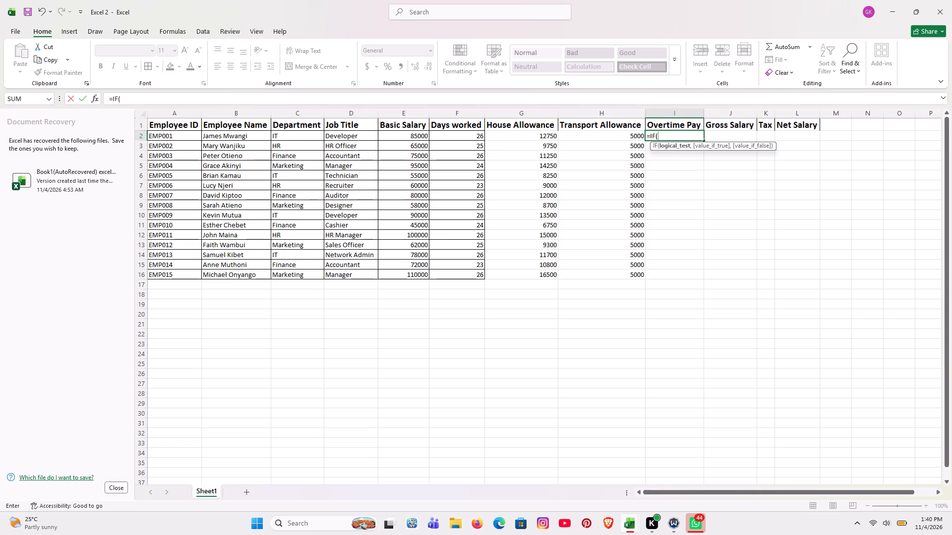
{"action": "type", "text": "F2"}
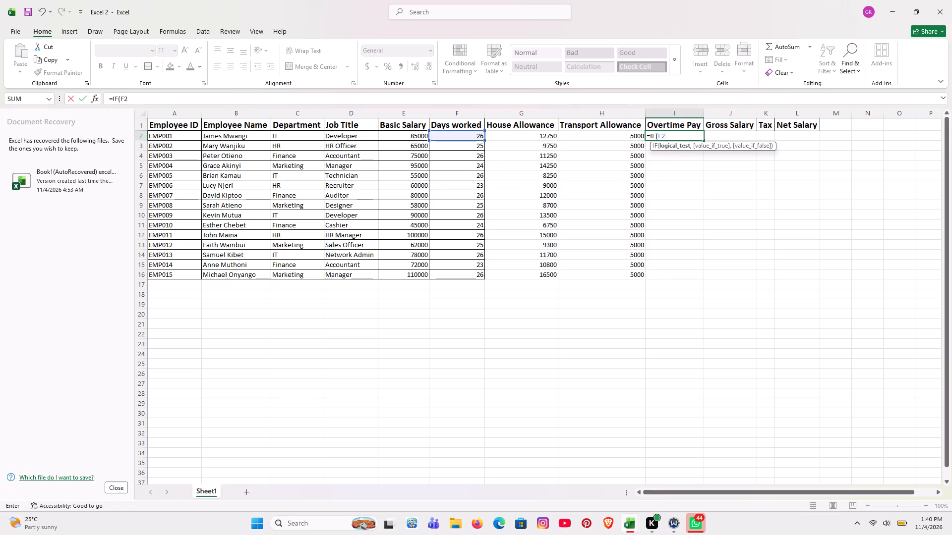
{"action": "key", "text": "shift+greater"}
{"action": "type", "text": "25"}
{"action": "key", "text": "shift+parenright"}
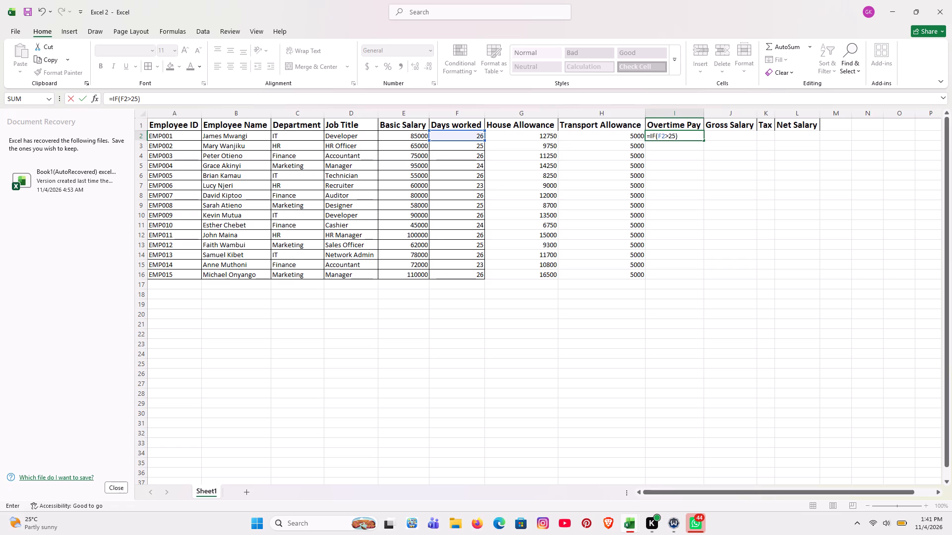
{"action": "key", "text": "BackSpace"}
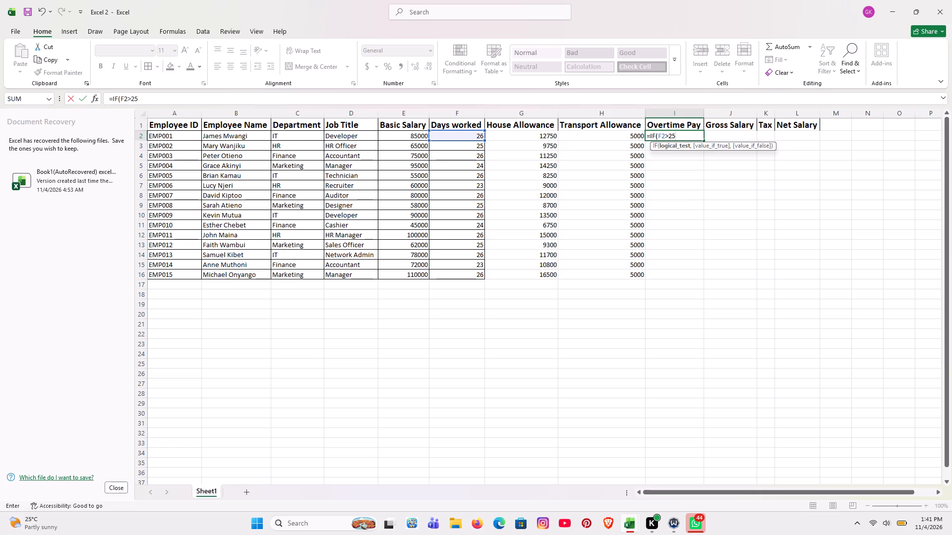
{"action": "key", "text": "comma"}
{"action": "key", "text": "ctrl+9"}
{"action": "key", "text": "shift+parenleft"}
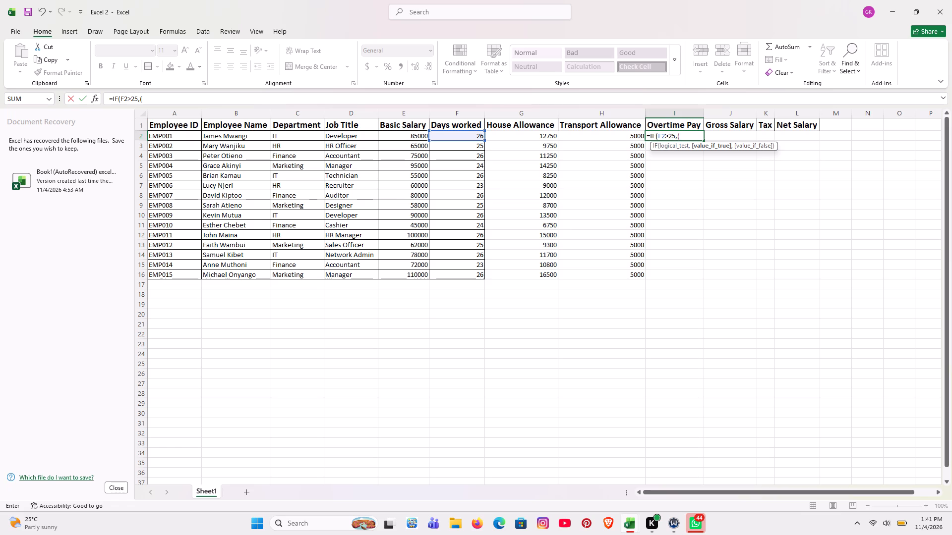
{"action": "type", "text": "F2"}
{"action": "key", "text": "minus"}
{"action": "type", "text": "25"}
{"action": "key", "text": "shift+parenright"}
{"action": "key", "text": "shift+asterisk"}
{"action": "type", "text": "1000"}
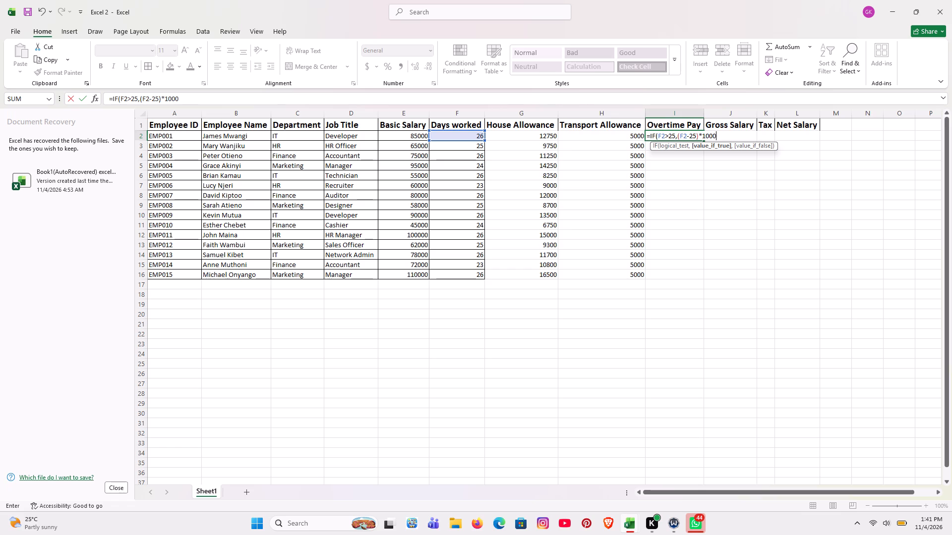
{"action": "key", "text": "comma"}
{"action": "key", "text": "0"}
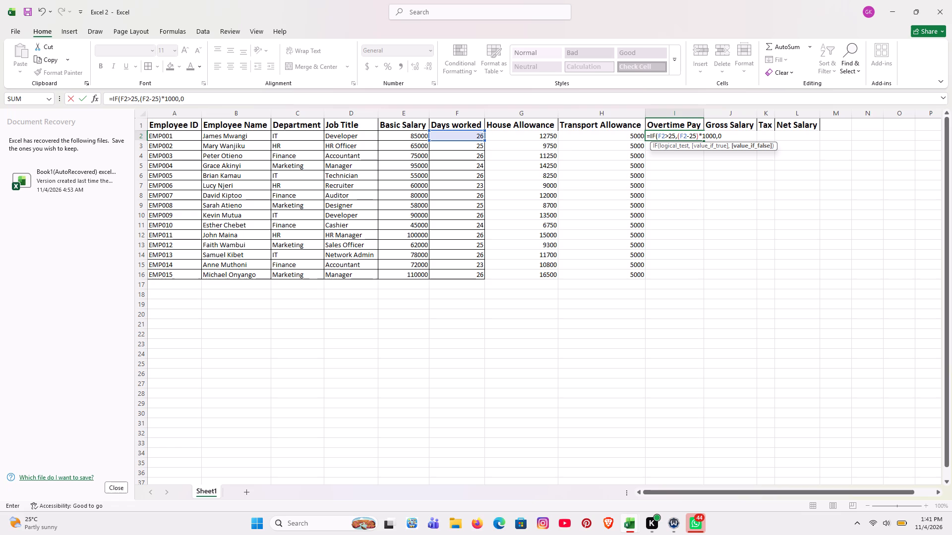
{"action": "key", "text": "shift+parenright"}
{"action": "key", "text": "Return"}
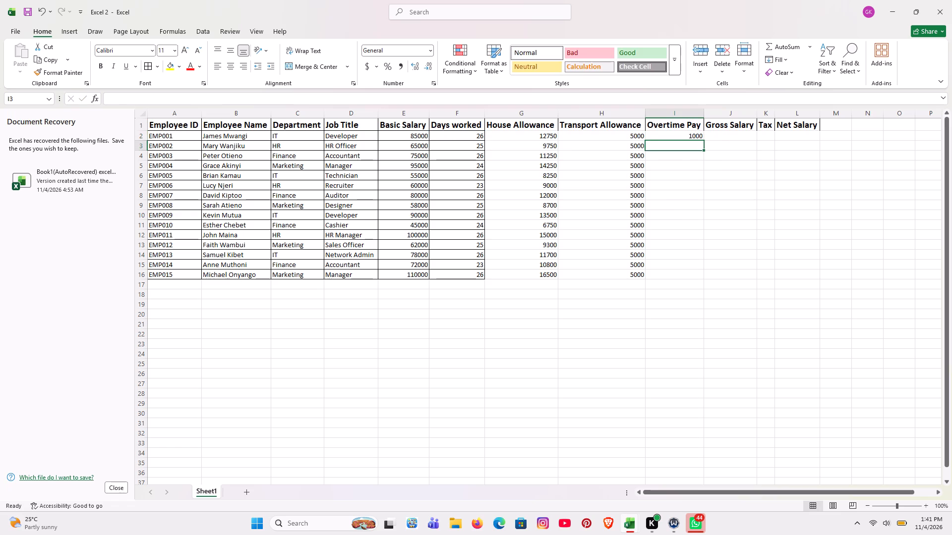
Fill the Overtime Pay formula from cell I2 down to I16.
{"action": "left_click", "coordinate": [673, 136]}
{"action": "left_click_drag", "start_coordinate": [702, 140], "coordinate": [700, 269]}
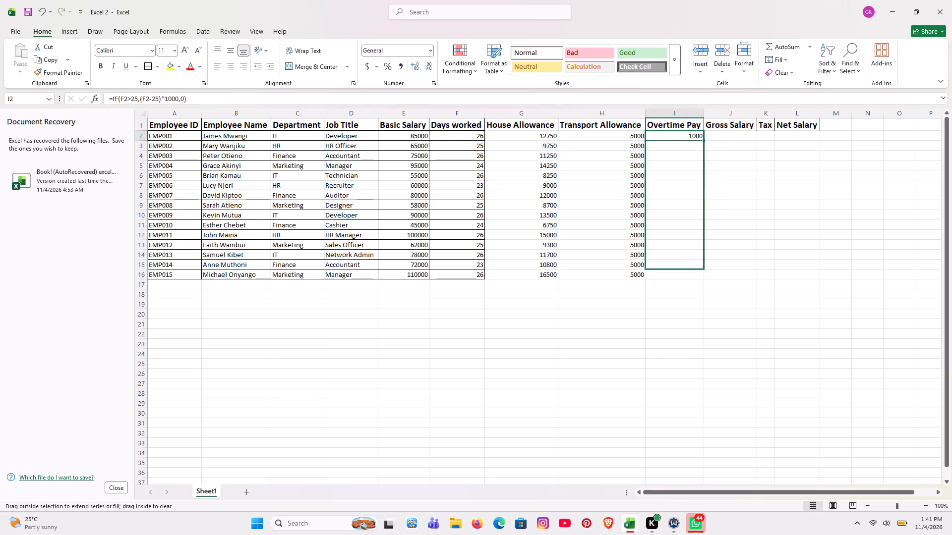
{"action": "left_click_drag", "start_coordinate": [700, 269], "coordinate": [700, 278]}
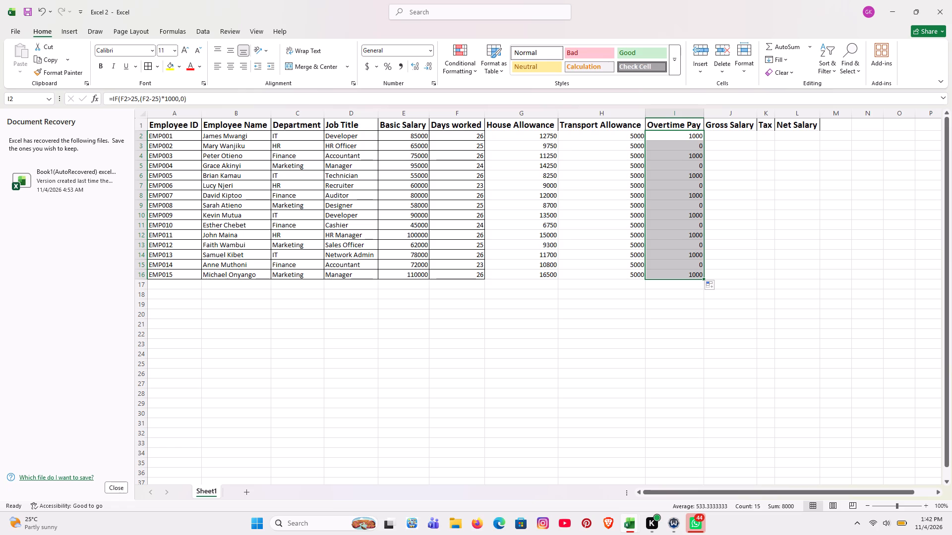
Save the Excel 2 workbook without erasing its VB project features, accepting autosave off.
{"action": "left_click", "coordinate": [728, 137]}
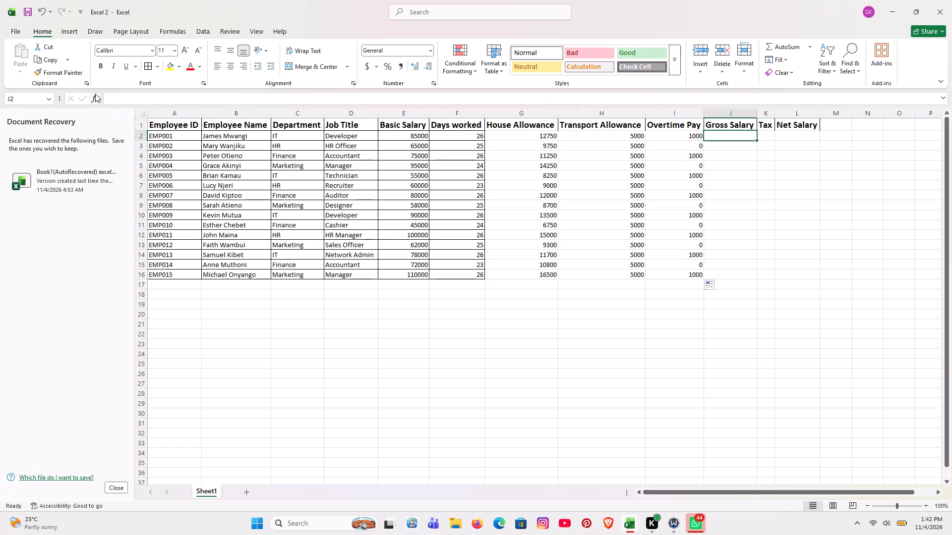
{"action": "left_click", "coordinate": [14, 27]}
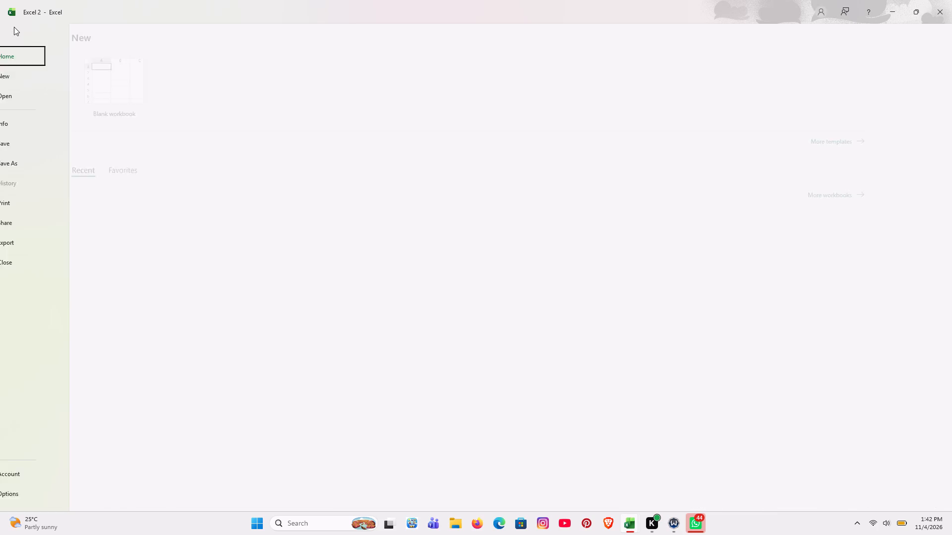
{"action": "left_click", "coordinate": [32, 142]}
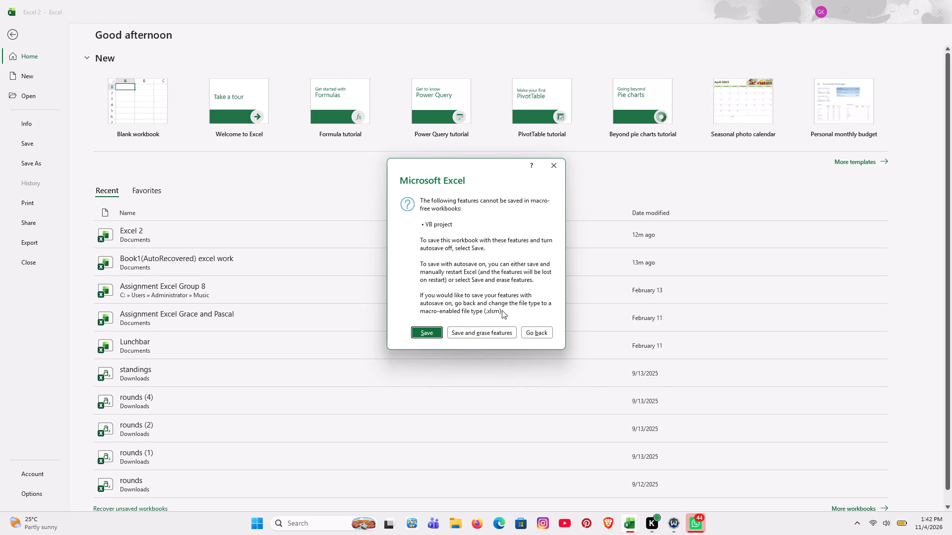
{"action": "left_click", "coordinate": [434, 331]}
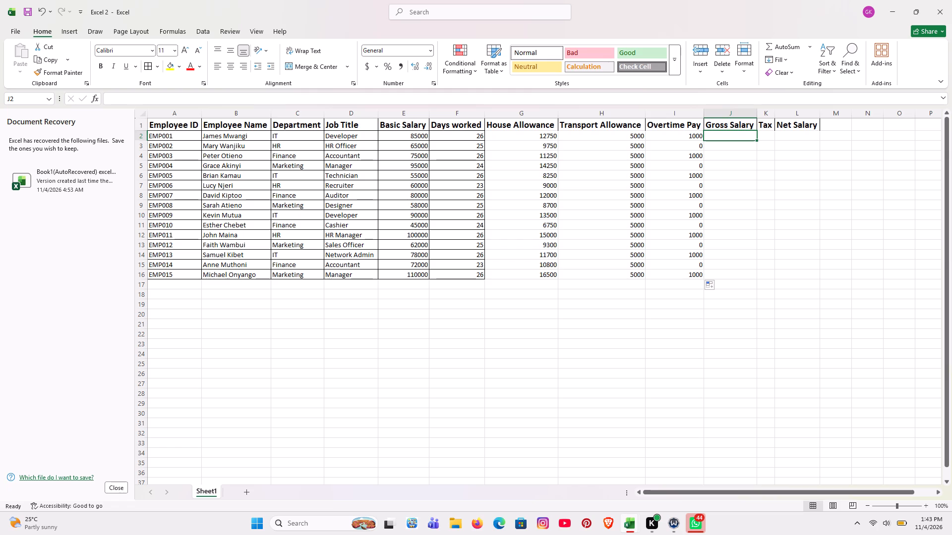
Enter the Gross Salary formula =E2+G2+H2+I2 in cell J2 and fill it down to J16.
{"action": "key", "text": "equal"}
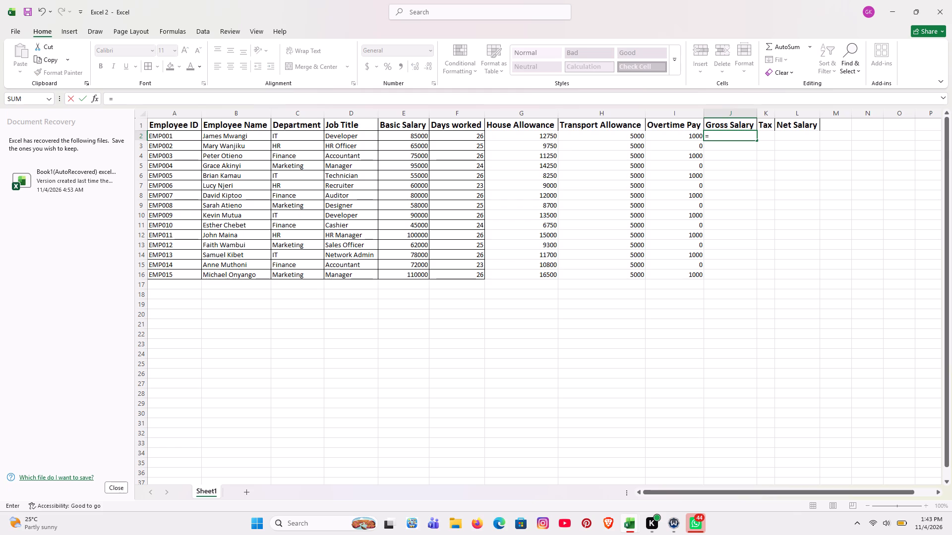
{"action": "type", "text": "E2"}
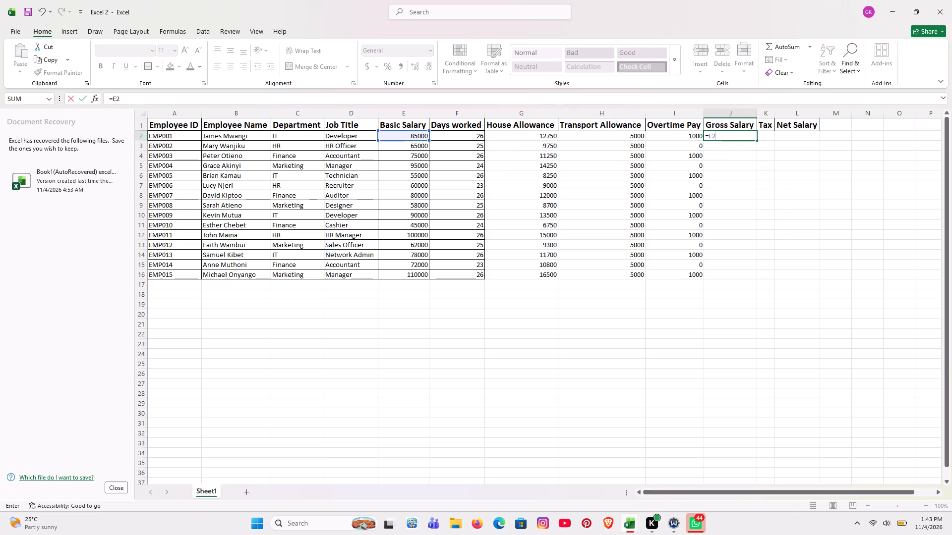
{"action": "key", "text": "shift+plus"}
{"action": "key", "text": "g"}
{"action": "key", "text": "2"}
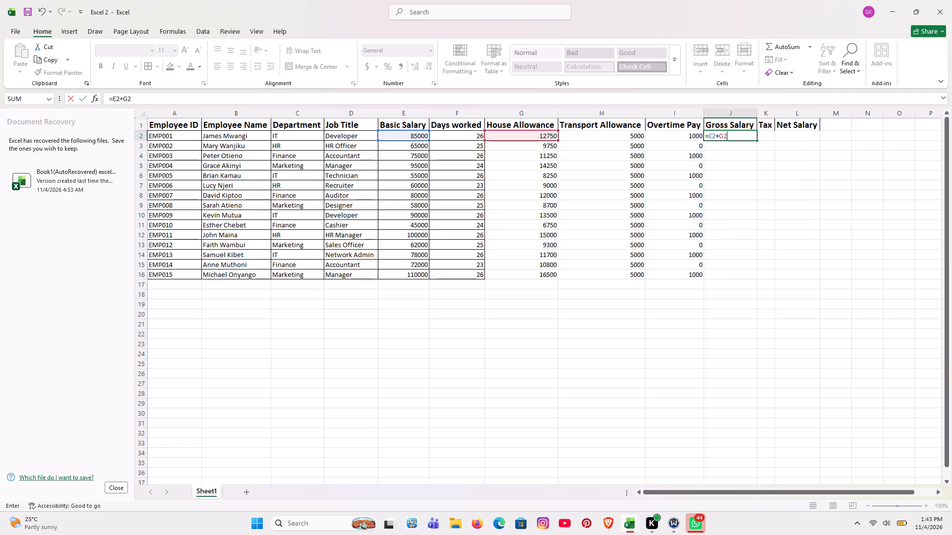
{"action": "key", "text": "shift+plus"}
{"action": "type", "text": "H2"}
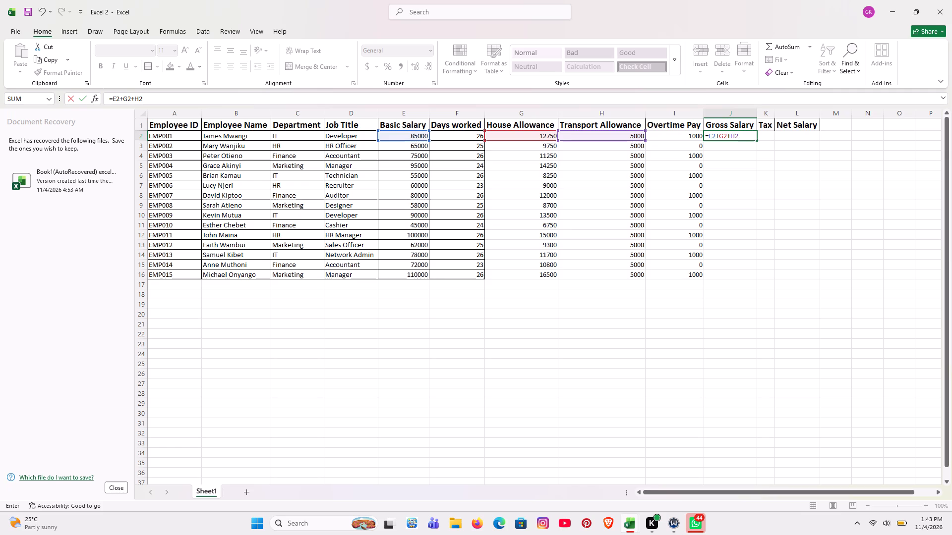
{"action": "key", "text": "shift+plus"}
{"action": "type", "text": "I2"}
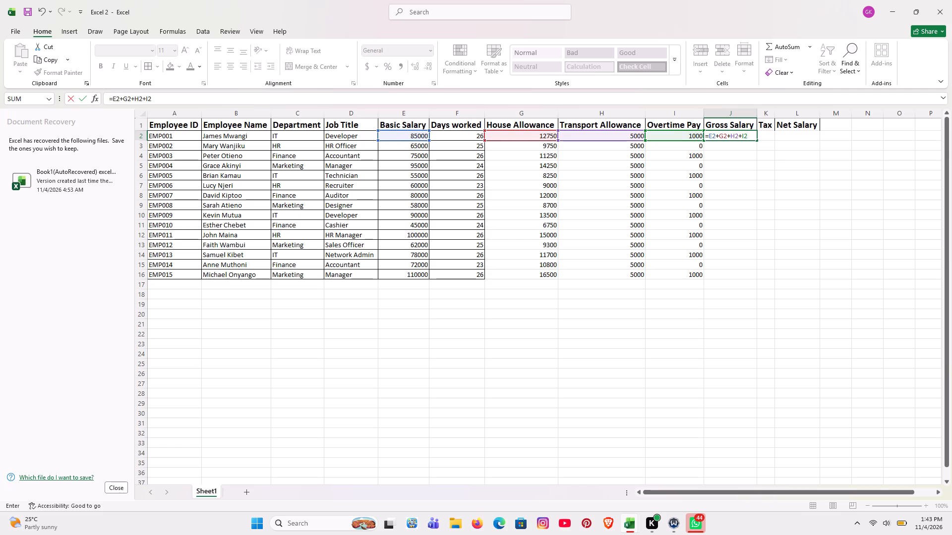
{"action": "key", "text": "Return"}
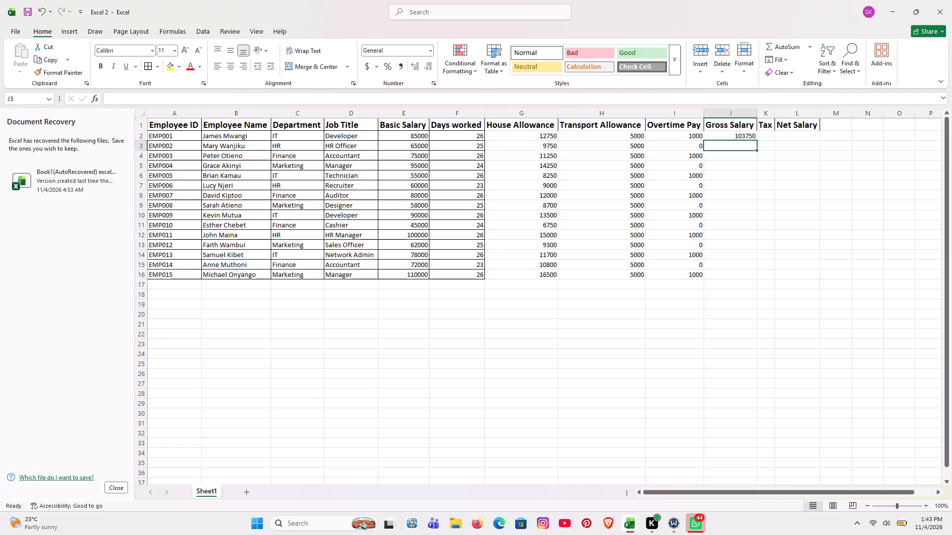
{"action": "left_click", "coordinate": [729, 136]}
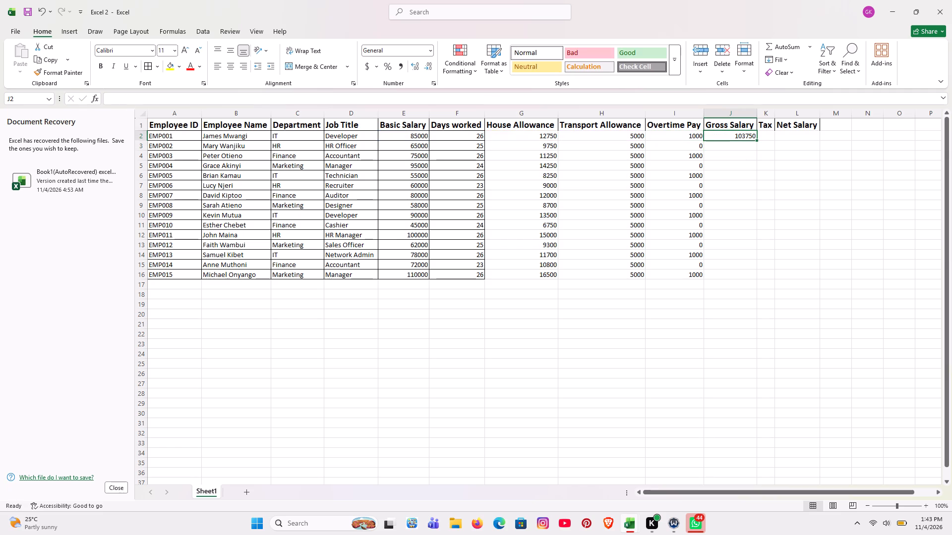
{"action": "left_click_drag", "start_coordinate": [756, 139], "coordinate": [751, 167]}
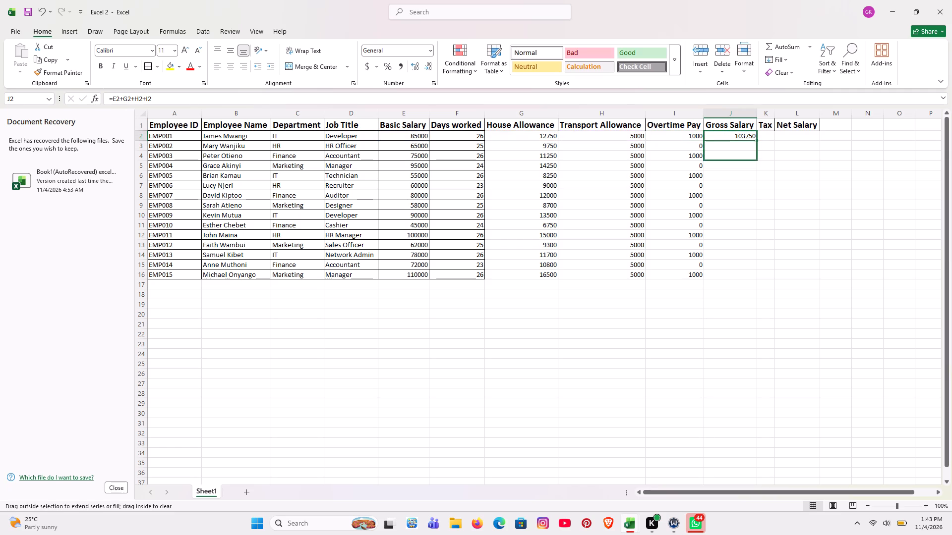
{"action": "left_click_drag", "start_coordinate": [751, 167], "coordinate": [747, 271]}
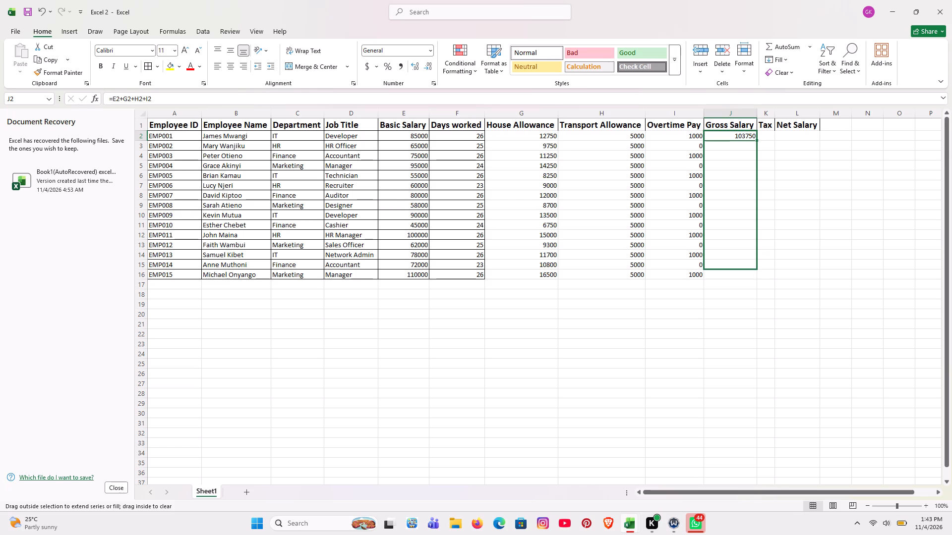
{"action": "left_click_drag", "start_coordinate": [747, 271], "coordinate": [747, 277]}
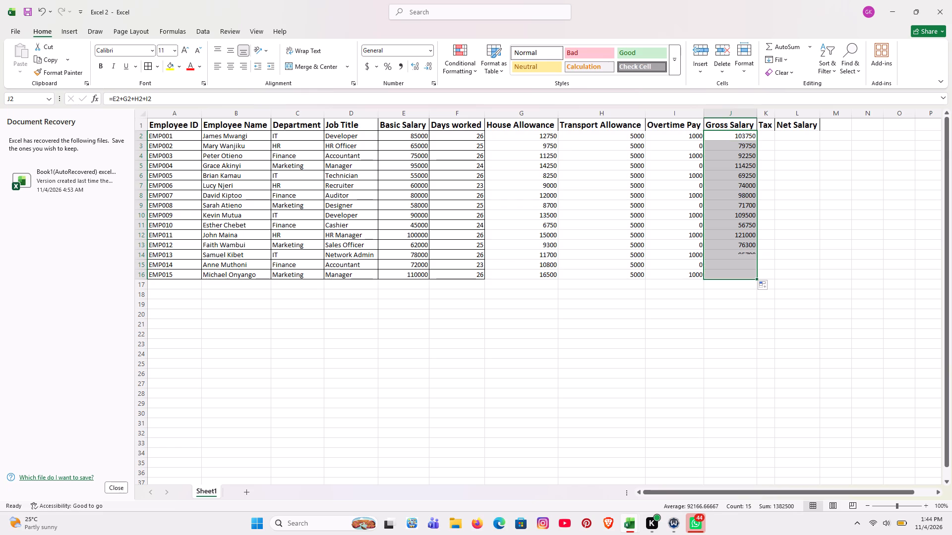
Enter the Tax formula =10%*J2 in cell K2 and fill it down to K16.
{"action": "left_click", "coordinate": [771, 139]}
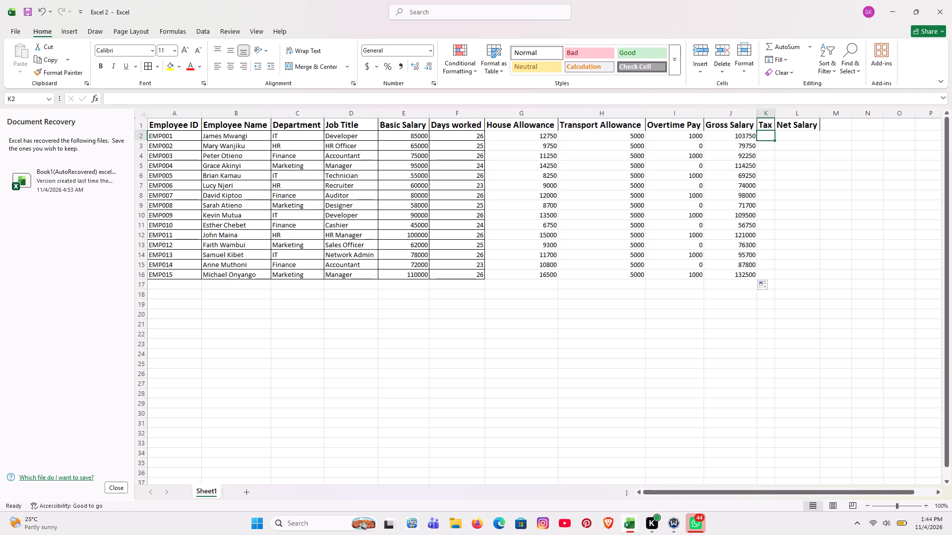
{"action": "left_click", "coordinate": [771, 139]}
{"action": "key", "text": "equal"}
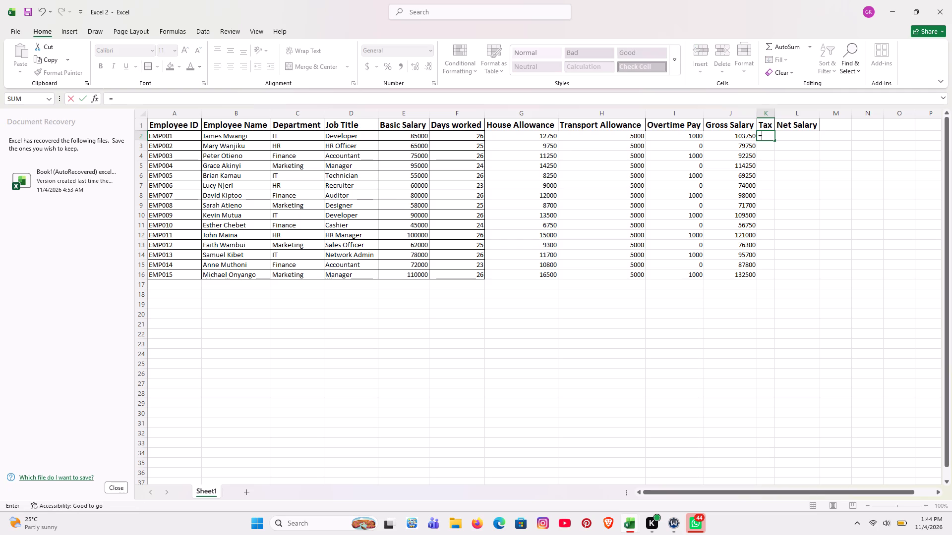
{"action": "type", "text": "10"}
{"action": "key", "text": "shift+percent"}
{"action": "key", "text": "shift+asterisk"}
{"action": "type", "text": "J2"}
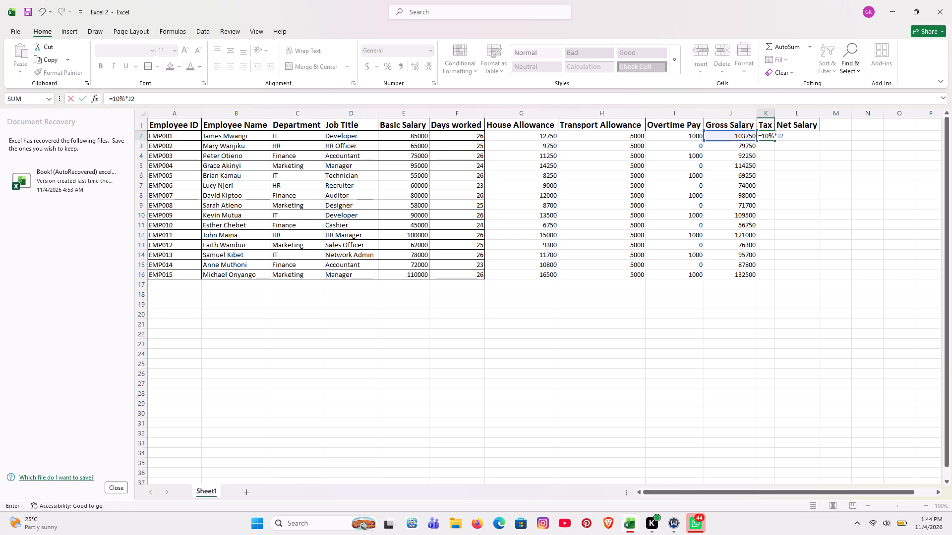
{"action": "key", "text": "Return"}
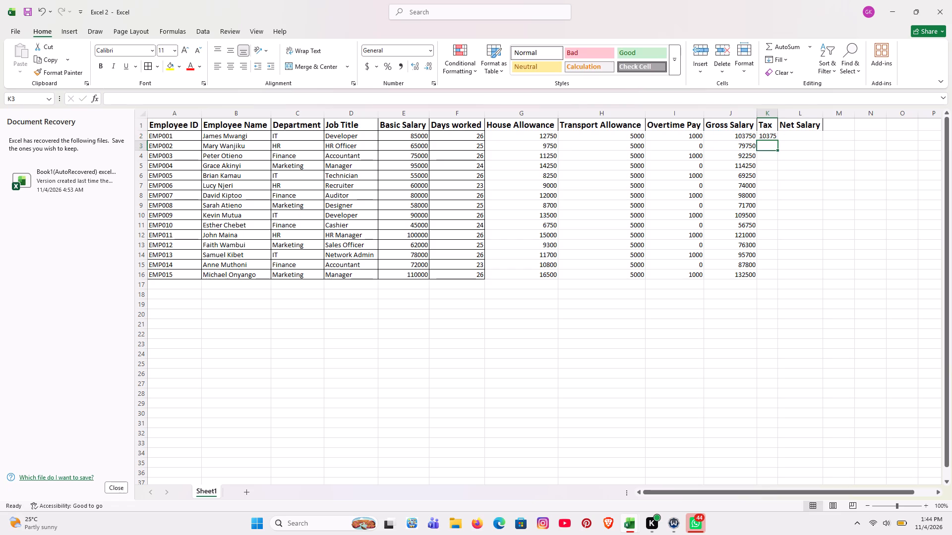
{"action": "left_click", "coordinate": [771, 133]}
{"action": "left_click_drag", "start_coordinate": [776, 140], "coordinate": [776, 141]}
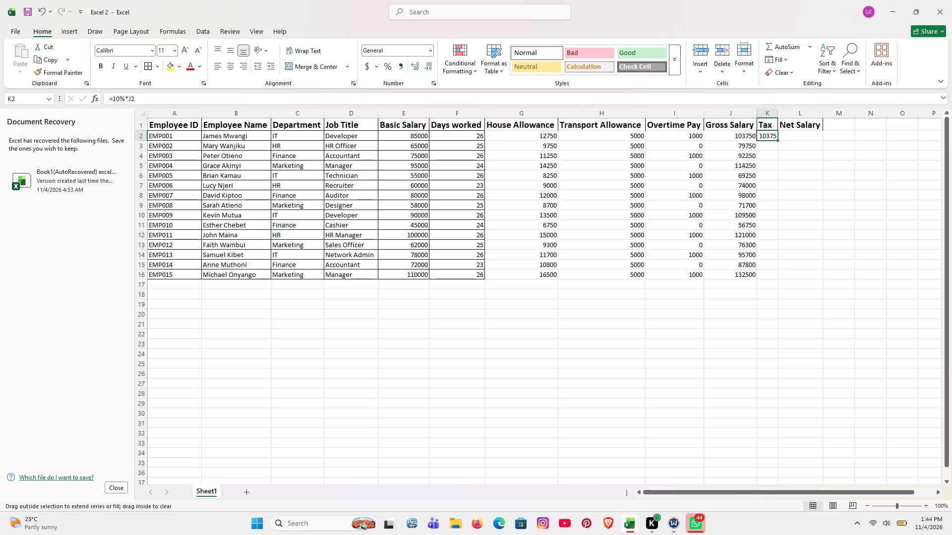
{"action": "left_click_drag", "start_coordinate": [776, 141], "coordinate": [778, 277]}
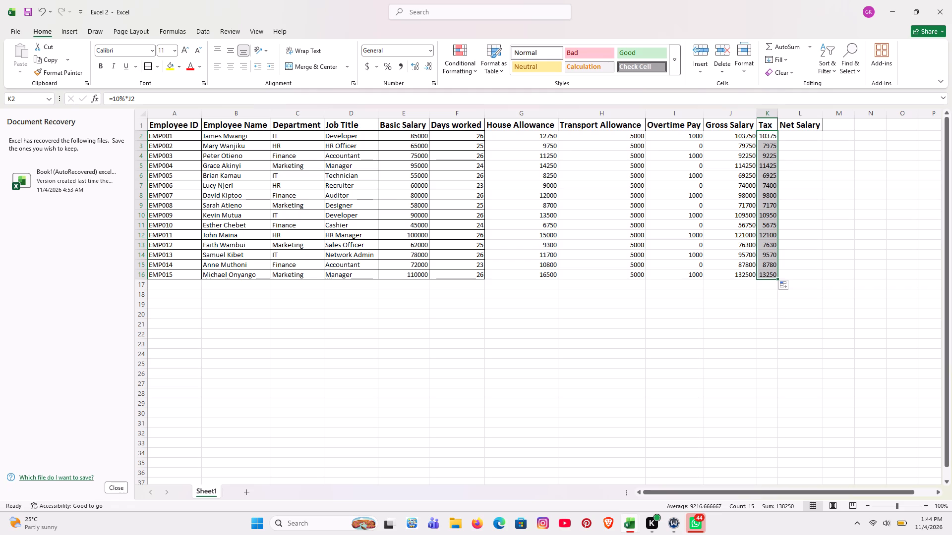
Enter the Net Salary formula =J2-K2 in cell L2.
{"action": "left_click", "coordinate": [794, 133]}
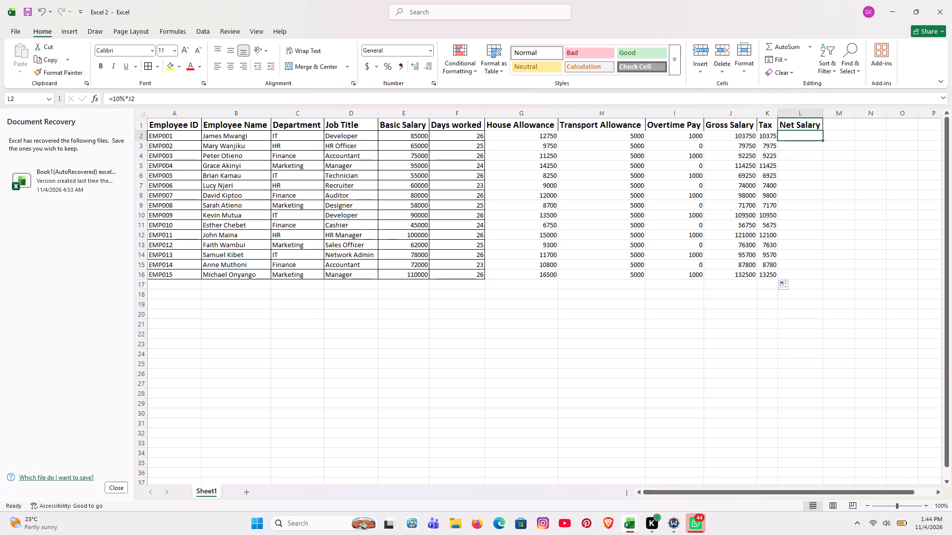
{"action": "key", "text": "equal"}
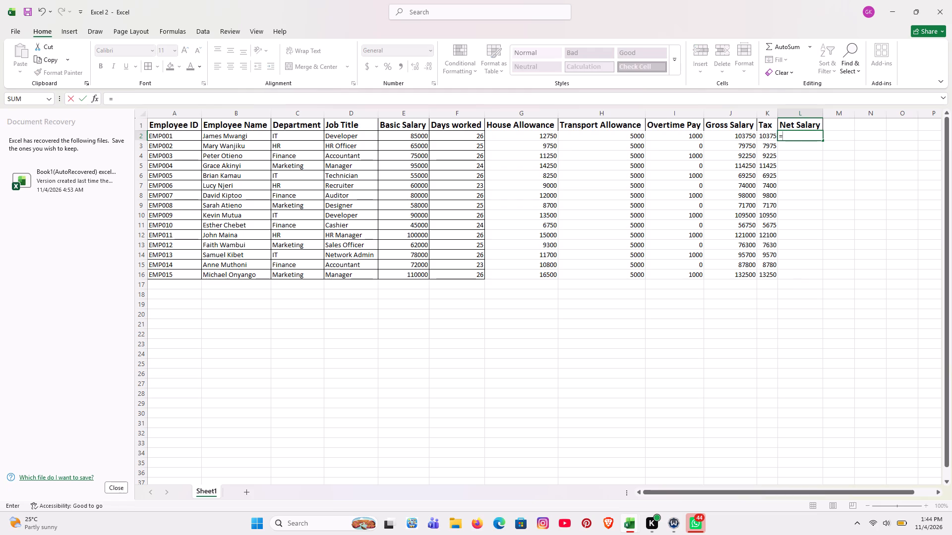
{"action": "type", "text": "J2"}
{"action": "key", "text": "minus"}
{"action": "type", "text": "K2"}
{"action": "key", "text": "Return"}
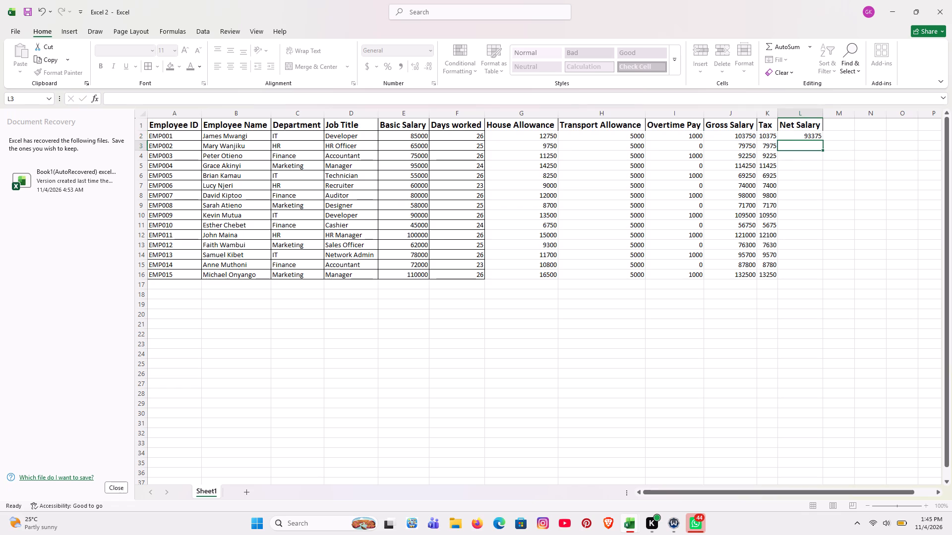
Fill the Net Salary formula from cell L2 down to L16.
{"action": "left_click", "coordinate": [801, 137]}
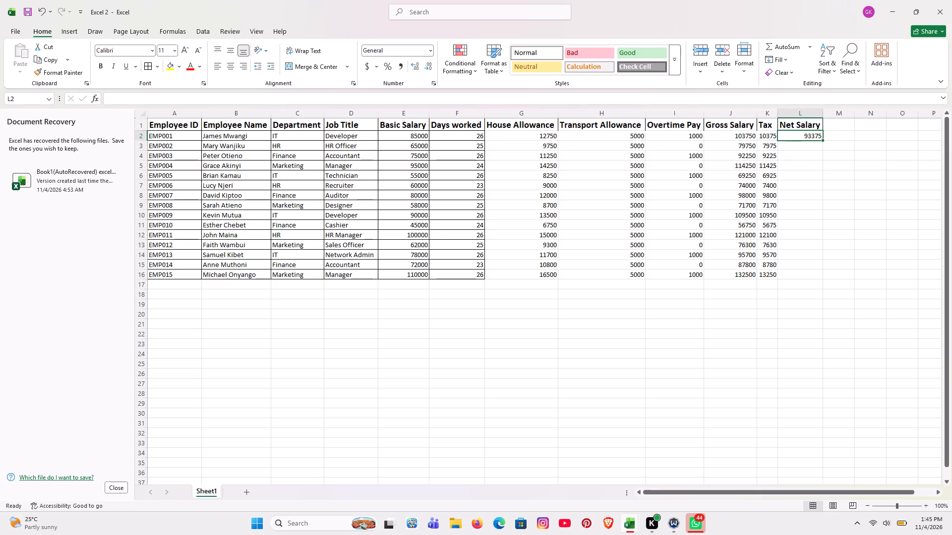
{"action": "left_click_drag", "start_coordinate": [820, 138], "coordinate": [805, 267]}
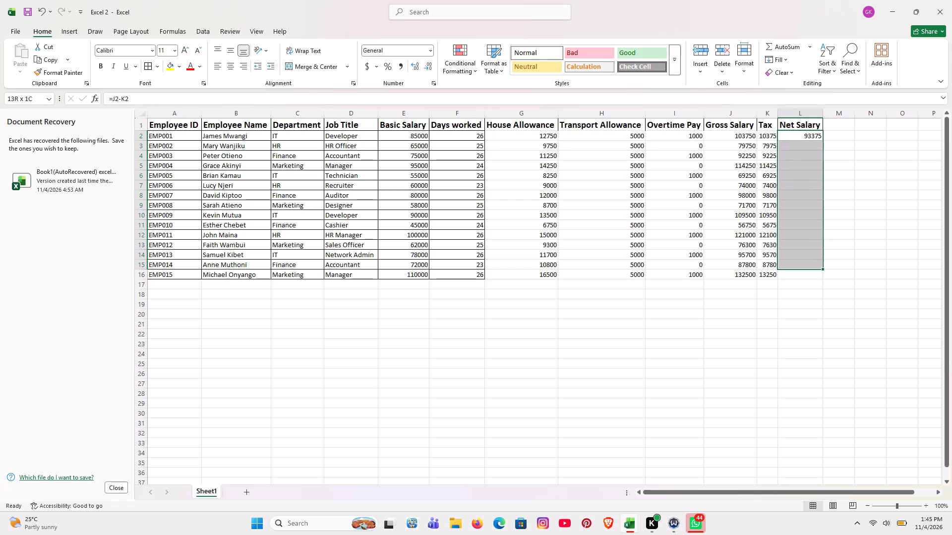
{"action": "left_click_drag", "start_coordinate": [805, 267], "coordinate": [805, 270]}
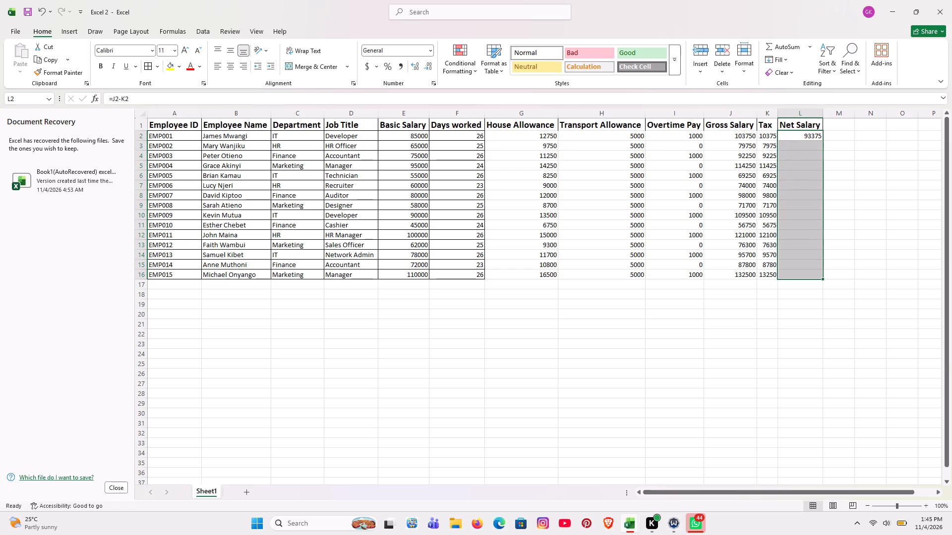
{"action": "left_click", "coordinate": [864, 205]}
{"action": "left_click", "coordinate": [817, 135]}
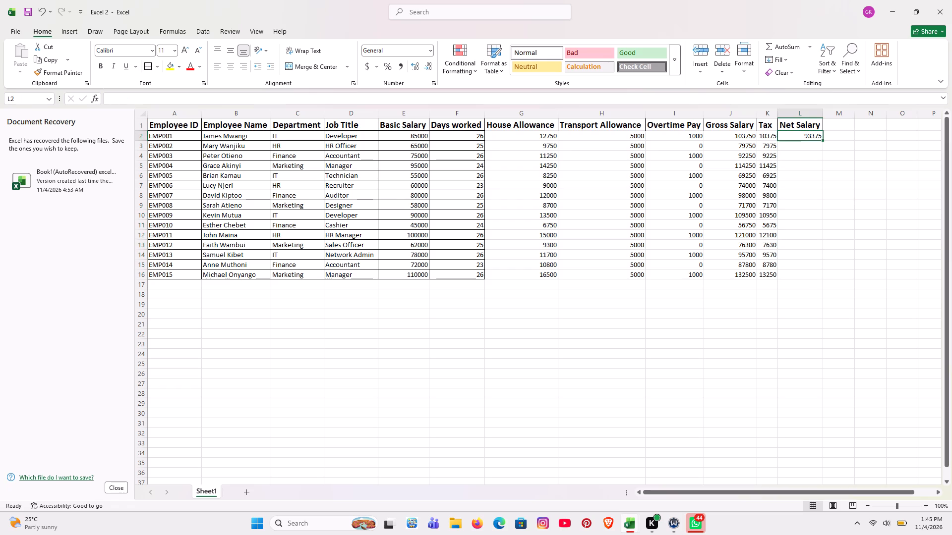
{"action": "left_click_drag", "start_coordinate": [822, 139], "coordinate": [815, 208]}
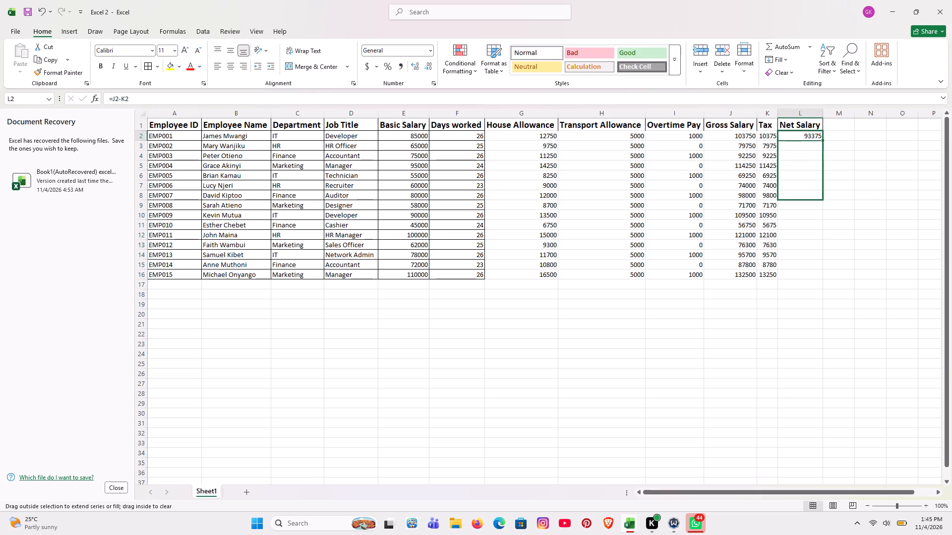
{"action": "left_click_drag", "start_coordinate": [815, 208], "coordinate": [816, 276]}
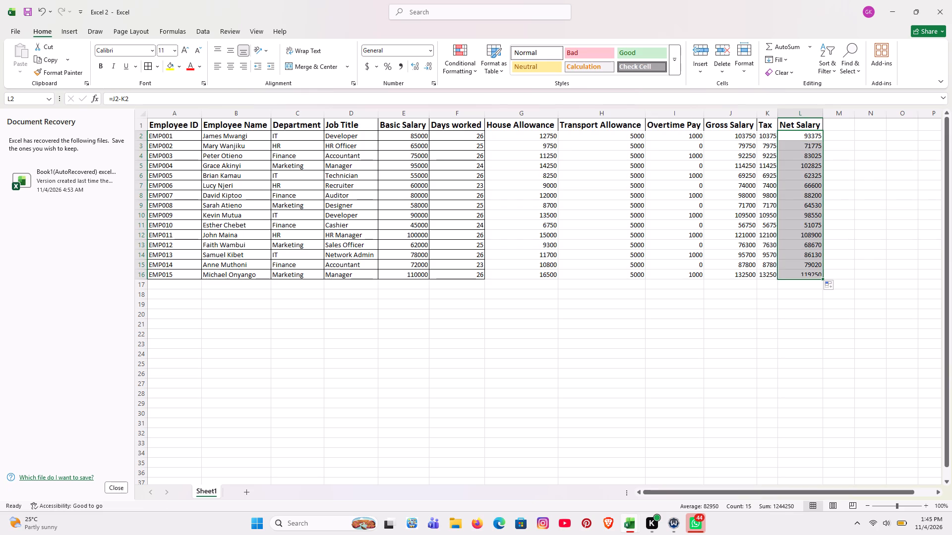
{"action": "left_click", "coordinate": [866, 253]}
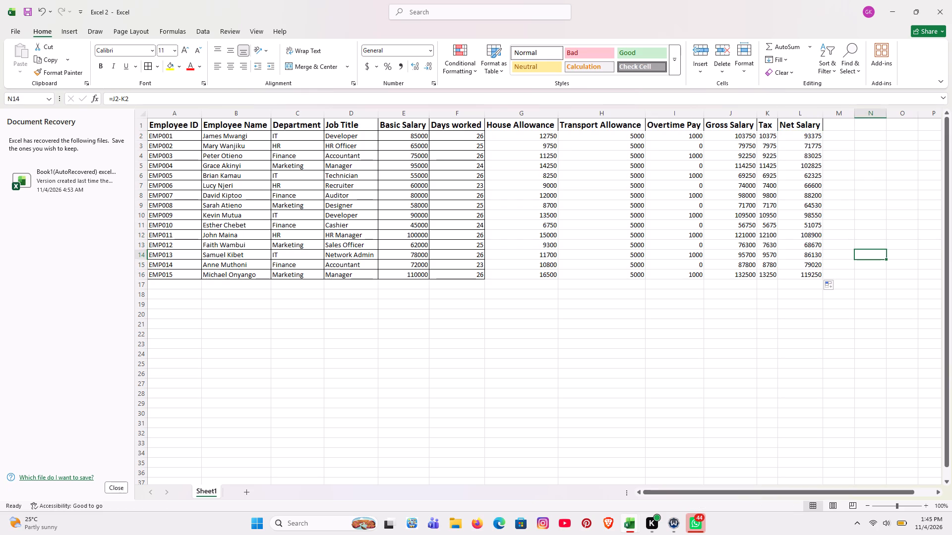
Apply all borders to the range G1:L16, from House Allowance through Net Salary.
{"action": "left_click_drag", "start_coordinate": [818, 124], "coordinate": [567, 271]}
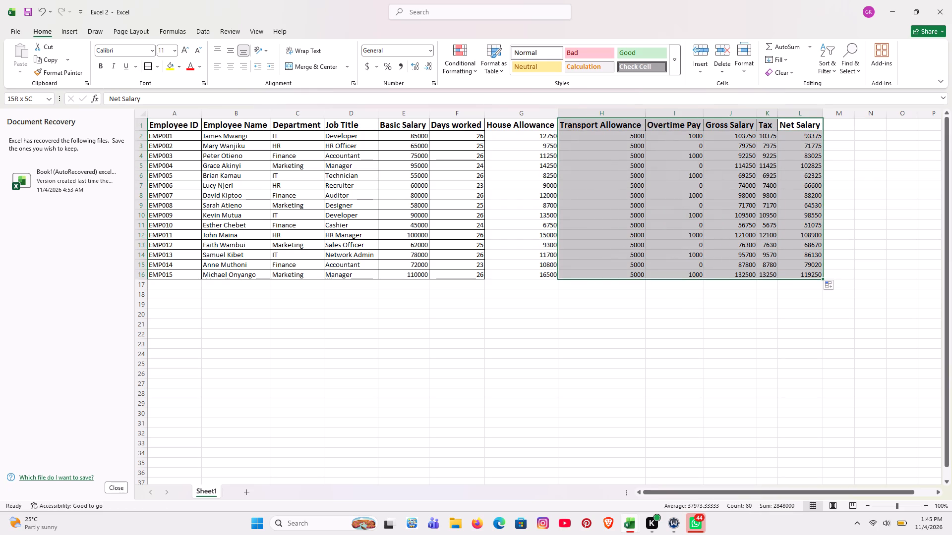
{"action": "left_click_drag", "start_coordinate": [567, 271], "coordinate": [535, 277]}
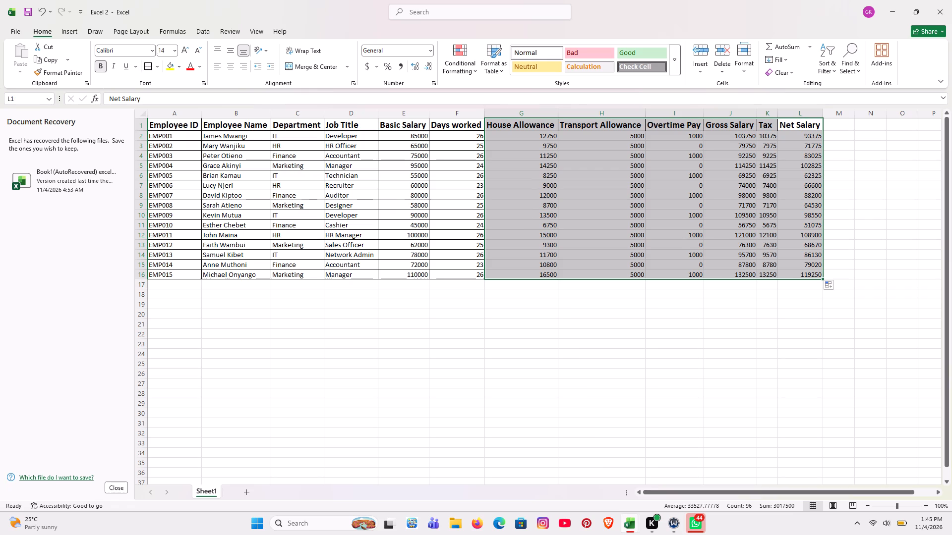
{"action": "left_click", "coordinate": [145, 68]}
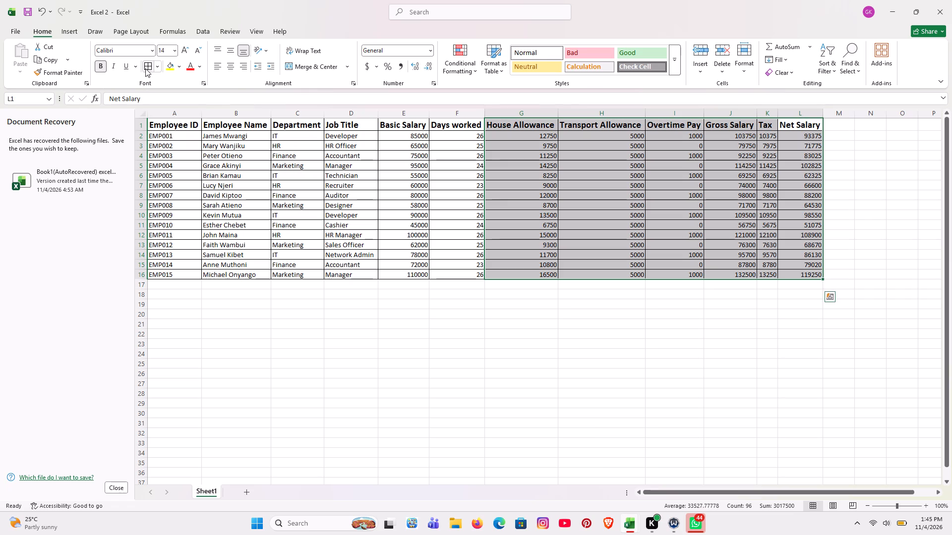
Save the Excel 2 workbook under its existing name.
{"action": "left_click", "coordinate": [20, 32]}
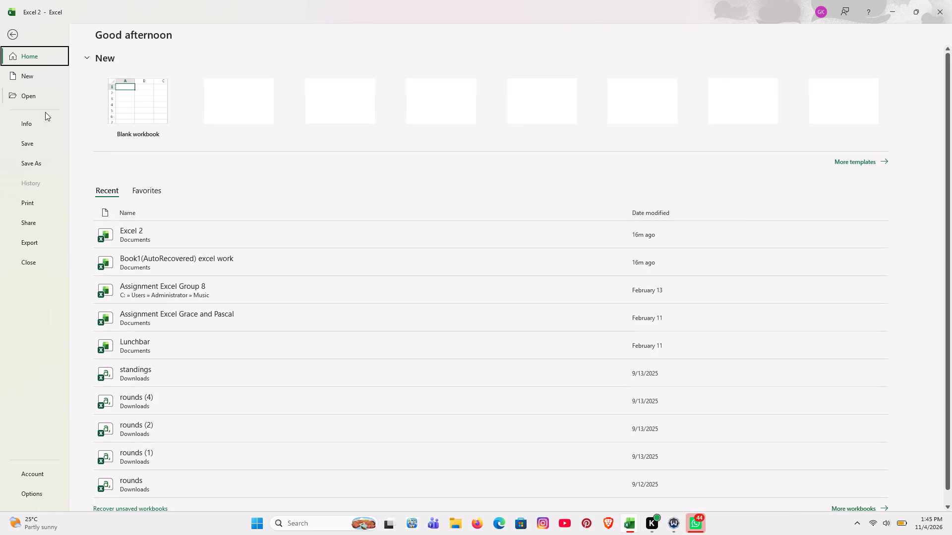
{"action": "left_click", "coordinate": [37, 146]}
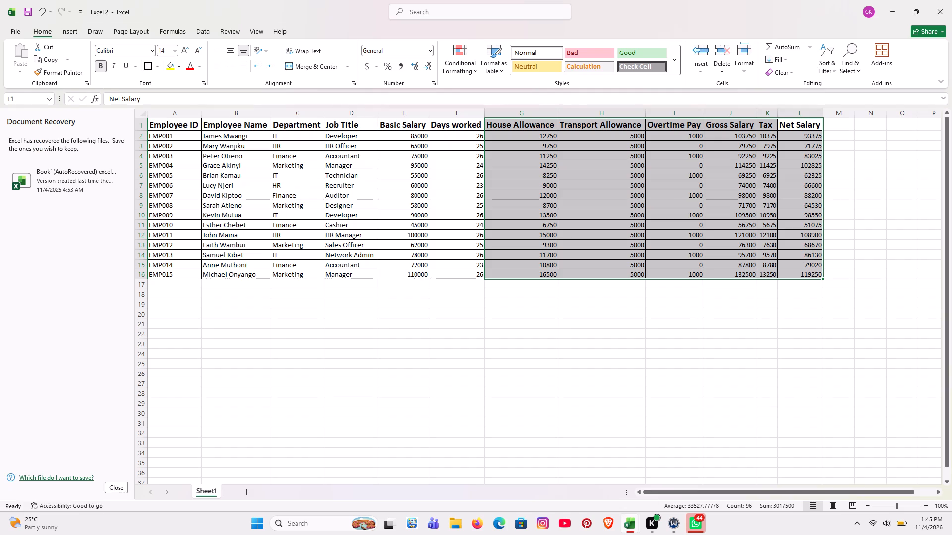
{"action": "left_click", "coordinate": [371, 315]}
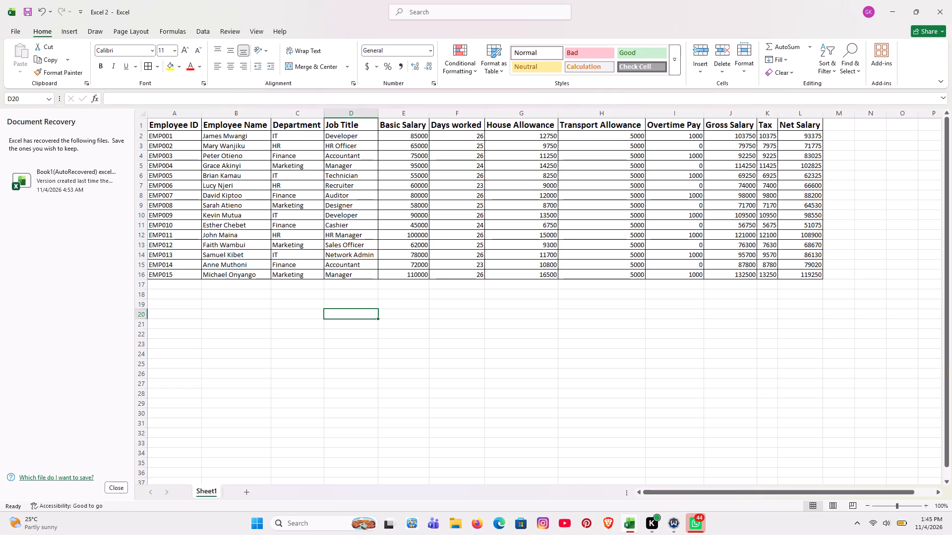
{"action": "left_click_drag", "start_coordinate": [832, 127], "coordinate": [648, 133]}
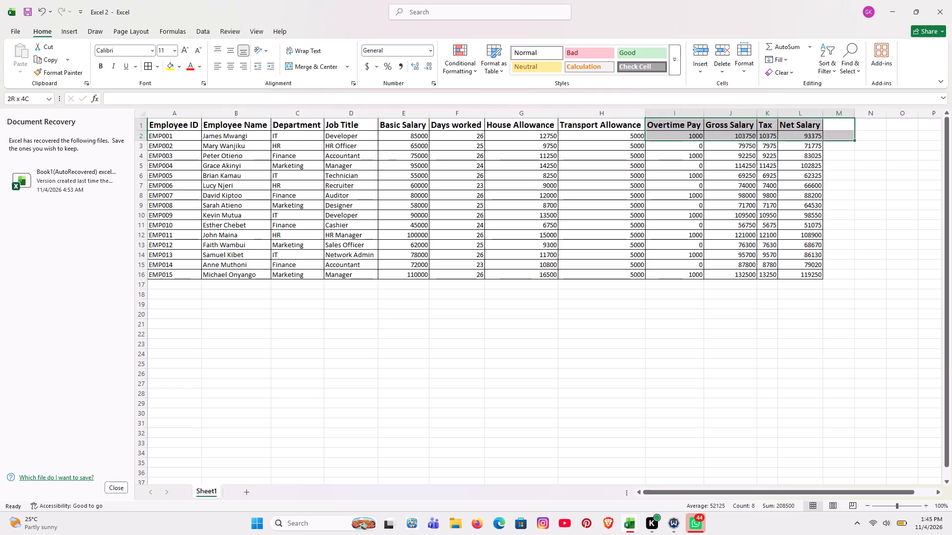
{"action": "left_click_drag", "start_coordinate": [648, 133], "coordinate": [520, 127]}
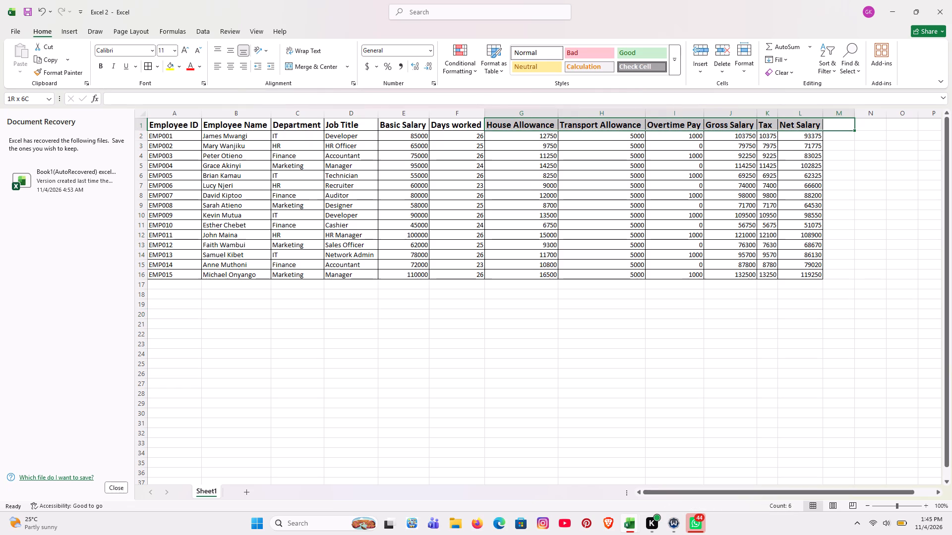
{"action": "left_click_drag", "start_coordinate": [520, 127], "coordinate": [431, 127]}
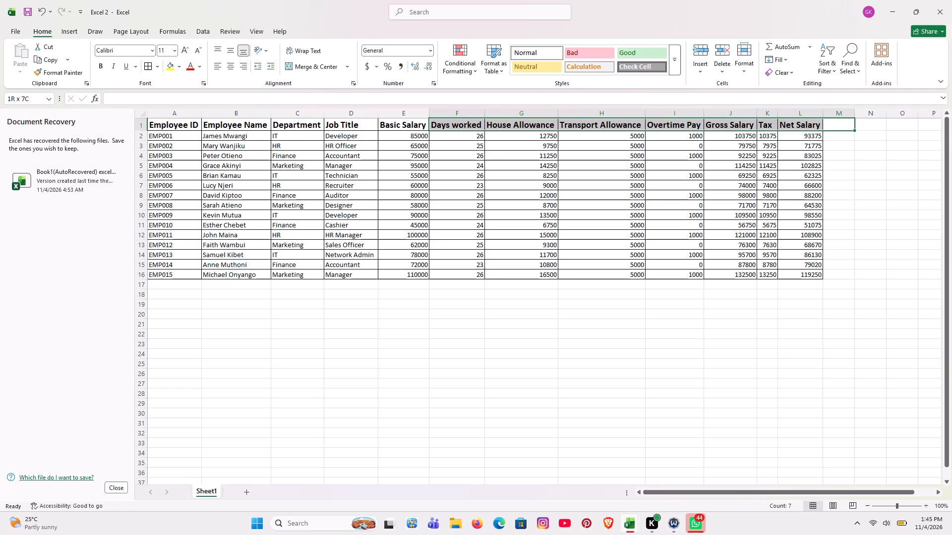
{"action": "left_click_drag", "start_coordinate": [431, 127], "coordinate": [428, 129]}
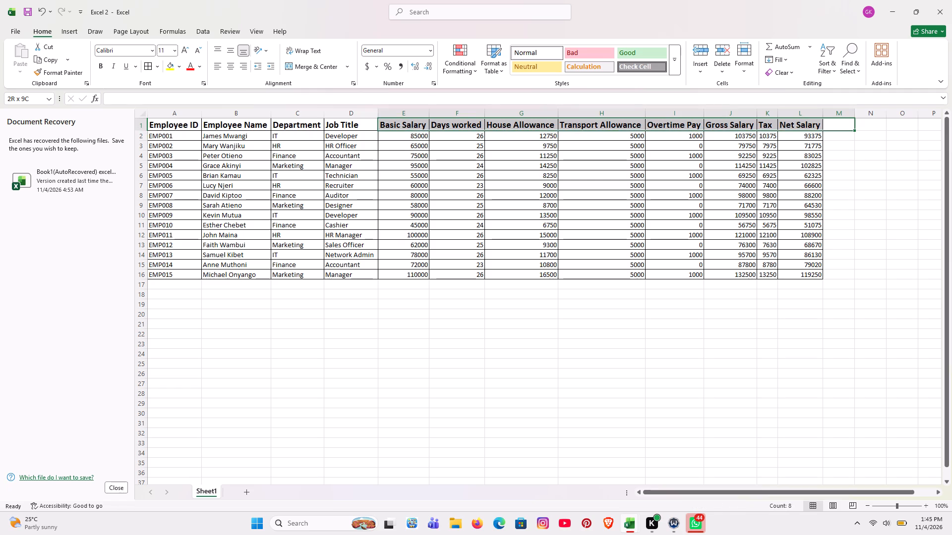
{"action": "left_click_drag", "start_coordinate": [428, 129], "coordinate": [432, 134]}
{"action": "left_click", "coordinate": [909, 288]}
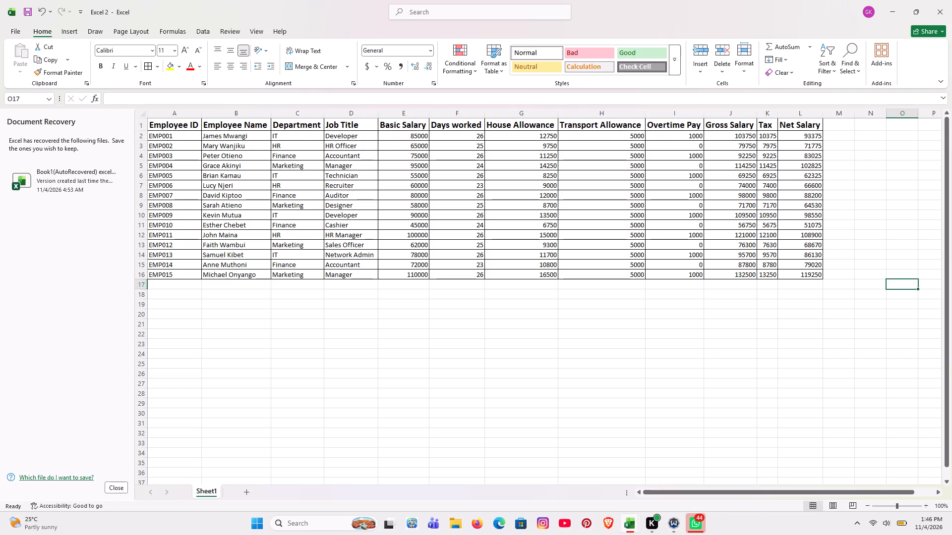
Increase the font size of the header row A1:L1 by two size increments.
{"action": "left_click_drag", "start_coordinate": [182, 127], "coordinate": [440, 123]}
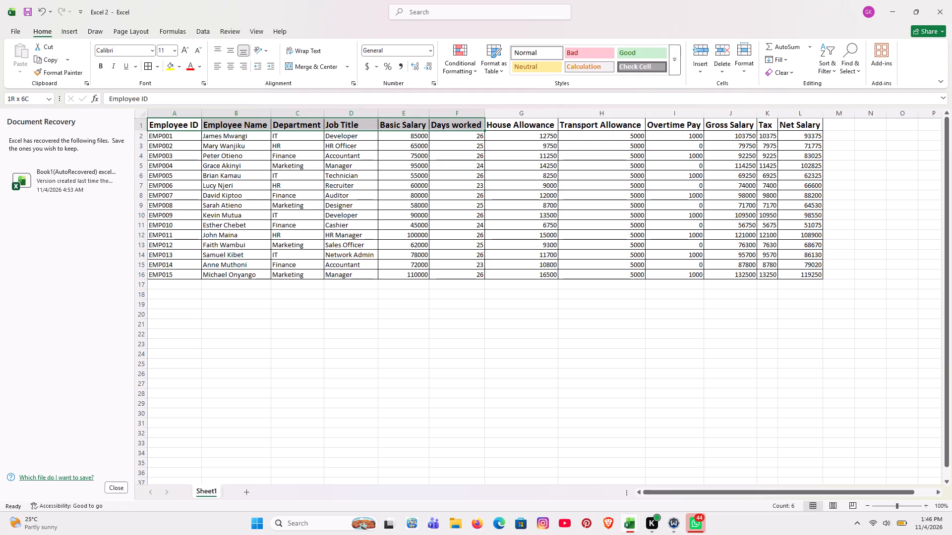
{"action": "left_click_drag", "start_coordinate": [440, 123], "coordinate": [575, 126]}
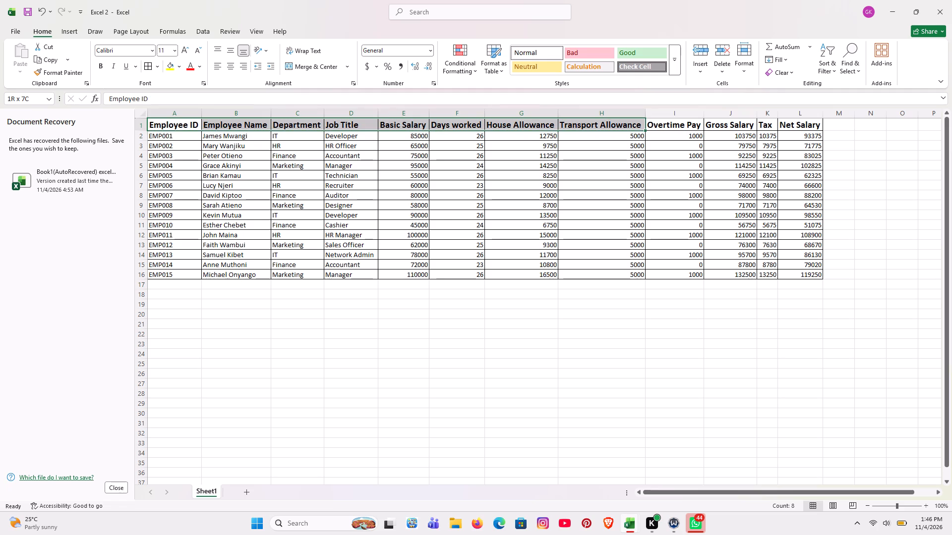
{"action": "left_click_drag", "start_coordinate": [575, 126], "coordinate": [754, 126]}
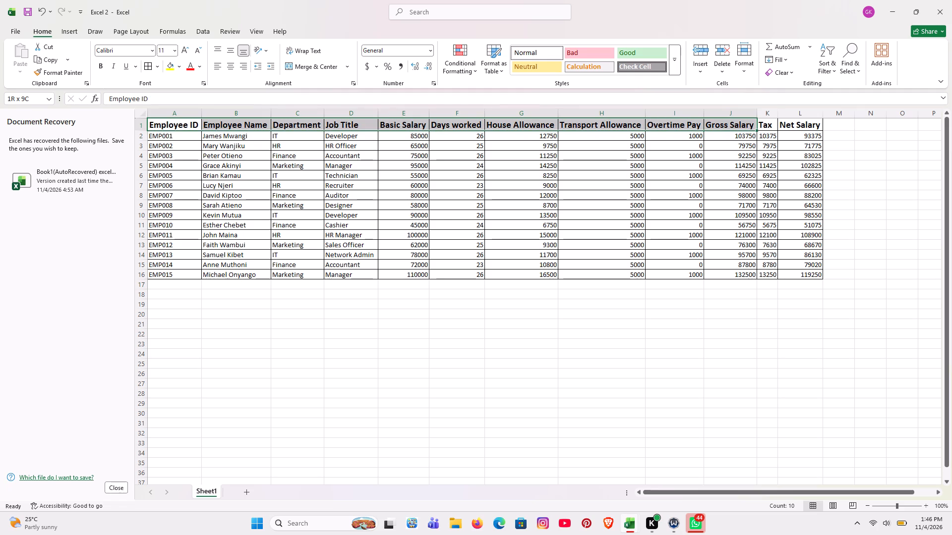
{"action": "left_click_drag", "start_coordinate": [754, 126], "coordinate": [803, 124]}
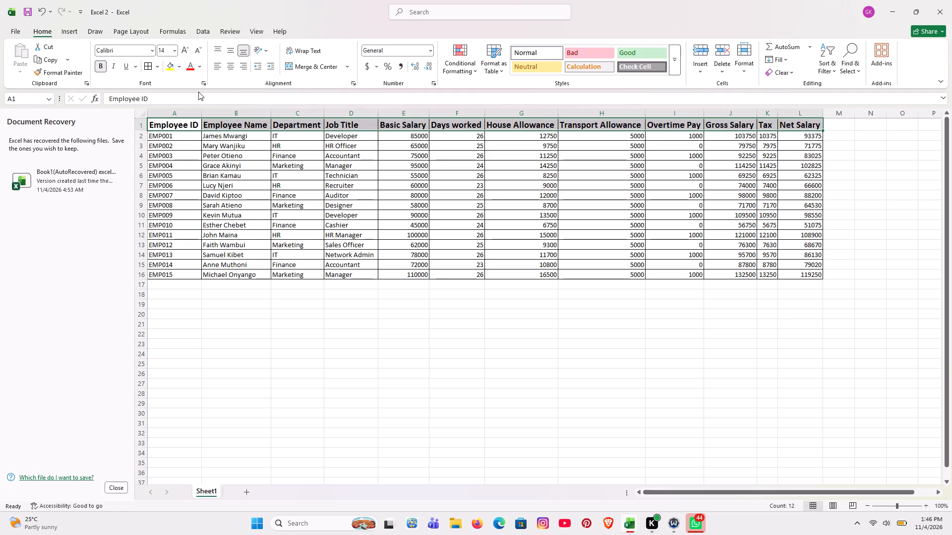
{"action": "left_click", "coordinate": [189, 47]}
{"action": "left_click", "coordinate": [189, 47]}
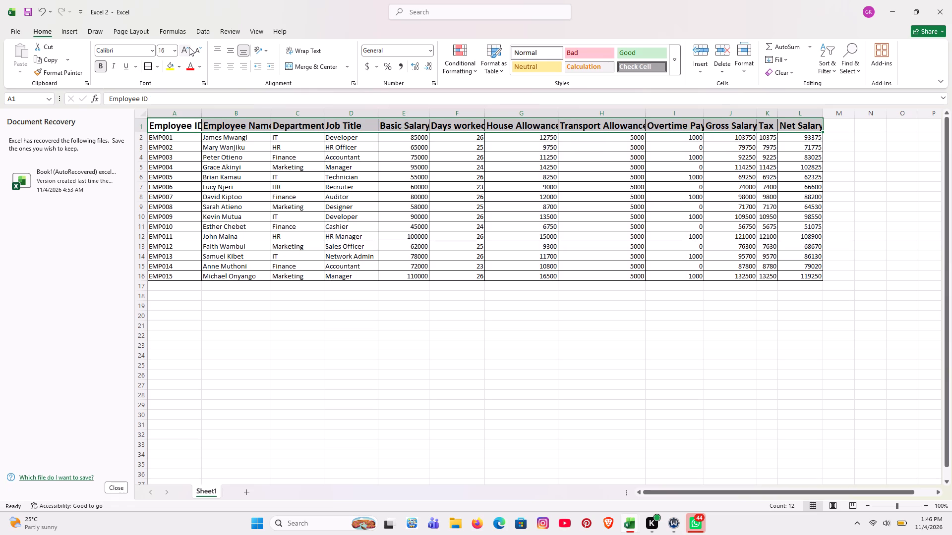
{"action": "left_click", "coordinate": [335, 431]}
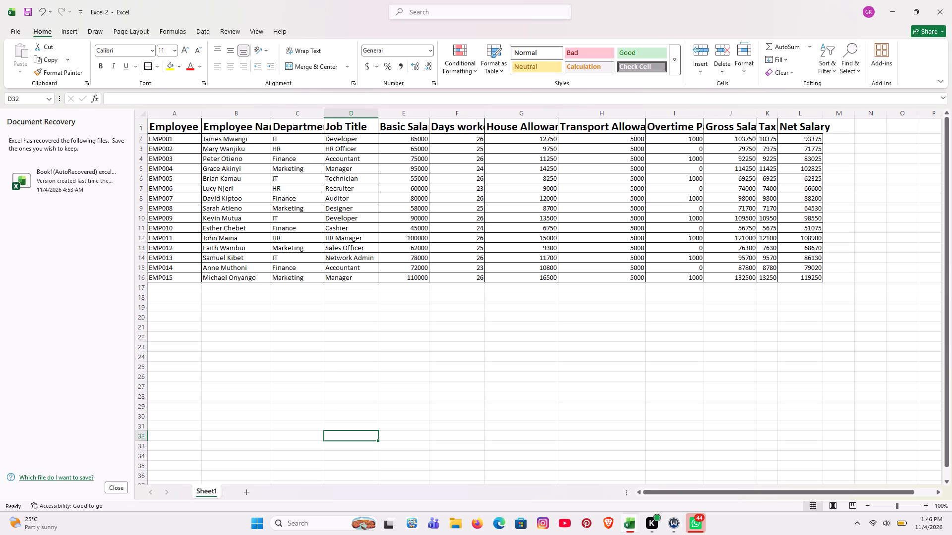
AutoFit the widths of columns A through L so the enlarged headers from Employee ID to Net Salary fit.
{"action": "double_click", "coordinate": [821, 113]}
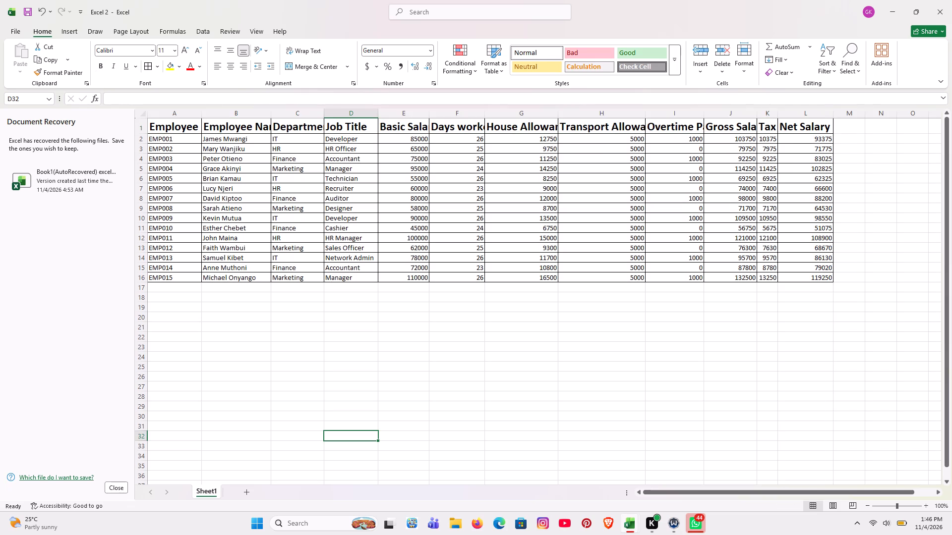
{"action": "double_click", "coordinate": [777, 112]}
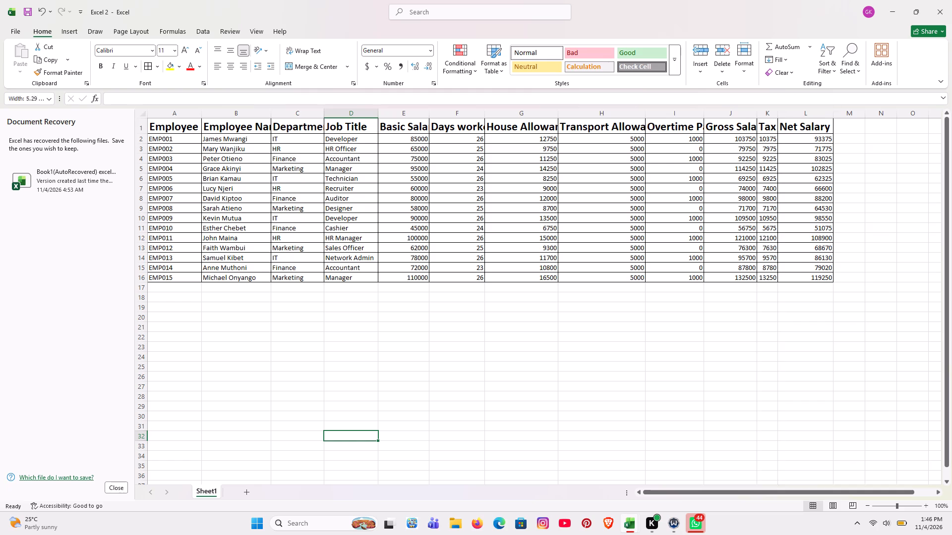
{"action": "double_click", "coordinate": [757, 113]}
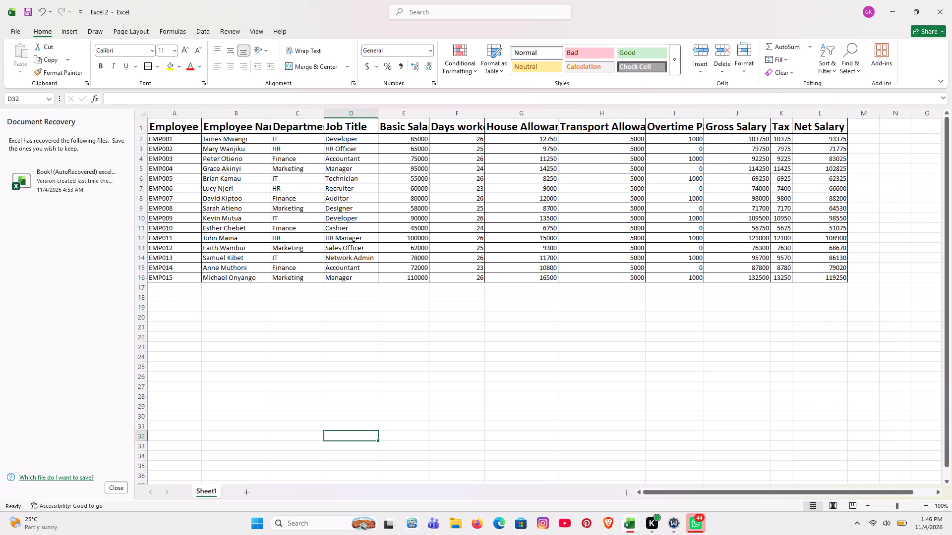
{"action": "double_click", "coordinate": [701, 113]}
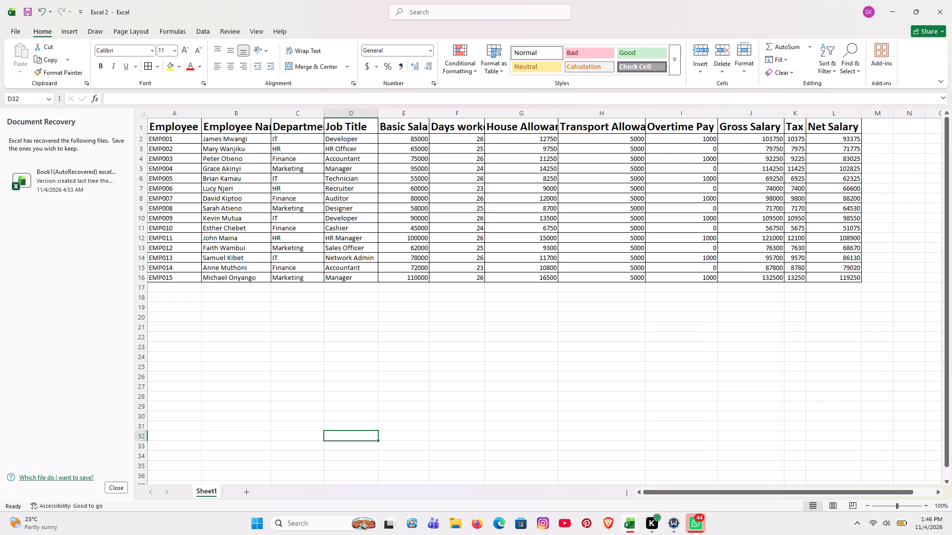
{"action": "double_click", "coordinate": [647, 114]}
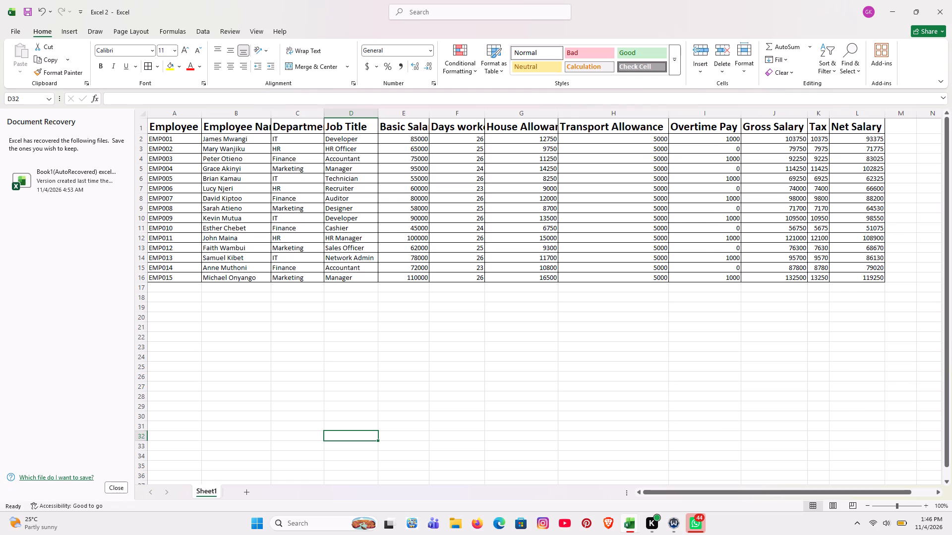
{"action": "double_click", "coordinate": [556, 115]}
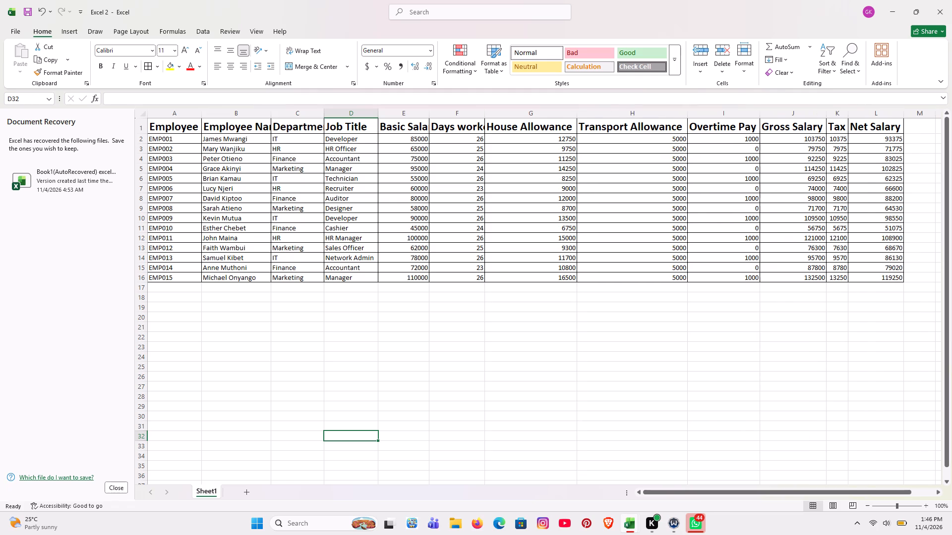
{"action": "double_click", "coordinate": [485, 115]}
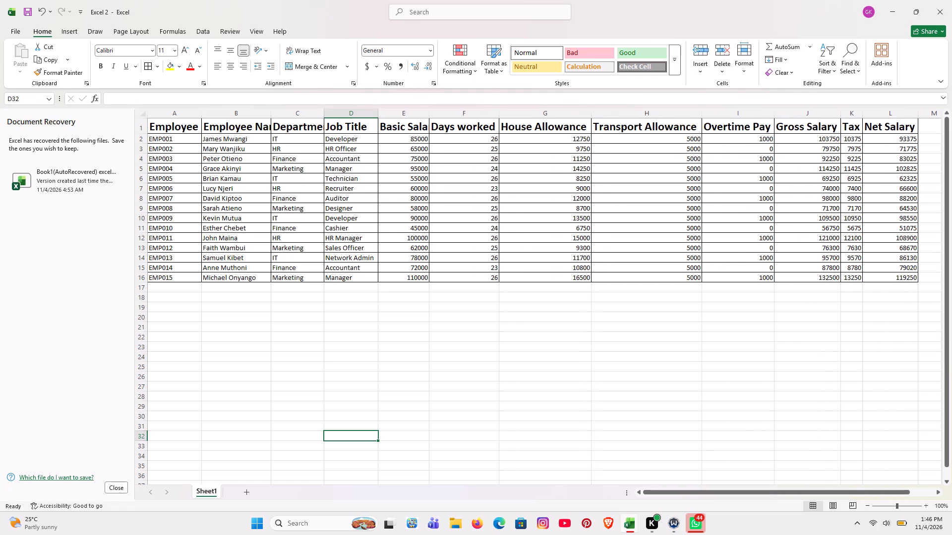
{"action": "double_click", "coordinate": [425, 110]}
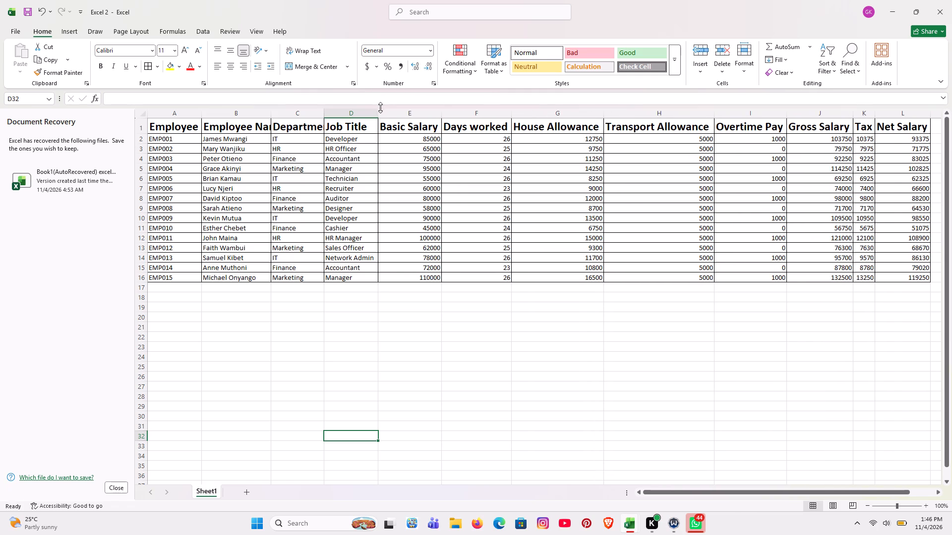
{"action": "double_click", "coordinate": [377, 111]}
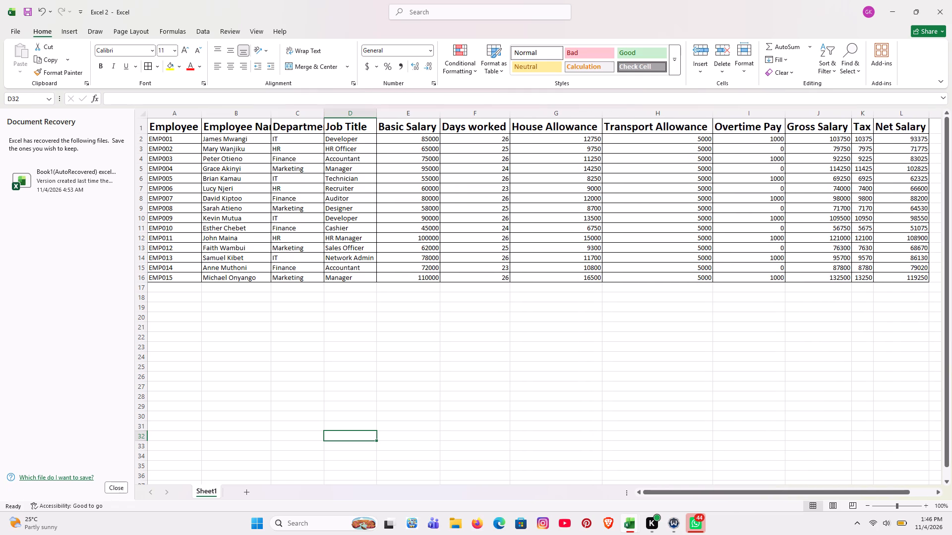
{"action": "double_click", "coordinate": [324, 114]}
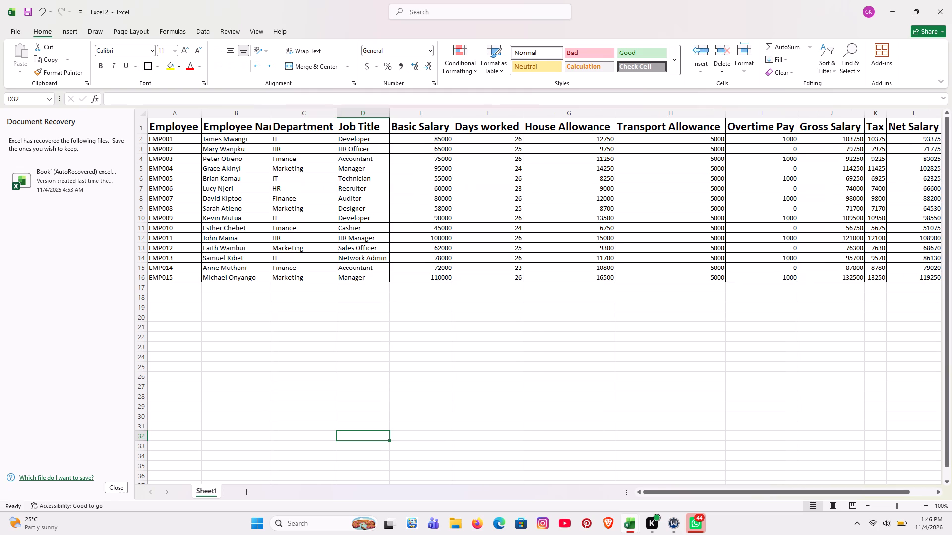
{"action": "double_click", "coordinate": [270, 114]}
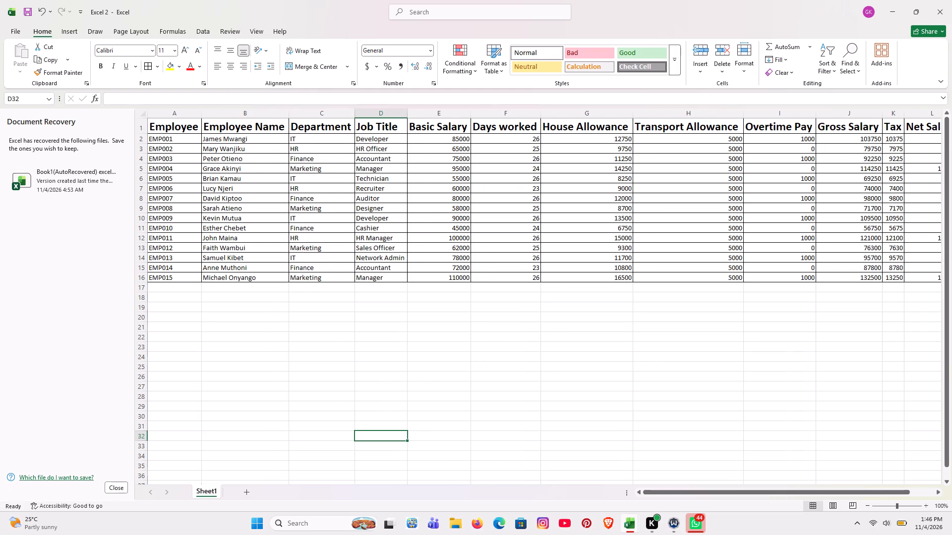
{"action": "double_click", "coordinate": [201, 114]}
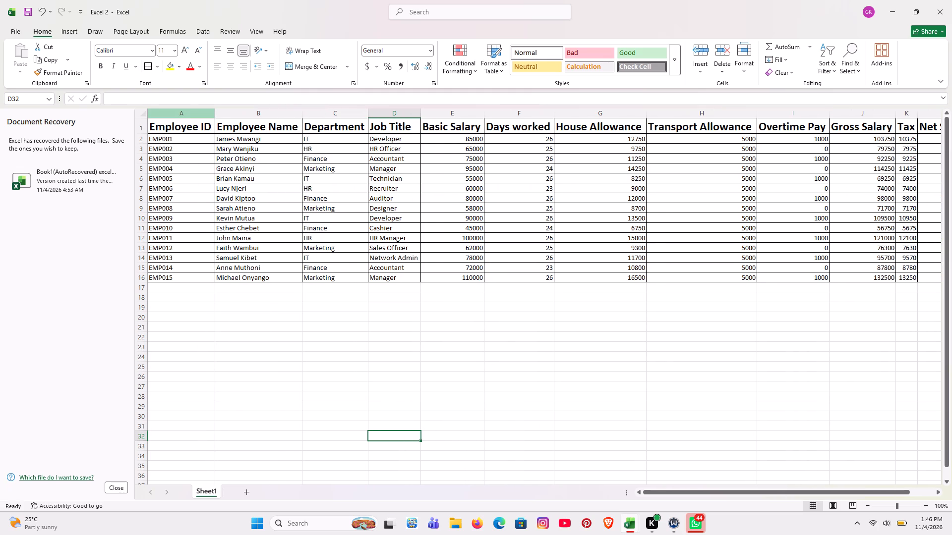
Increase the font size of the employee data range A2:L16 to 12.
{"action": "scroll", "coordinate": [300, 336], "scroll_direction": "down", "scroll_amount": 1}
{"action": "scroll", "coordinate": [300, 336], "scroll_direction": "up", "scroll_amount": 1}
{"action": "scroll", "coordinate": [487, 286], "scroll_direction": "left", "scroll_amount": 1}
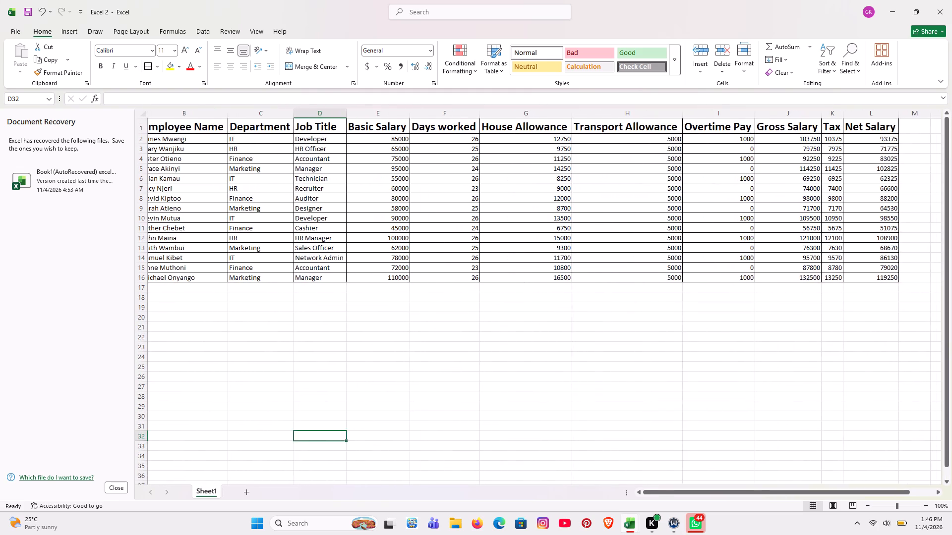
{"action": "scroll", "coordinate": [487, 286], "scroll_direction": "right", "scroll_amount": 1}
{"action": "scroll", "coordinate": [487, 286], "scroll_direction": "up", "scroll_amount": 1}
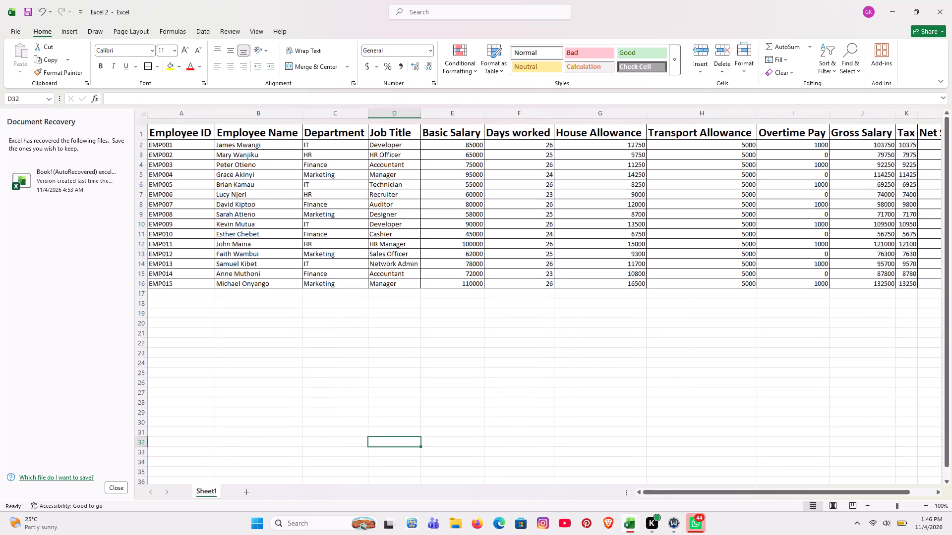
{"action": "scroll", "coordinate": [487, 286], "scroll_direction": "up", "scroll_amount": 1}
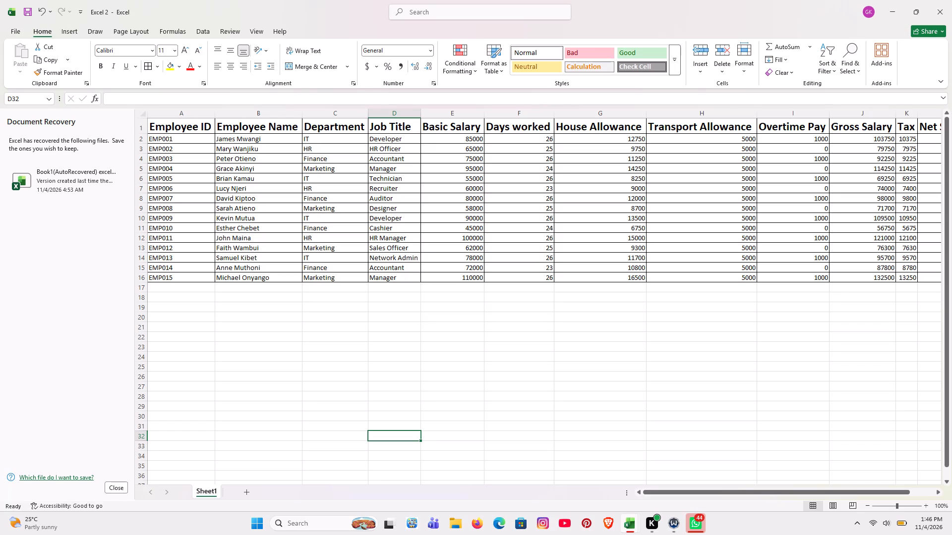
{"action": "left_click", "coordinate": [365, 133]}
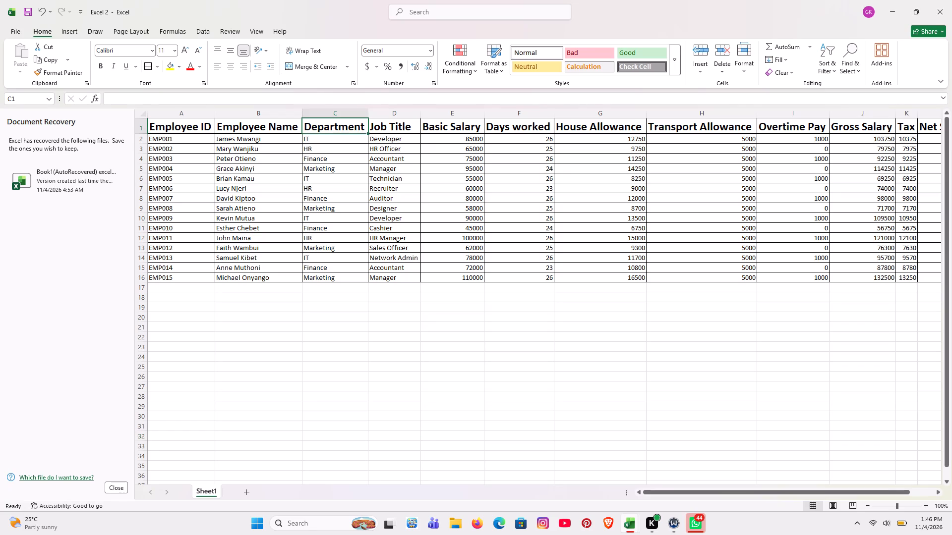
{"action": "left_click", "coordinate": [365, 133]}
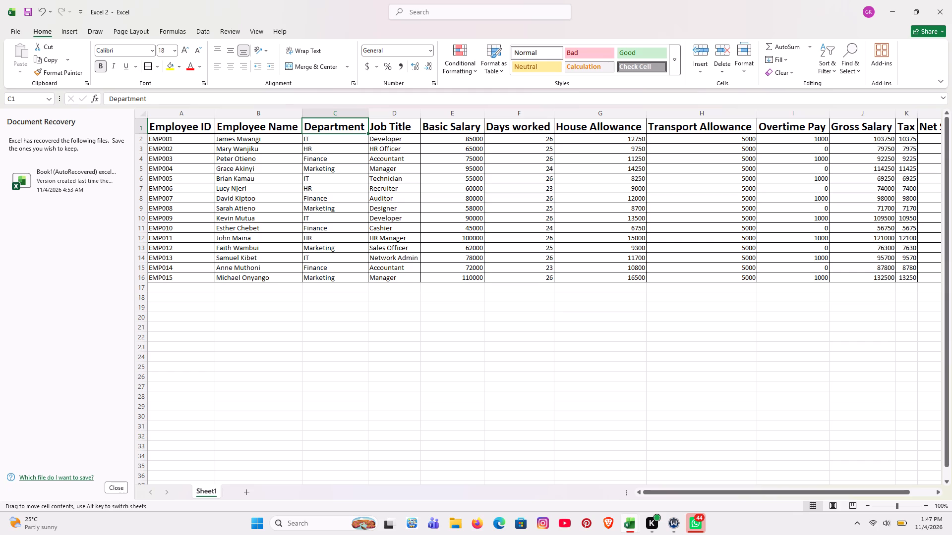
{"action": "left_click_drag", "start_coordinate": [184, 140], "coordinate": [267, 166]}
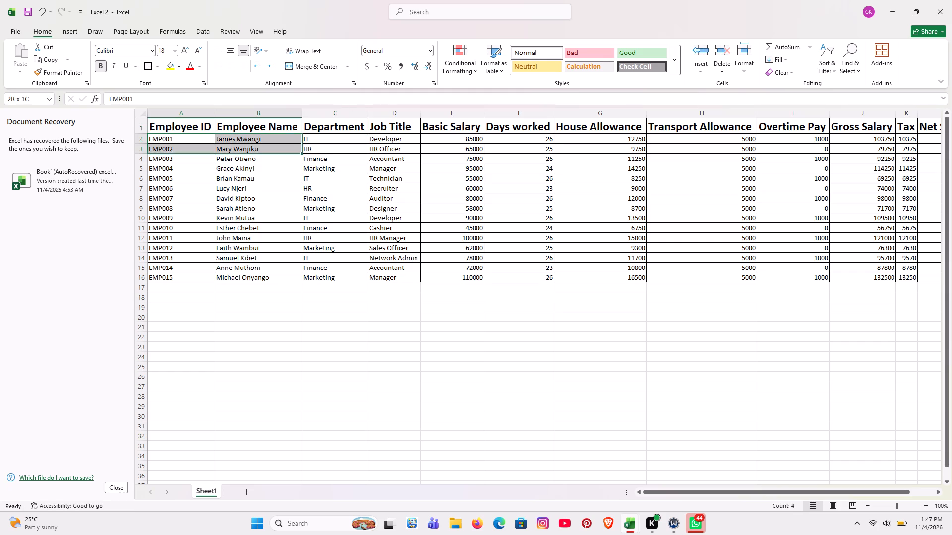
{"action": "left_click_drag", "start_coordinate": [267, 166], "coordinate": [602, 252]}
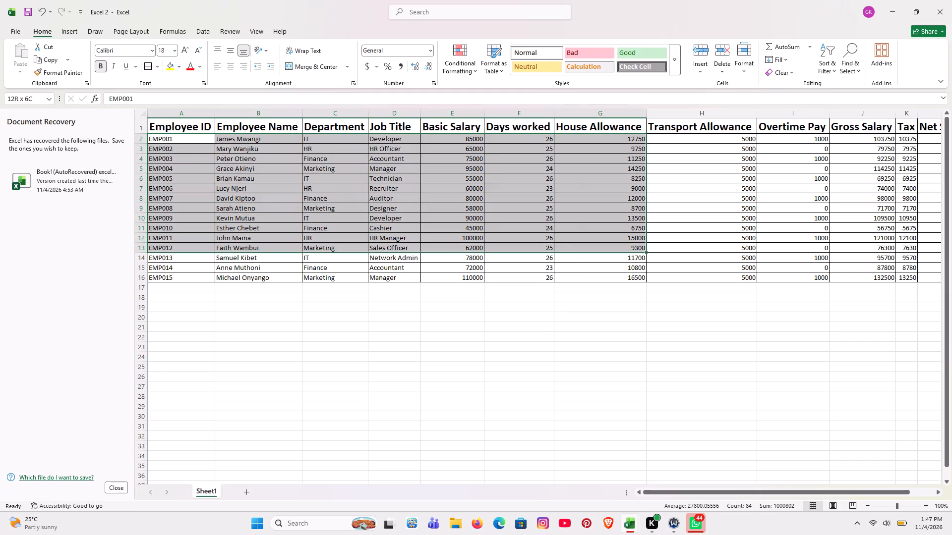
{"action": "left_click_drag", "start_coordinate": [602, 252], "coordinate": [765, 257]}
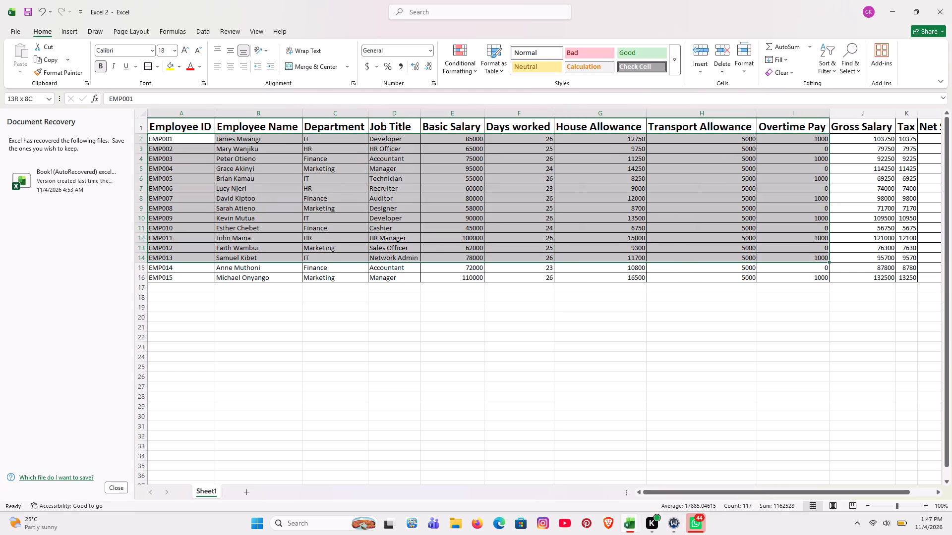
{"action": "left_click_drag", "start_coordinate": [765, 257], "coordinate": [926, 266]}
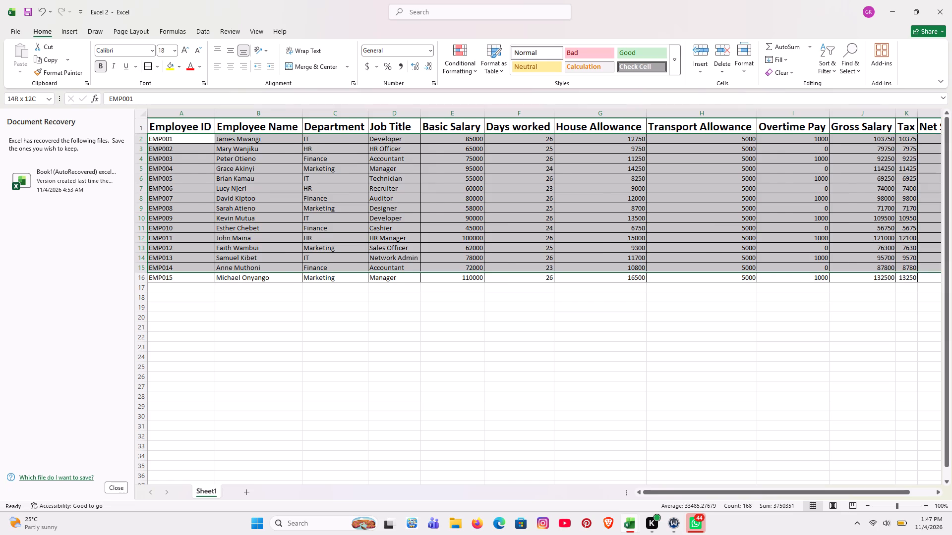
{"action": "left_click_drag", "start_coordinate": [926, 266], "coordinate": [895, 319]}
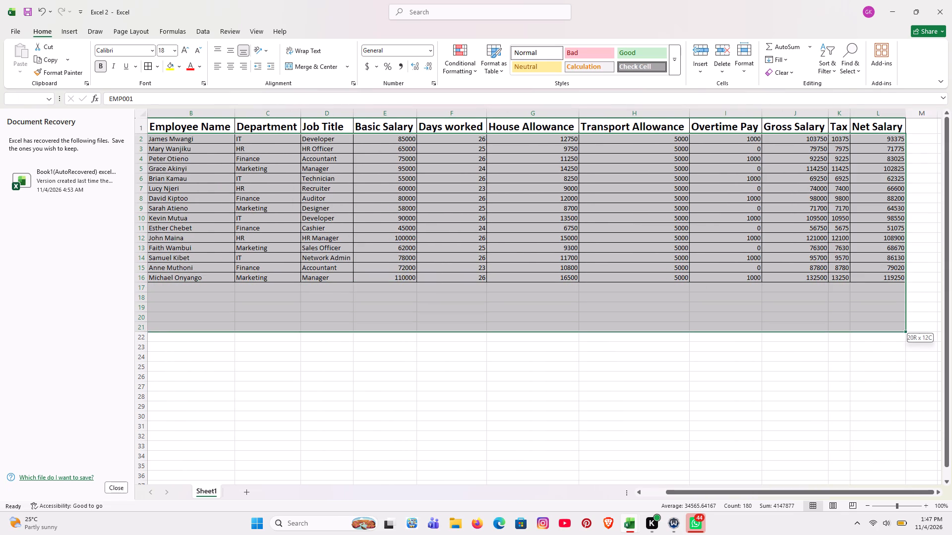
{"action": "left_click_drag", "start_coordinate": [895, 319], "coordinate": [895, 280]}
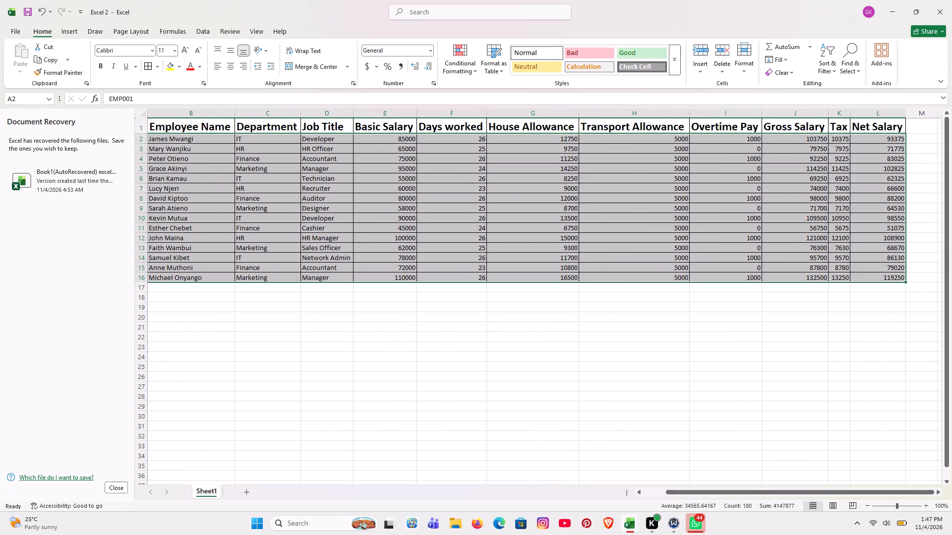
{"action": "left_click", "coordinate": [188, 51]}
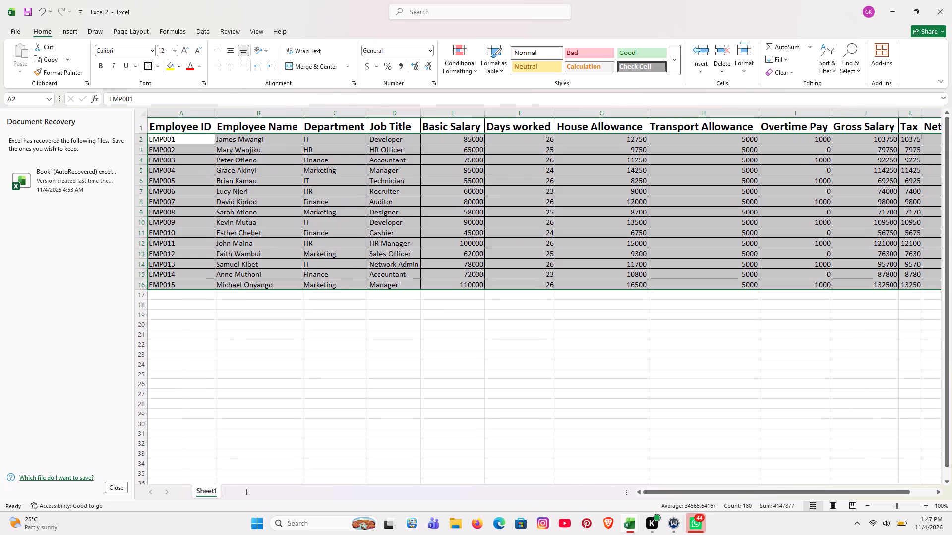
{"action": "left_click", "coordinate": [254, 333]}
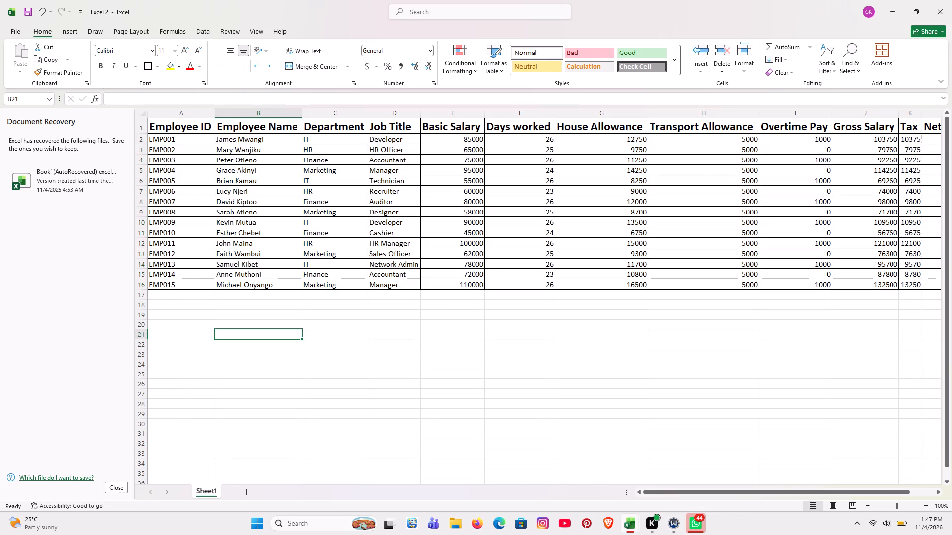
Set the font colour of the header row A1:L1 to the darkest theme shade of light blue.
{"action": "scroll", "coordinate": [381, 263], "scroll_direction": "left", "scroll_amount": 2}
{"action": "scroll", "coordinate": [381, 263], "scroll_direction": "right", "scroll_amount": 1}
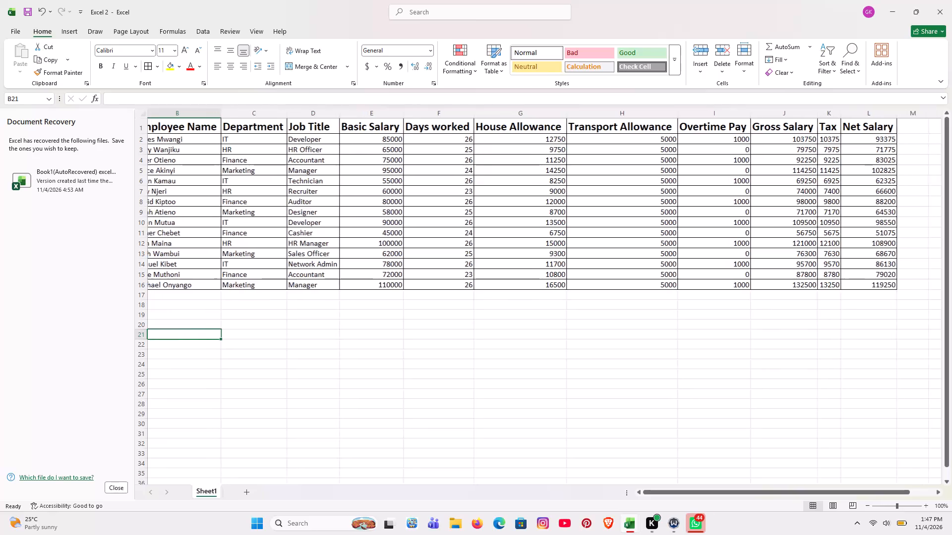
{"action": "scroll", "coordinate": [381, 263], "scroll_direction": "right", "scroll_amount": 1}
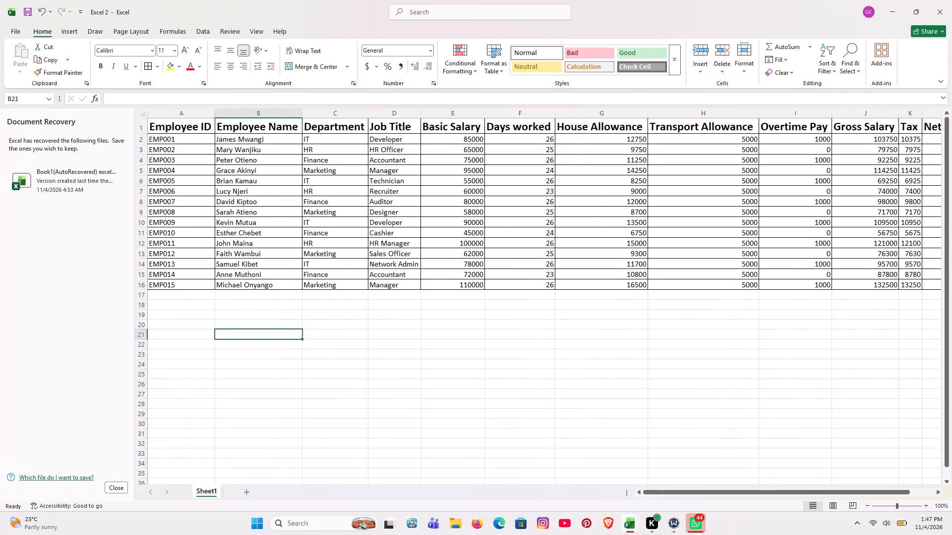
{"action": "left_click_drag", "start_coordinate": [196, 128], "coordinate": [366, 122]}
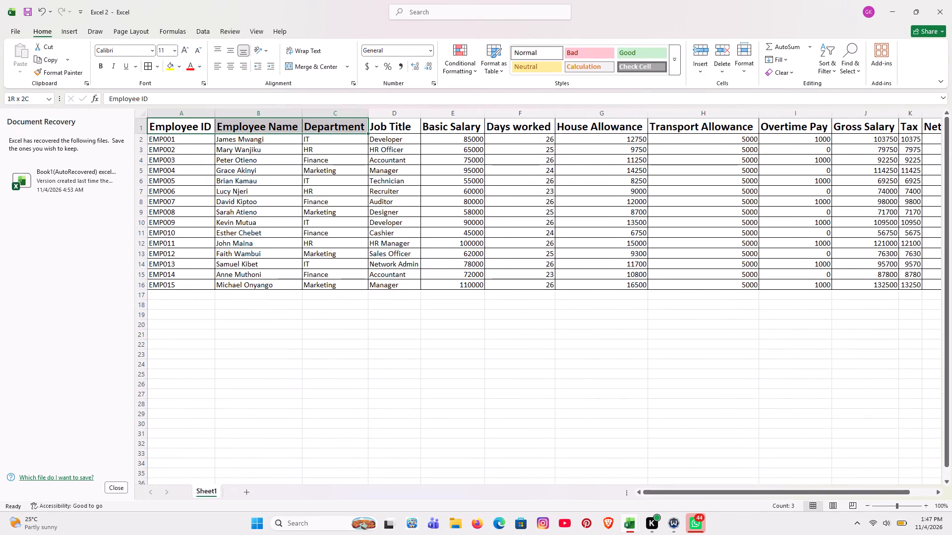
{"action": "left_click_drag", "start_coordinate": [366, 122], "coordinate": [555, 123]}
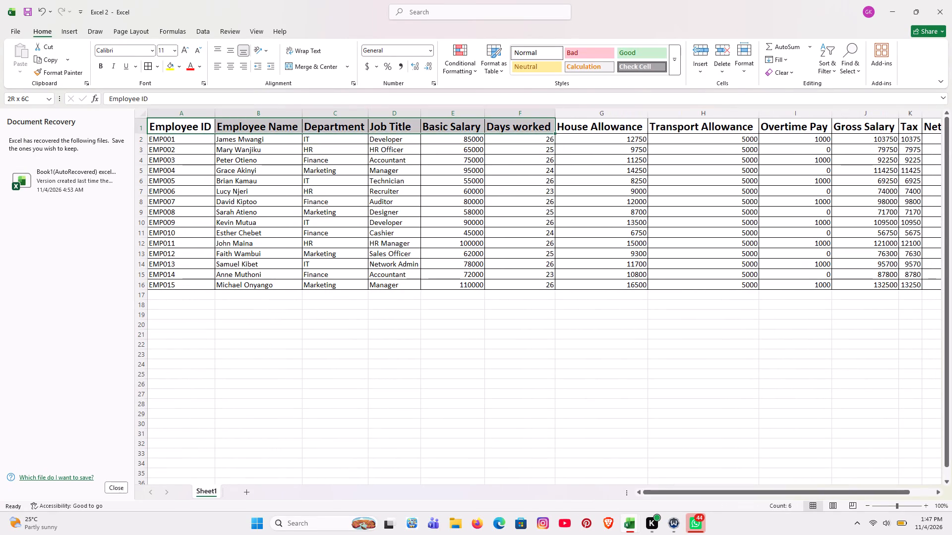
{"action": "left_click_drag", "start_coordinate": [555, 123], "coordinate": [720, 123]}
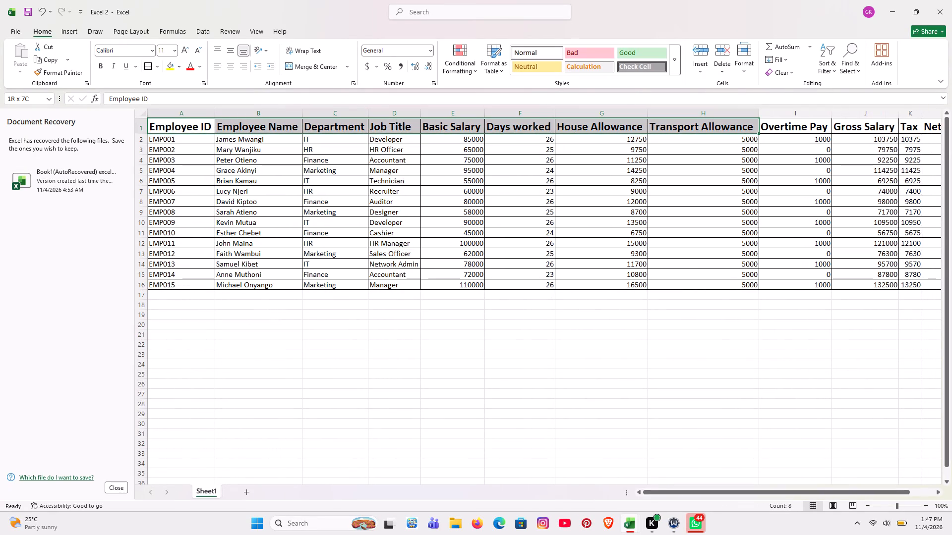
{"action": "left_click_drag", "start_coordinate": [720, 123], "coordinate": [885, 123]}
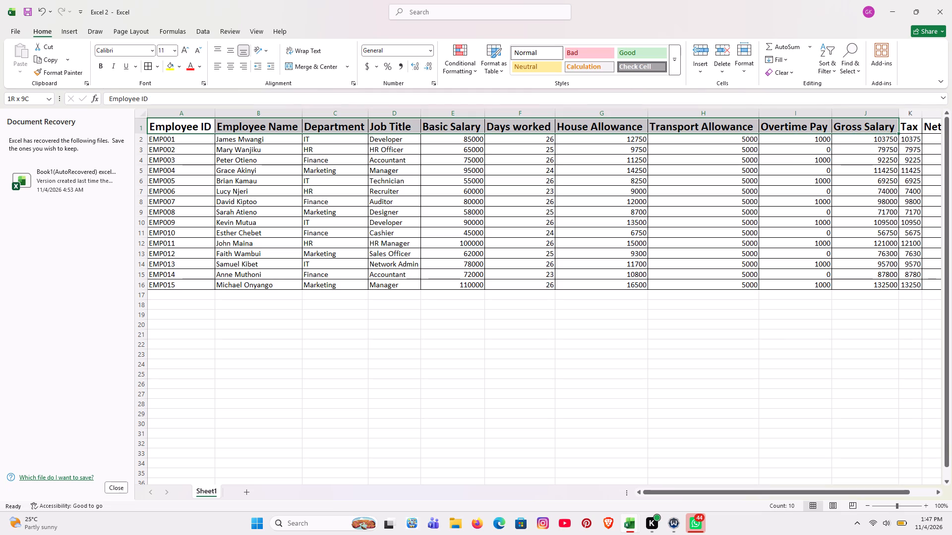
{"action": "left_click_drag", "start_coordinate": [885, 123], "coordinate": [819, 124]}
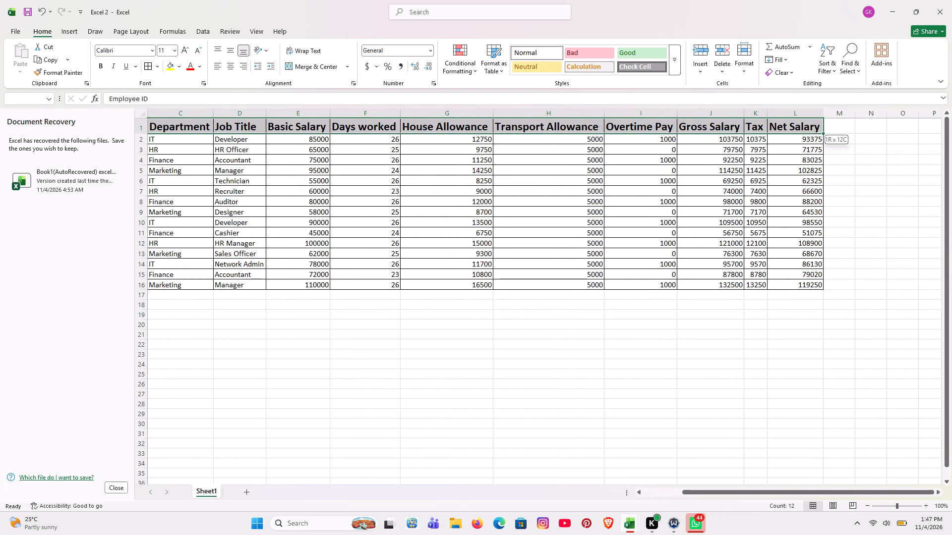
{"action": "left_click_drag", "start_coordinate": [819, 124], "coordinate": [811, 124]}
{"action": "left_click", "coordinate": [197, 69]}
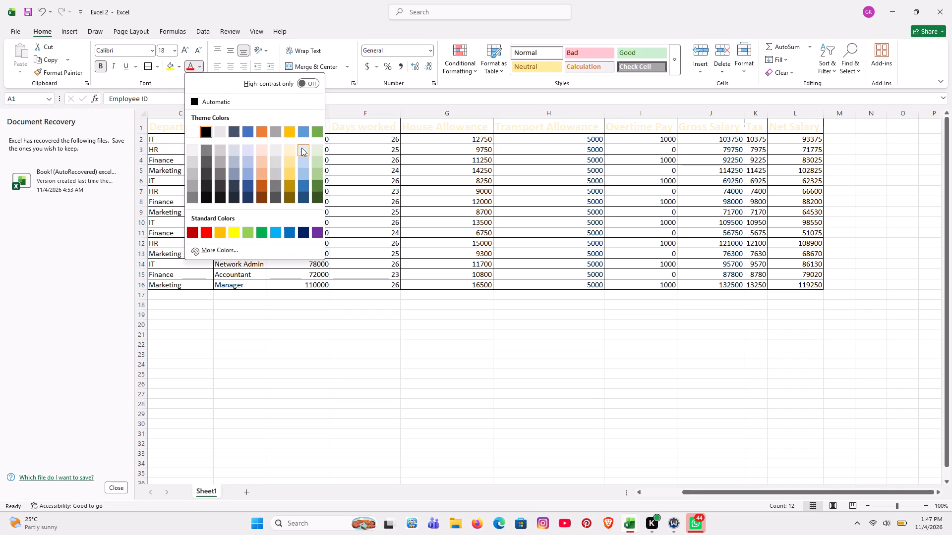
{"action": "left_click", "coordinate": [303, 196]}
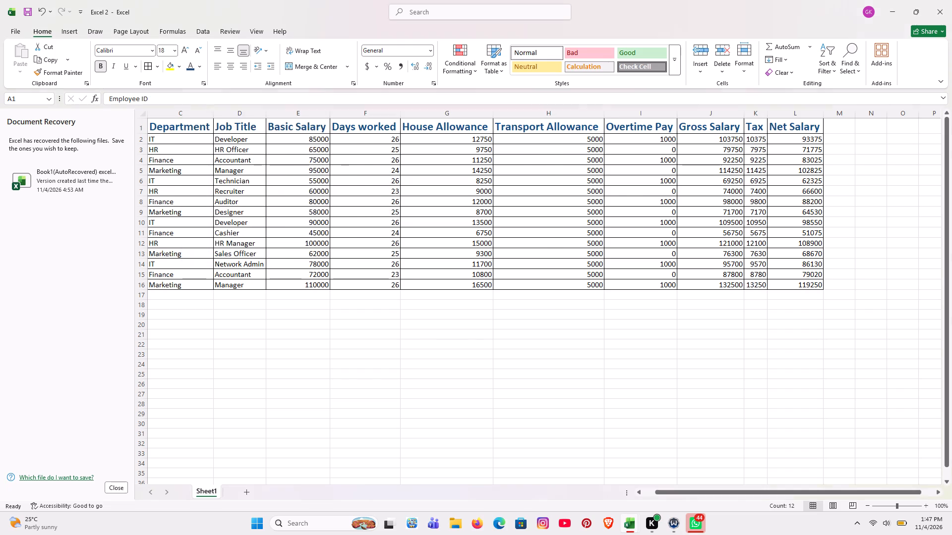
Fill the header row A1:L1 with the lightest theme shade of orange.
{"action": "left_click", "coordinate": [317, 352]}
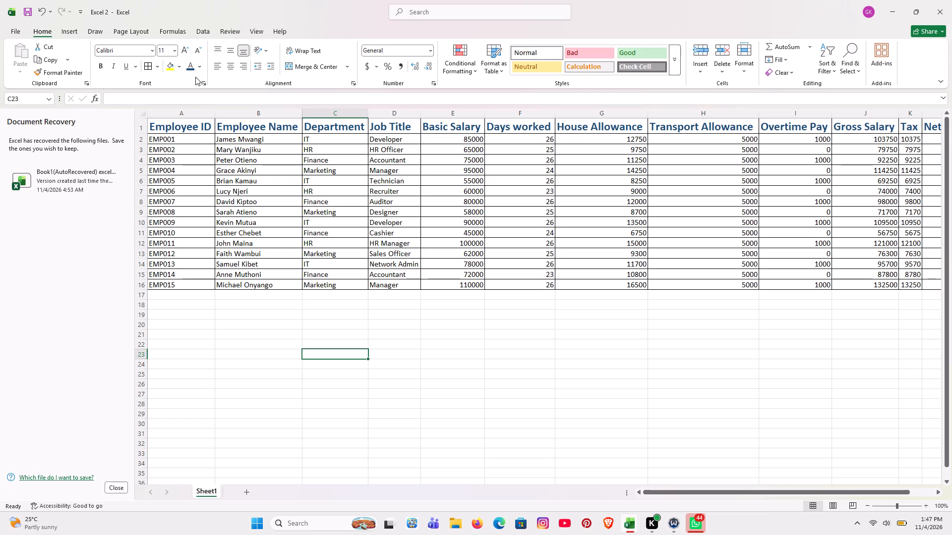
{"action": "left_click_drag", "start_coordinate": [178, 132], "coordinate": [233, 129]}
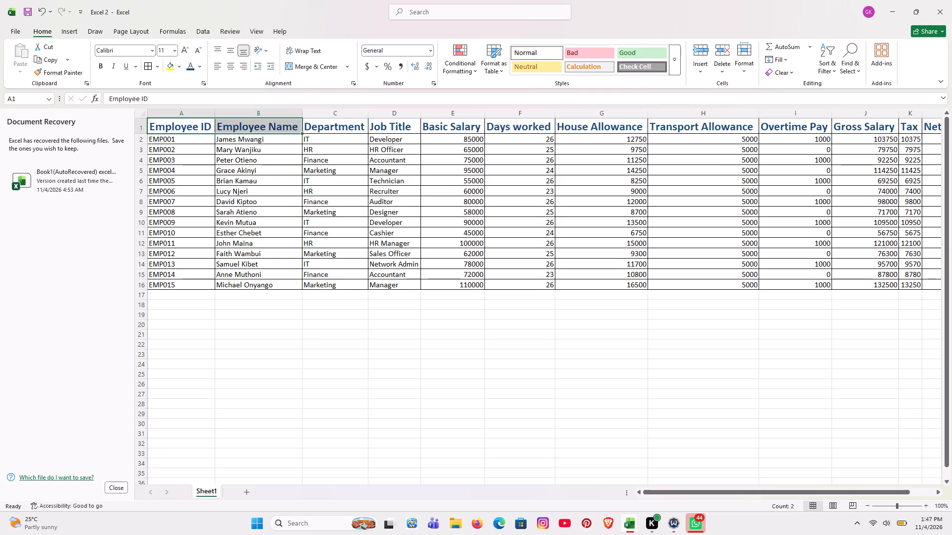
{"action": "left_click_drag", "start_coordinate": [233, 129], "coordinate": [452, 121]}
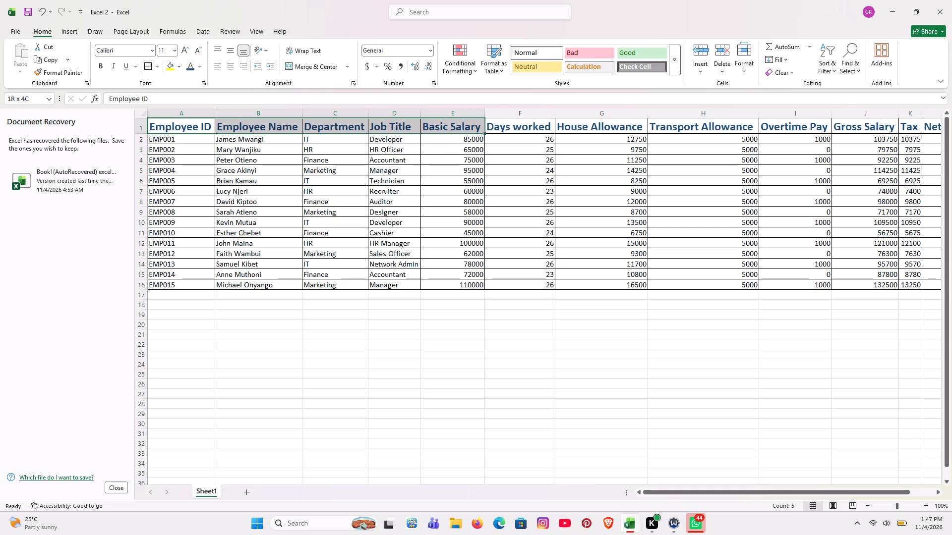
{"action": "left_click_drag", "start_coordinate": [452, 121], "coordinate": [615, 121]}
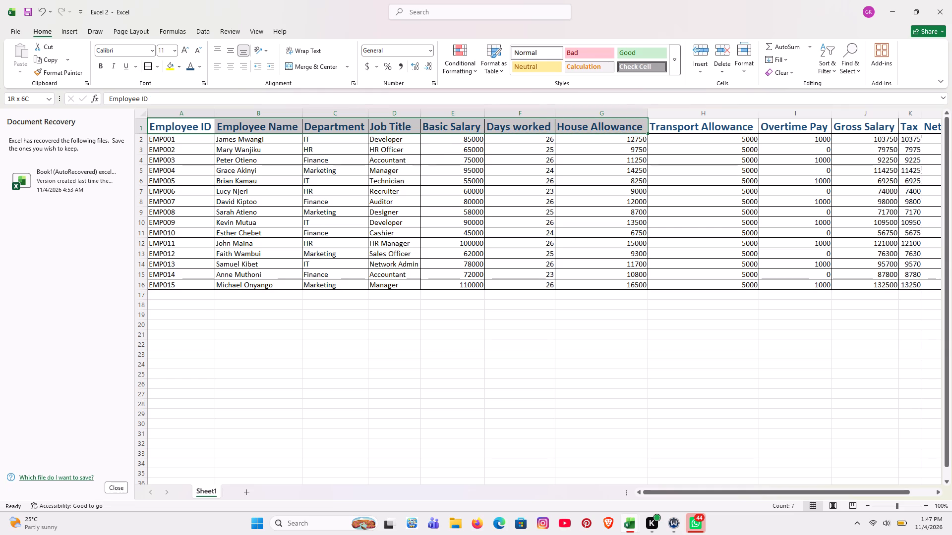
{"action": "left_click_drag", "start_coordinate": [615, 121], "coordinate": [779, 121]}
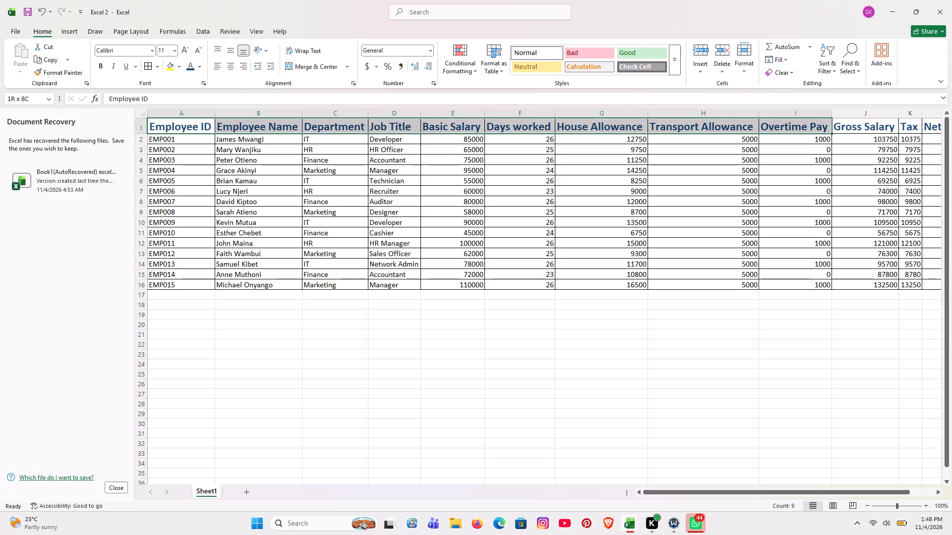
{"action": "left_click_drag", "start_coordinate": [779, 121], "coordinate": [944, 121]}
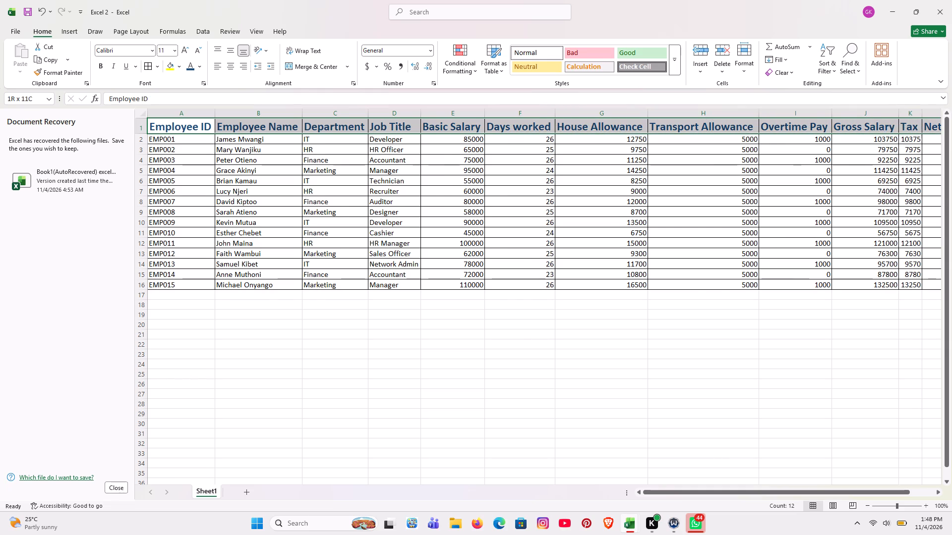
{"action": "left_click_drag", "start_coordinate": [944, 121], "coordinate": [816, 118]}
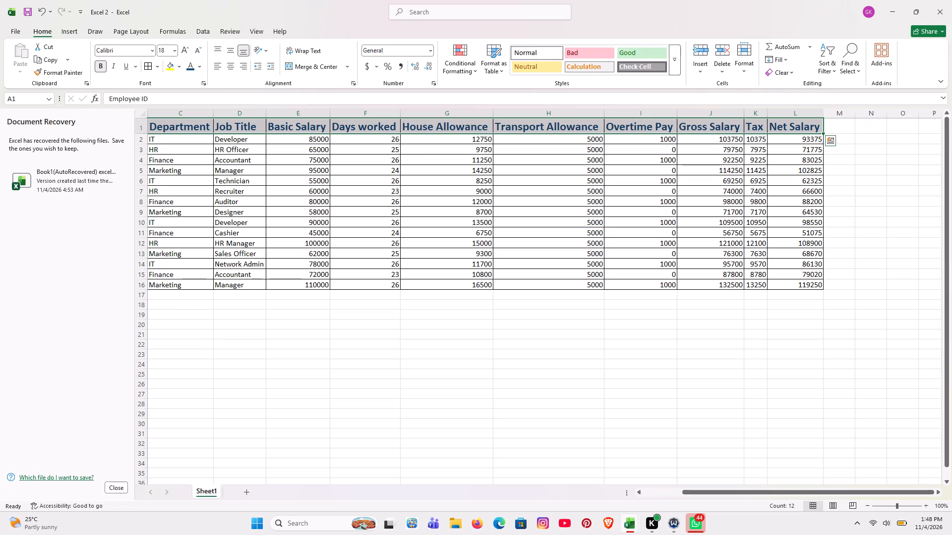
{"action": "left_click", "coordinate": [181, 65]}
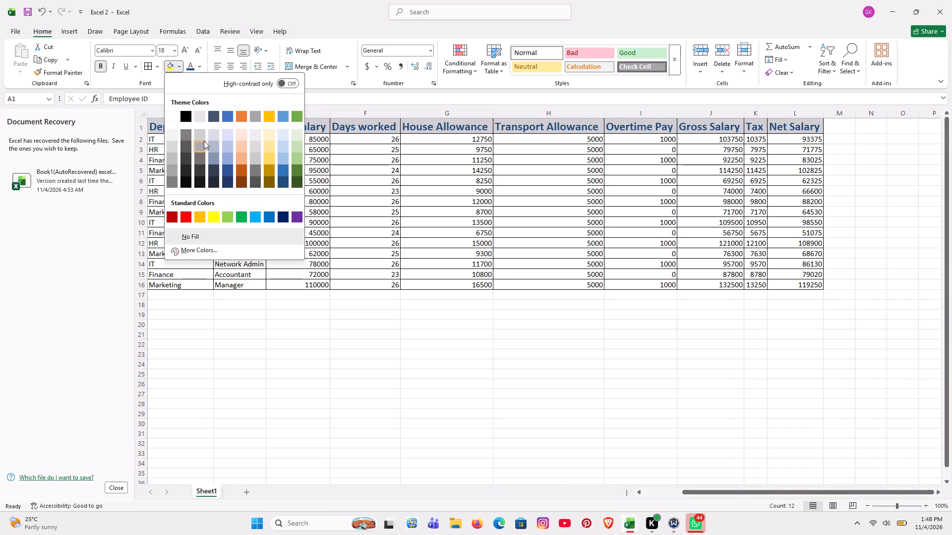
{"action": "left_click", "coordinate": [241, 138]}
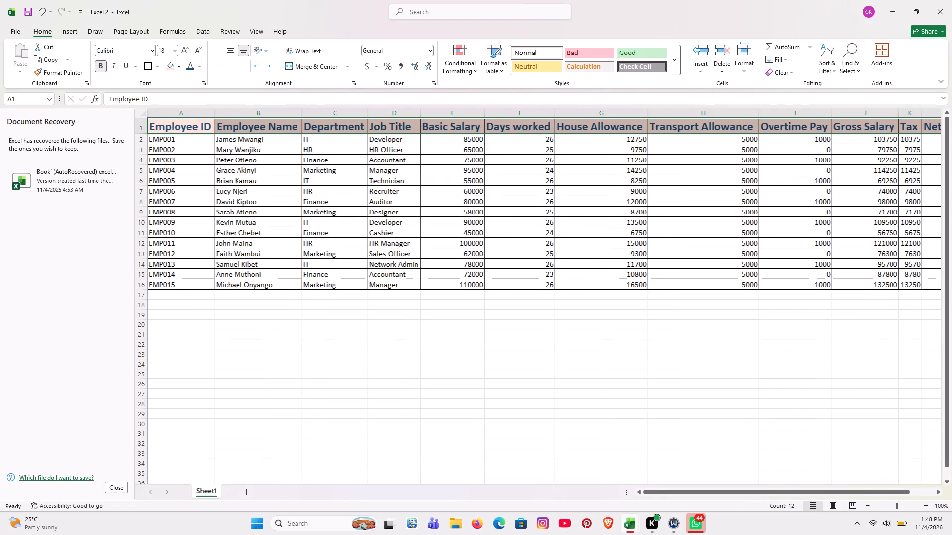
{"action": "left_click", "coordinate": [306, 353]}
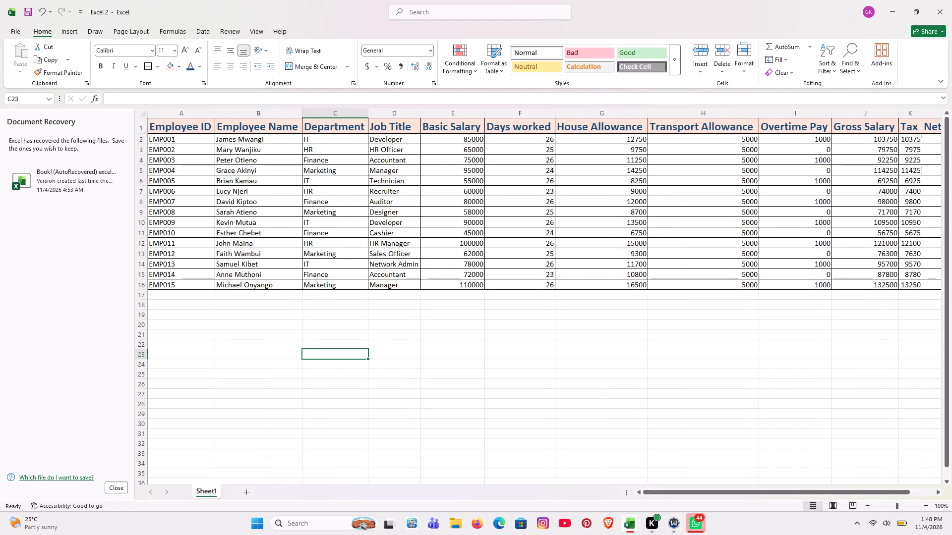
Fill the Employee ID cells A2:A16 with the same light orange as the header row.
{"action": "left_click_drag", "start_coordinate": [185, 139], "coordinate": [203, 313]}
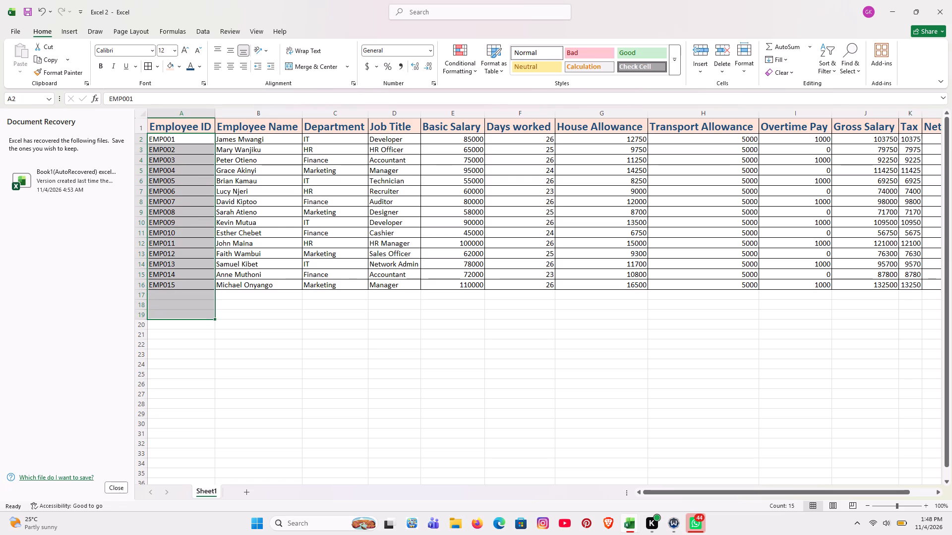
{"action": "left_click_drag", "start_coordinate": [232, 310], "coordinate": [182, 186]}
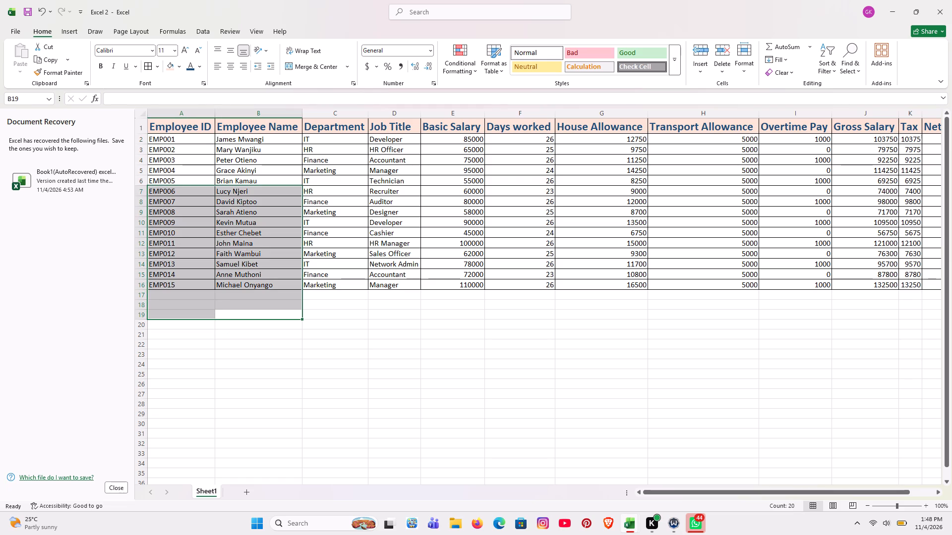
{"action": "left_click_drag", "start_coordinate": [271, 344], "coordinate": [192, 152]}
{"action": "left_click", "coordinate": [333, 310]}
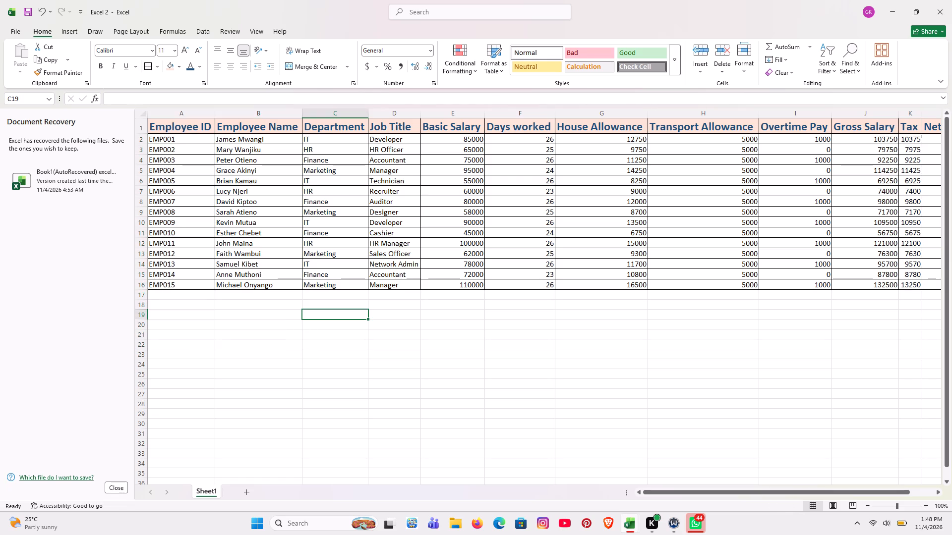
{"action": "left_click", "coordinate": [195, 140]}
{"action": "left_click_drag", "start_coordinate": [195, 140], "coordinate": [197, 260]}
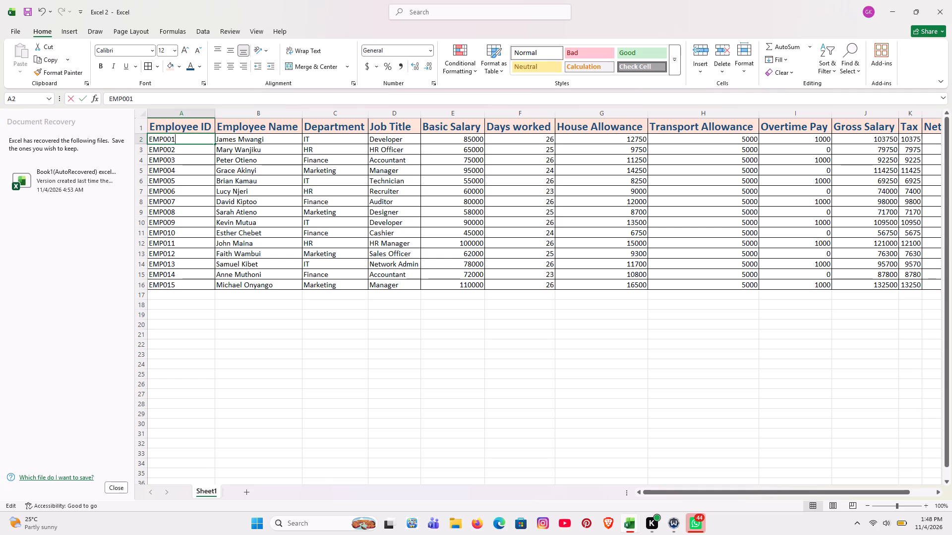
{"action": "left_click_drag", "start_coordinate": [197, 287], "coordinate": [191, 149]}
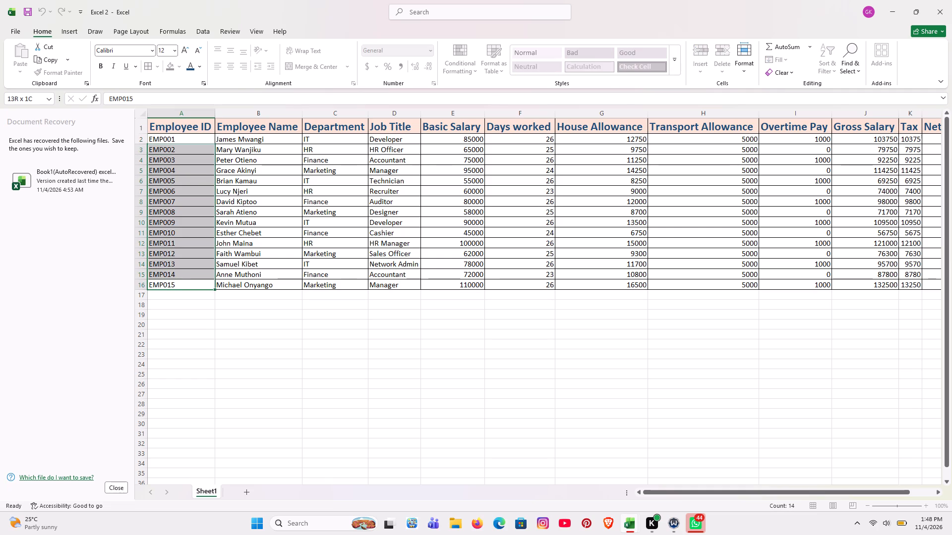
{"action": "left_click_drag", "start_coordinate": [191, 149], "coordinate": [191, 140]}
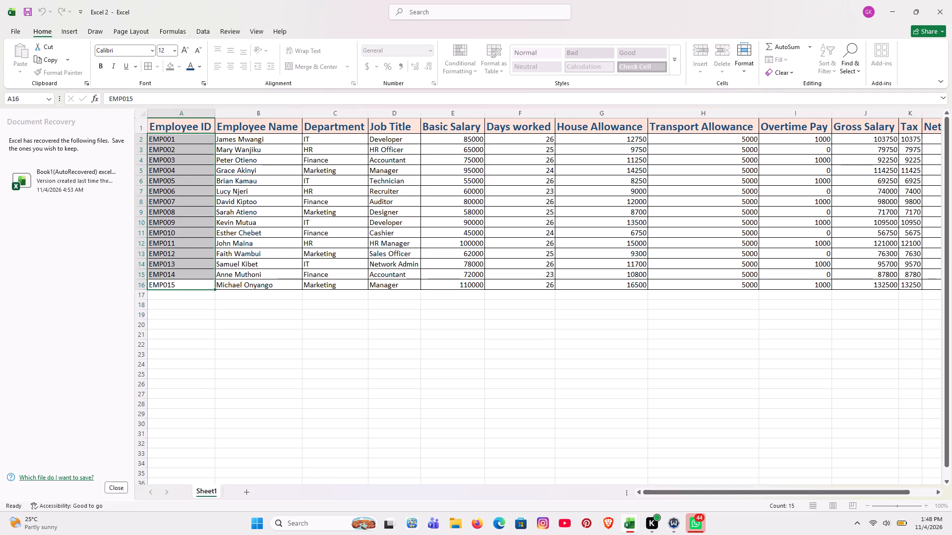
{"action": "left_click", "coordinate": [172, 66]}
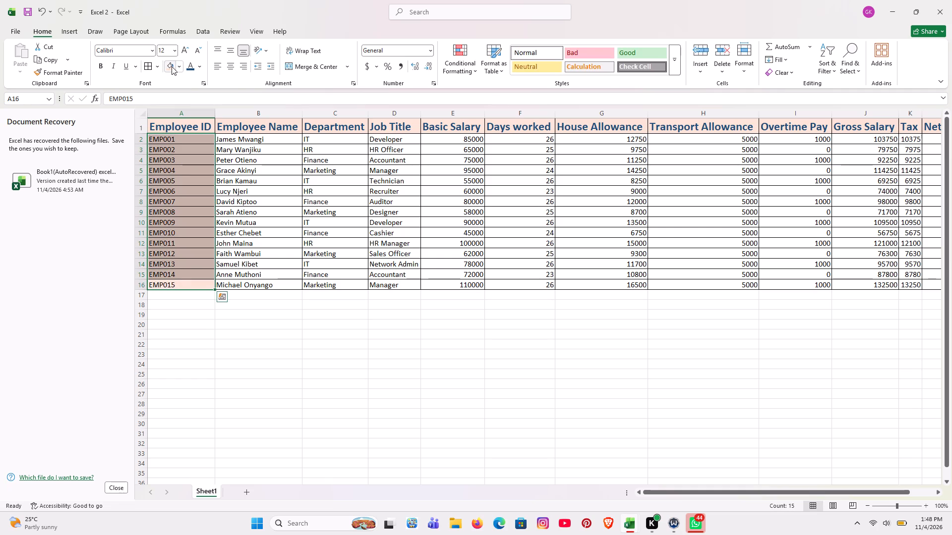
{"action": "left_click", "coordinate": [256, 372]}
Change the fill of the Employee ID cells A2:A16 to the white theme colour.
{"action": "scroll", "coordinate": [377, 348], "scroll_direction": "right", "scroll_amount": 1}
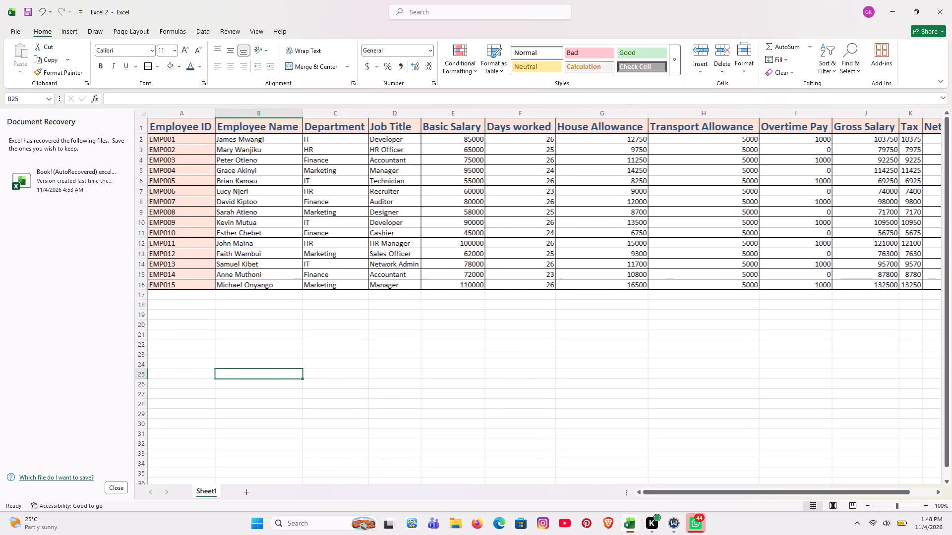
{"action": "scroll", "coordinate": [422, 279], "scroll_direction": "left", "scroll_amount": 2}
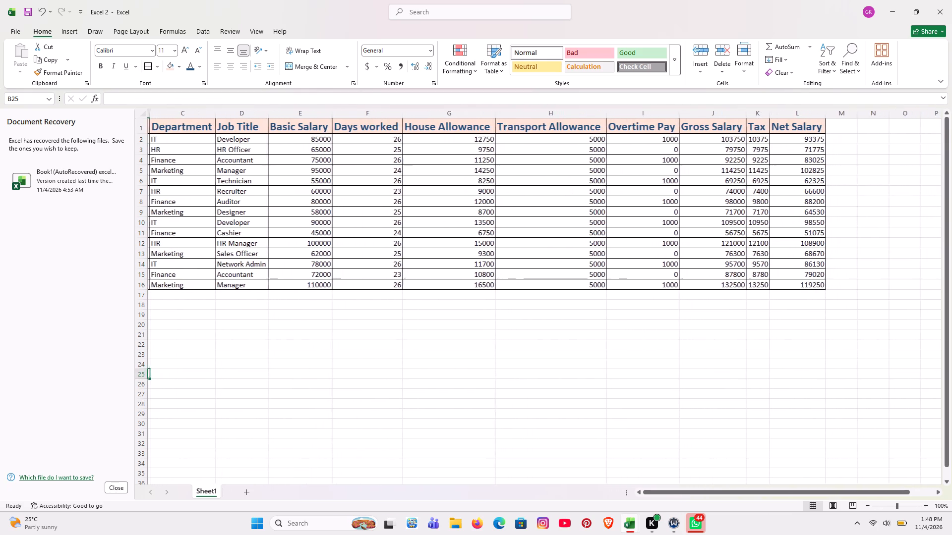
{"action": "scroll", "coordinate": [422, 279], "scroll_direction": "right", "scroll_amount": 1}
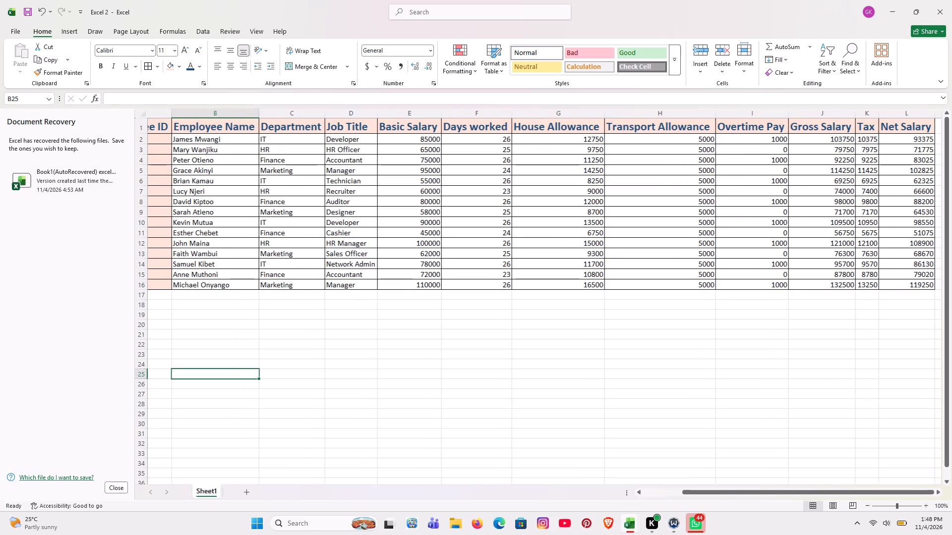
{"action": "scroll", "coordinate": [358, 209], "scroll_direction": "right", "scroll_amount": 2}
{"action": "left_click_drag", "start_coordinate": [198, 140], "coordinate": [202, 284]}
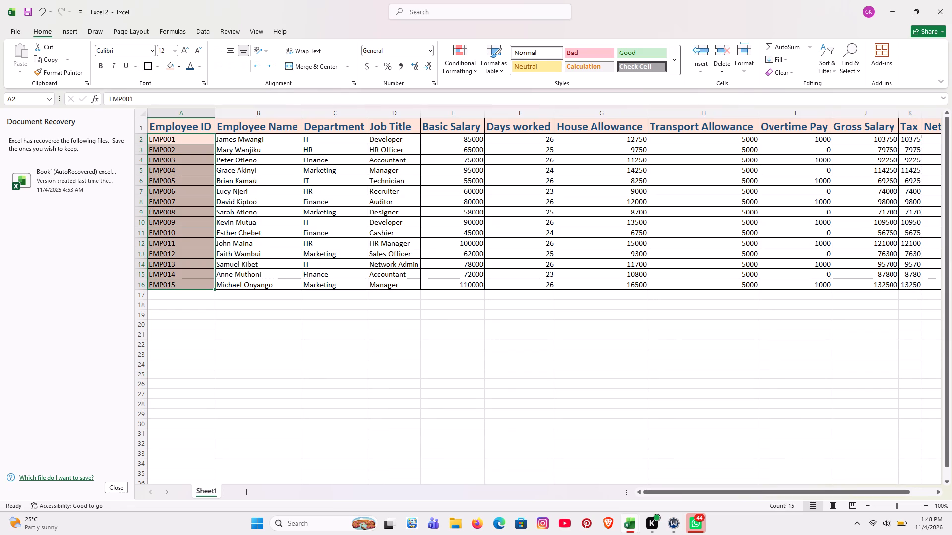
{"action": "left_click", "coordinate": [181, 66]}
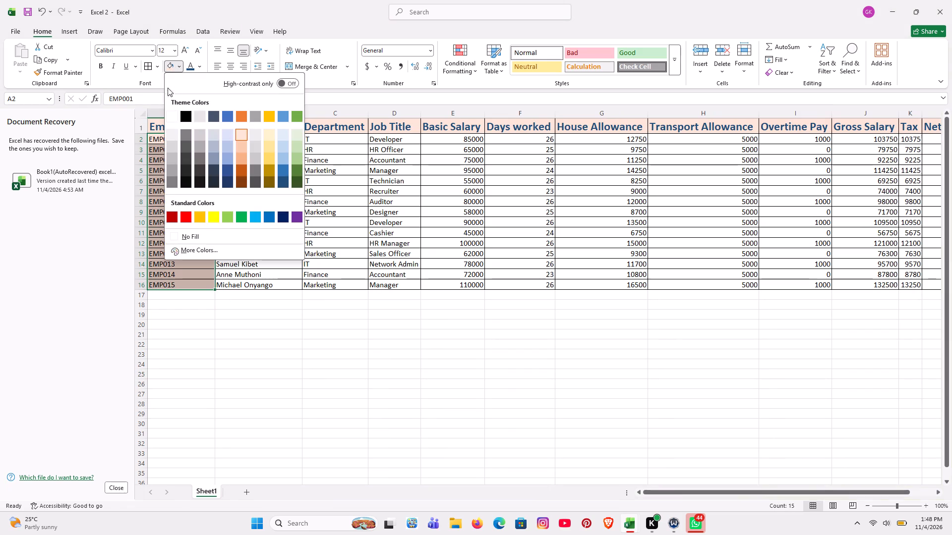
{"action": "left_click", "coordinate": [169, 110]}
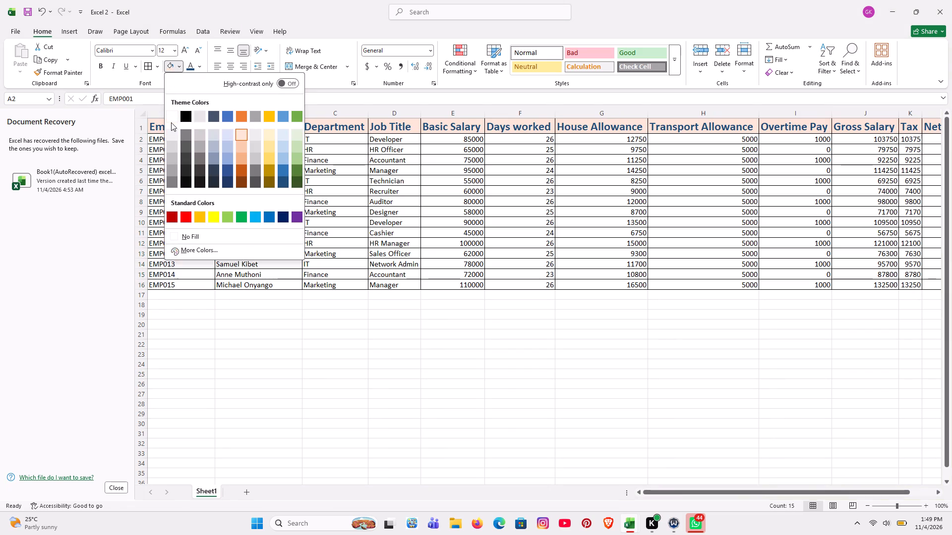
{"action": "left_click_drag", "start_coordinate": [183, 304], "coordinate": [182, 283]}
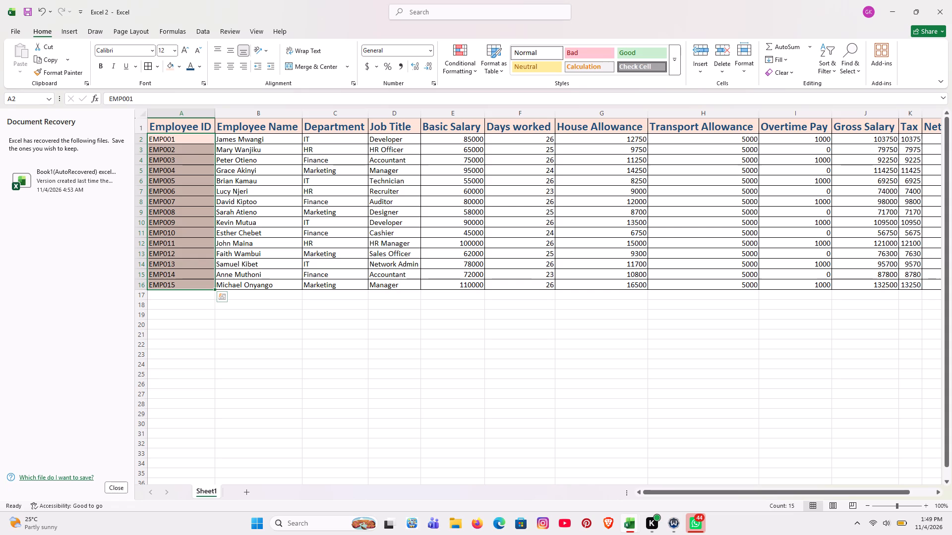
{"action": "left_click", "coordinate": [176, 68]}
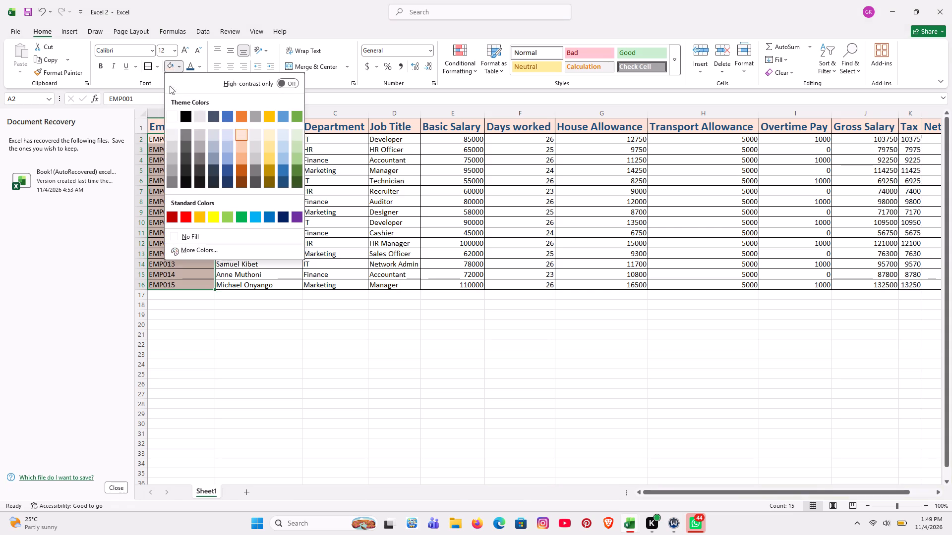
{"action": "left_click", "coordinate": [171, 112]}
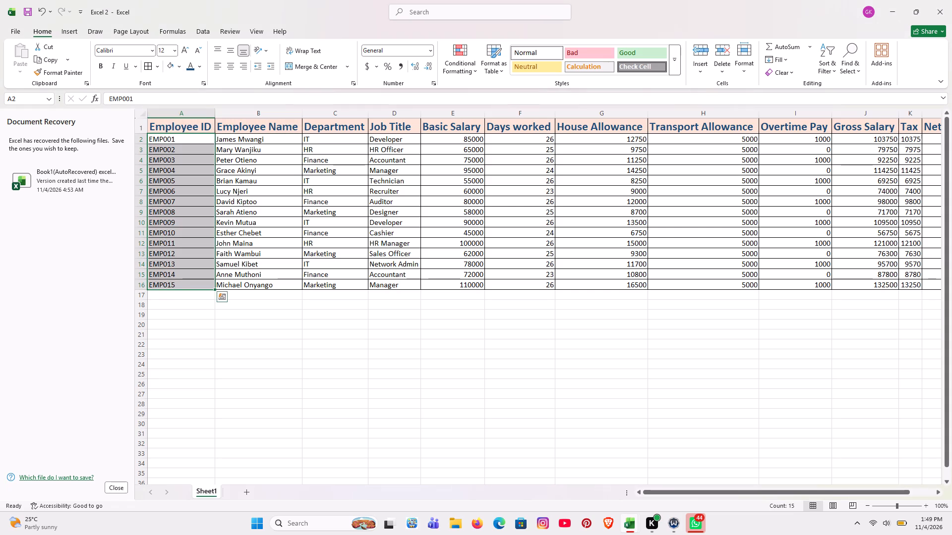
{"action": "left_click", "coordinate": [216, 357]}
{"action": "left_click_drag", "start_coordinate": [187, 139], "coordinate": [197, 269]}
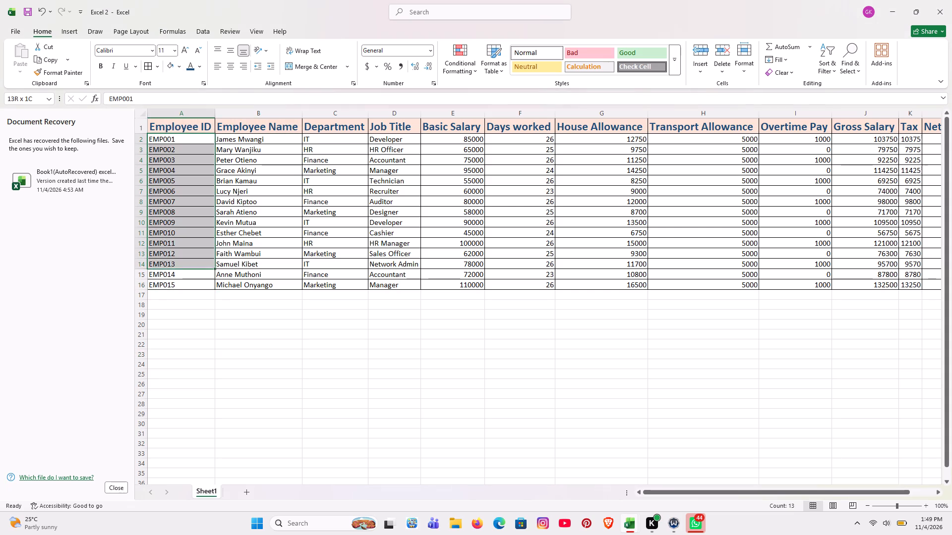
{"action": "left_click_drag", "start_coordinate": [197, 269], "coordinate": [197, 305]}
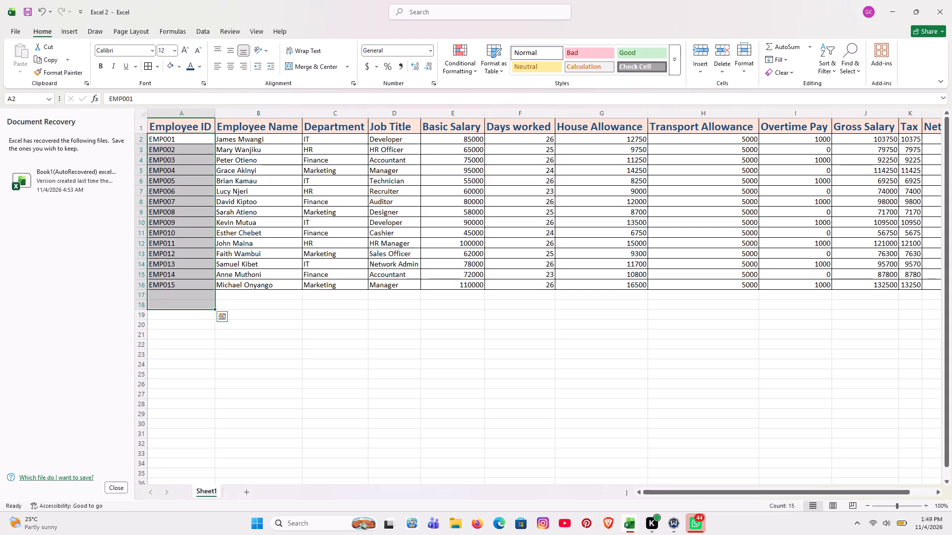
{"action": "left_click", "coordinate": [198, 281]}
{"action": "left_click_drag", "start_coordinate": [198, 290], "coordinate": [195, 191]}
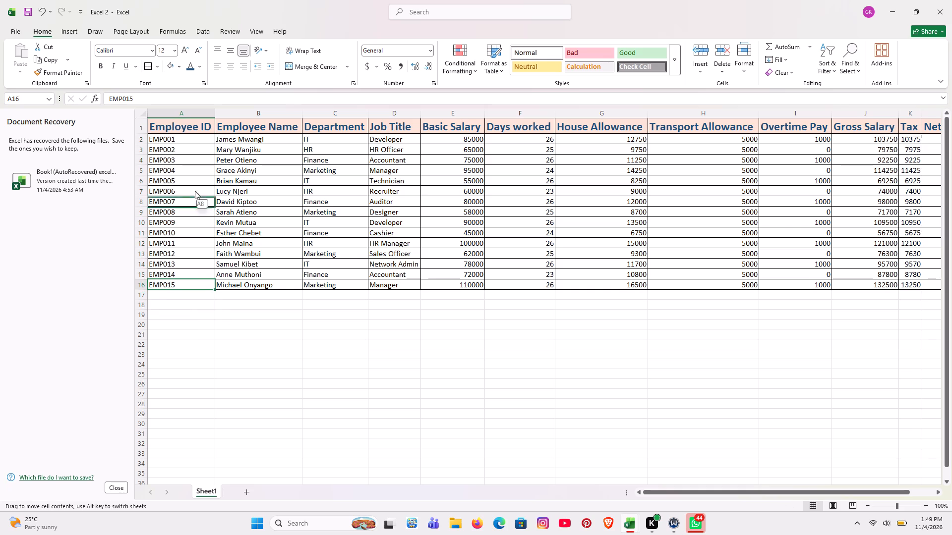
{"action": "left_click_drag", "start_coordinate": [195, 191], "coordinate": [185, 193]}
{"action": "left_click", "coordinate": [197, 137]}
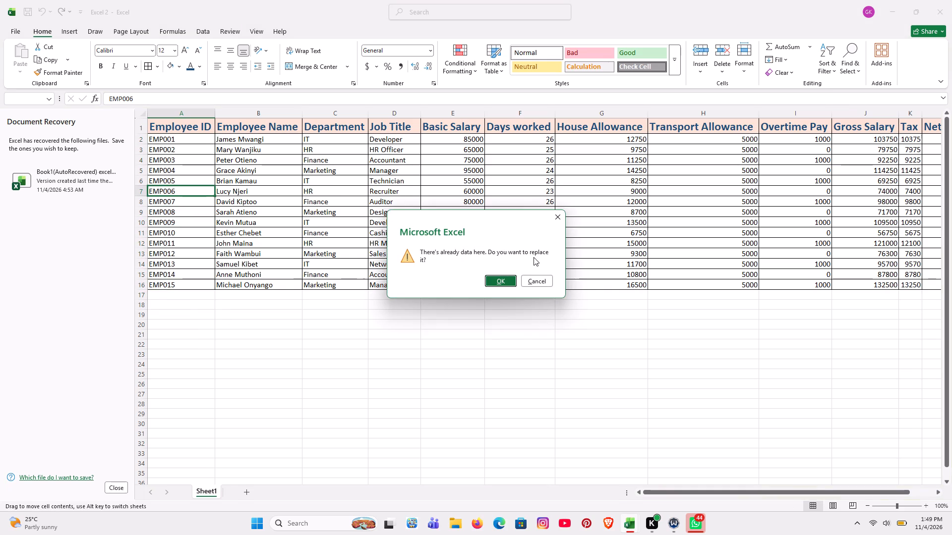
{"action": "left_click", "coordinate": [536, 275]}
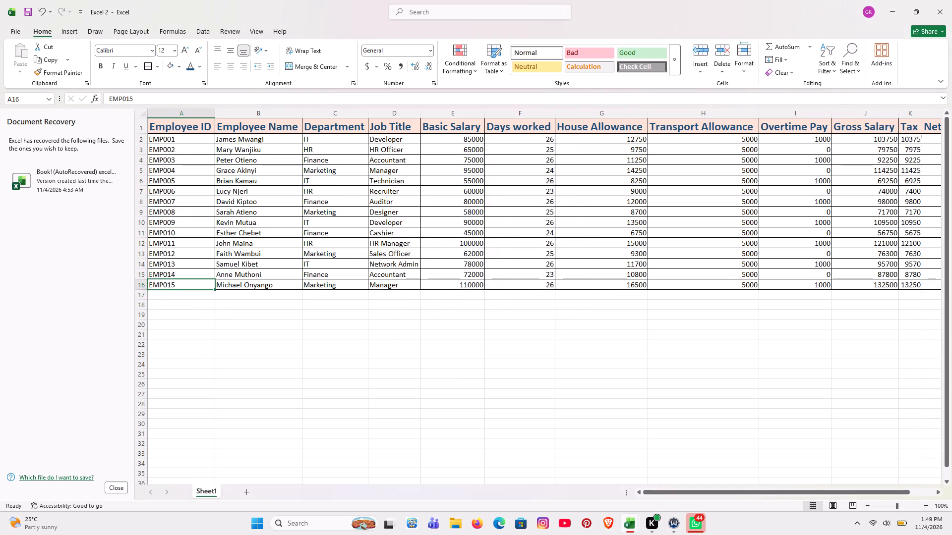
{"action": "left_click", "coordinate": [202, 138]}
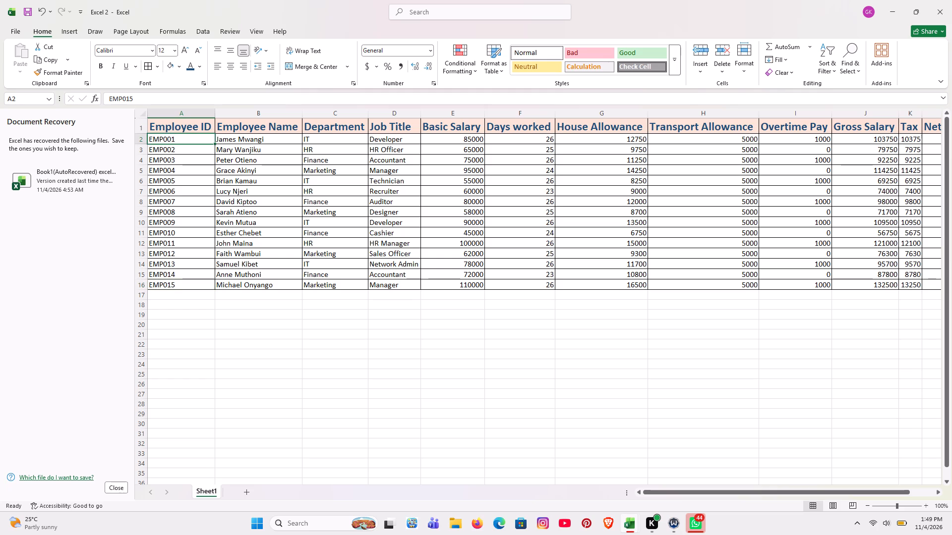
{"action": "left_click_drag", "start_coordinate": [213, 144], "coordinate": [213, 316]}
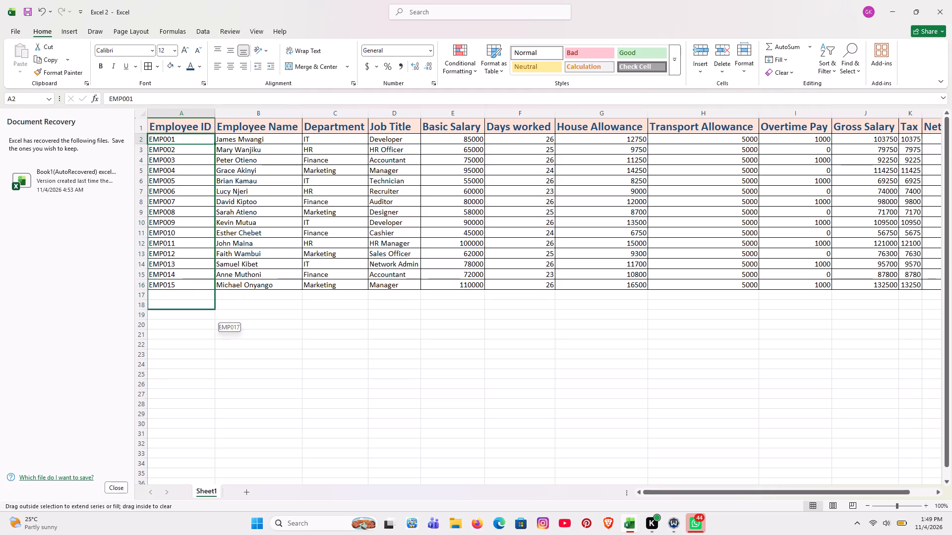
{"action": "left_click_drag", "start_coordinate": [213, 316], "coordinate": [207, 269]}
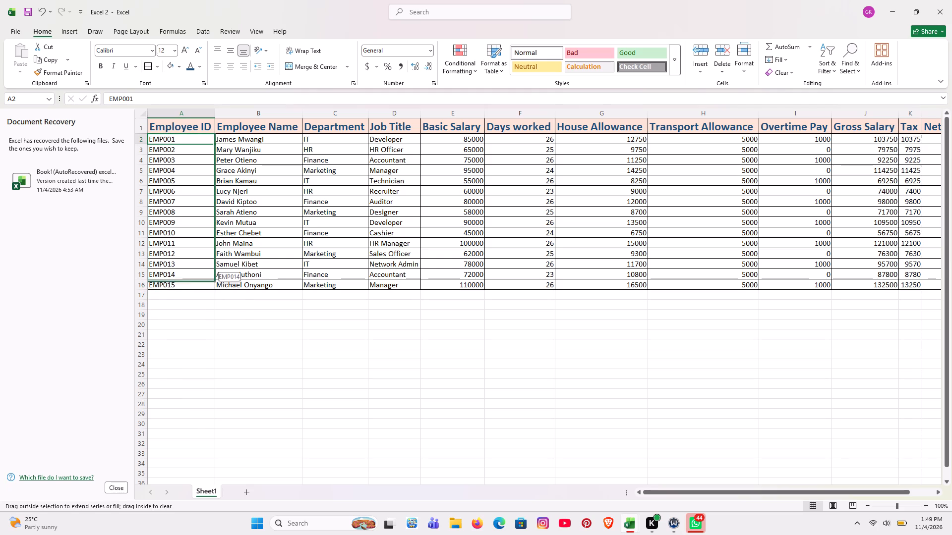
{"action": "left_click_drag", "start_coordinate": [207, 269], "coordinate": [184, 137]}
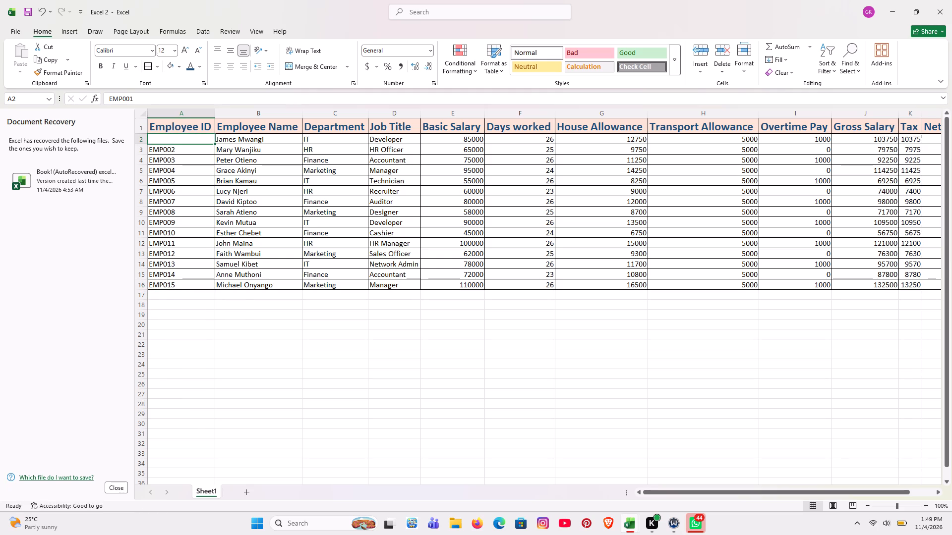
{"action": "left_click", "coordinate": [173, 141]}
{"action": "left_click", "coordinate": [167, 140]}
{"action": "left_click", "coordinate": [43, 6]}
Centre the Employee ID values in cells A2:A16 horizontally.
{"action": "left_click_drag", "start_coordinate": [189, 139], "coordinate": [191, 269]}
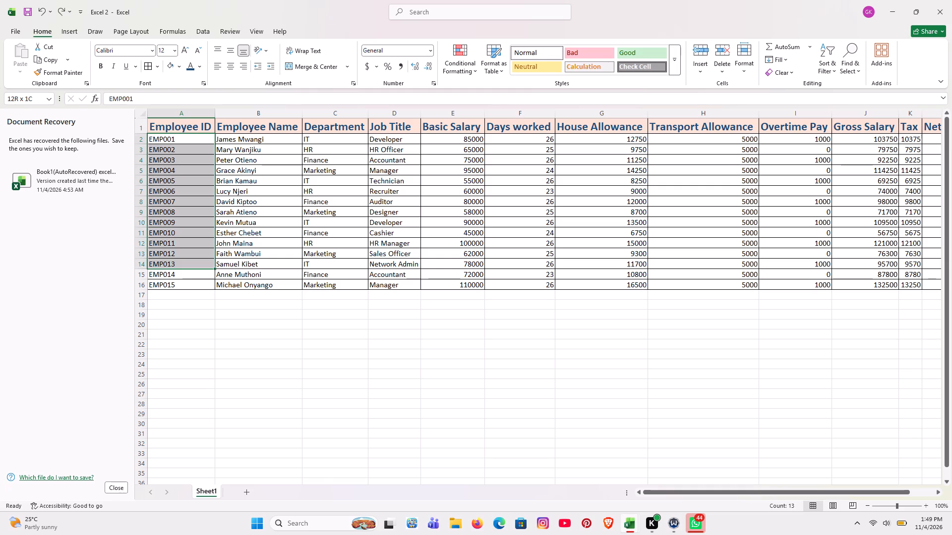
{"action": "left_click_drag", "start_coordinate": [191, 269], "coordinate": [191, 281]}
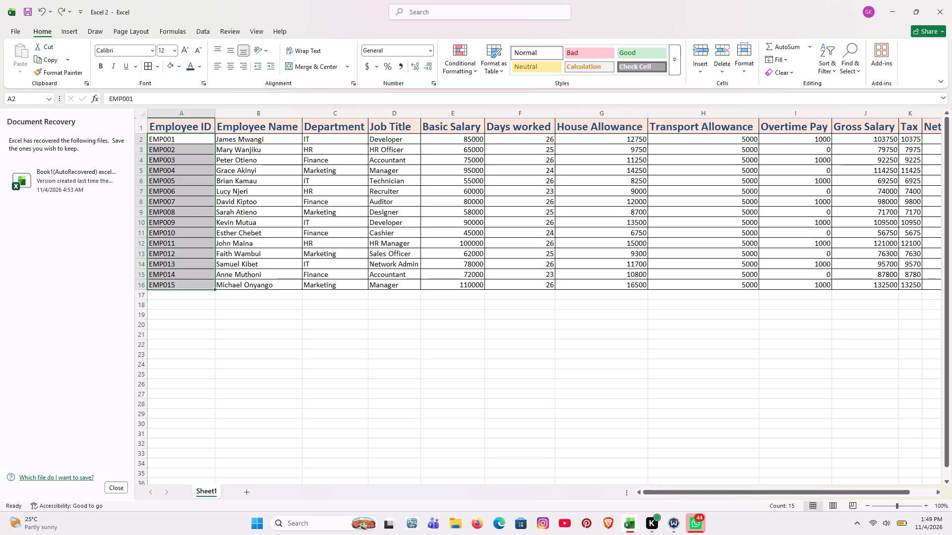
{"action": "left_click", "coordinate": [227, 48]}
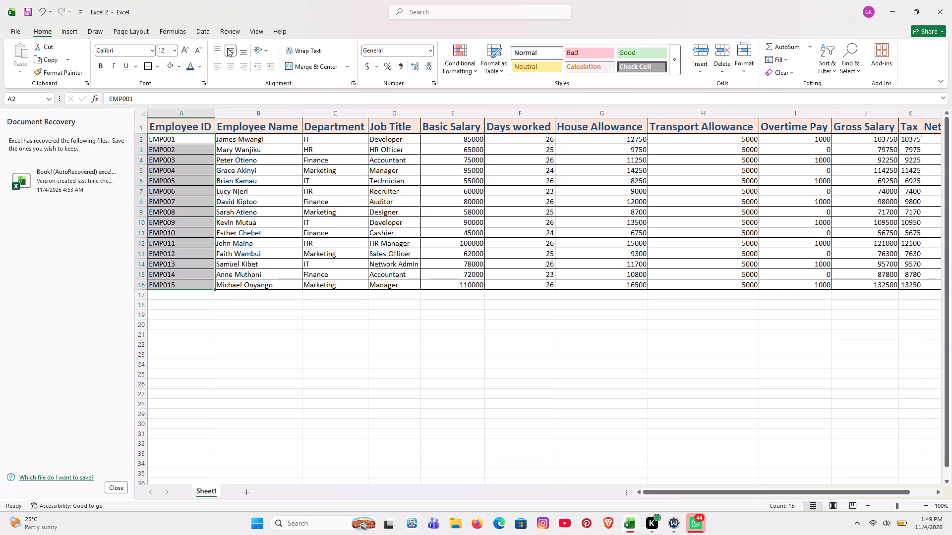
{"action": "left_click", "coordinate": [227, 48]}
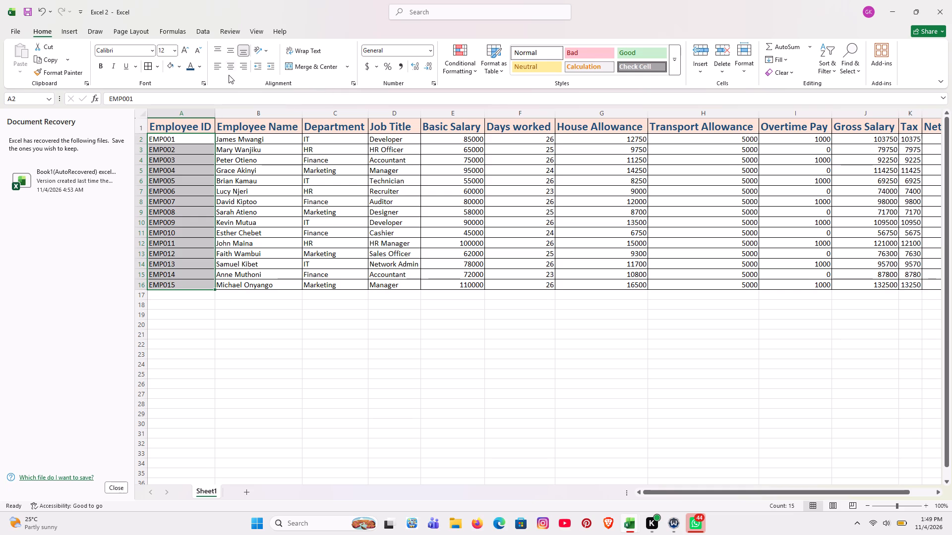
{"action": "left_click", "coordinate": [229, 70]}
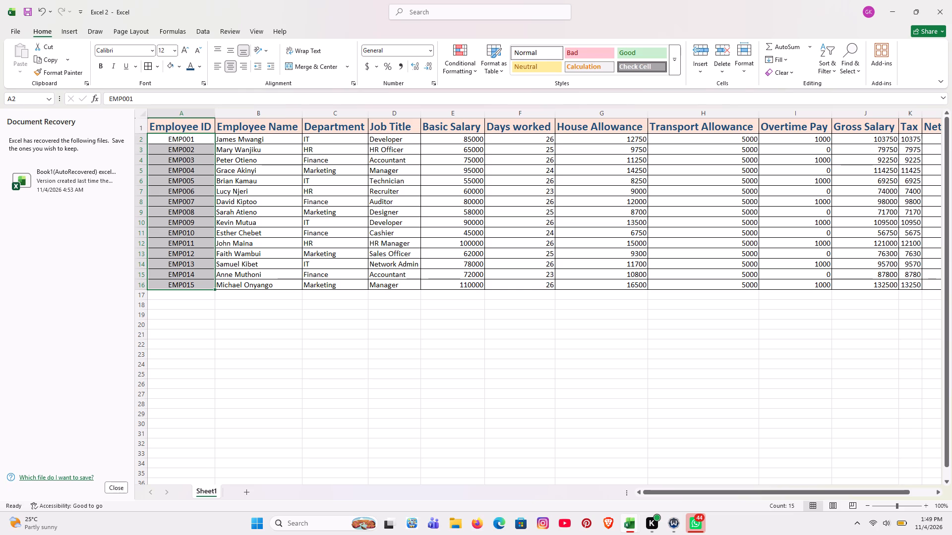
{"action": "left_click", "coordinate": [273, 327]}
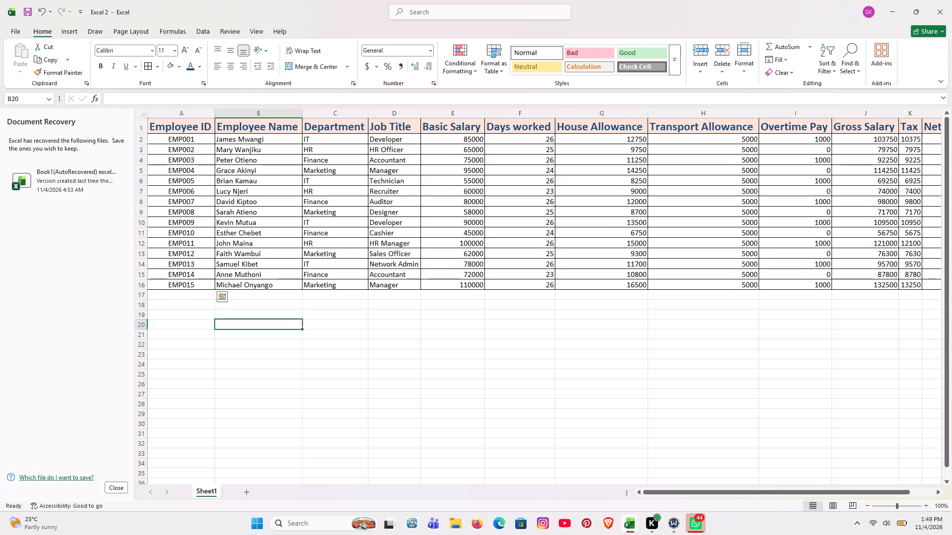
Centre the Days worked values in cells F2:F16 horizontally.
{"action": "scroll", "coordinate": [458, 290], "scroll_direction": "left", "scroll_amount": 1}
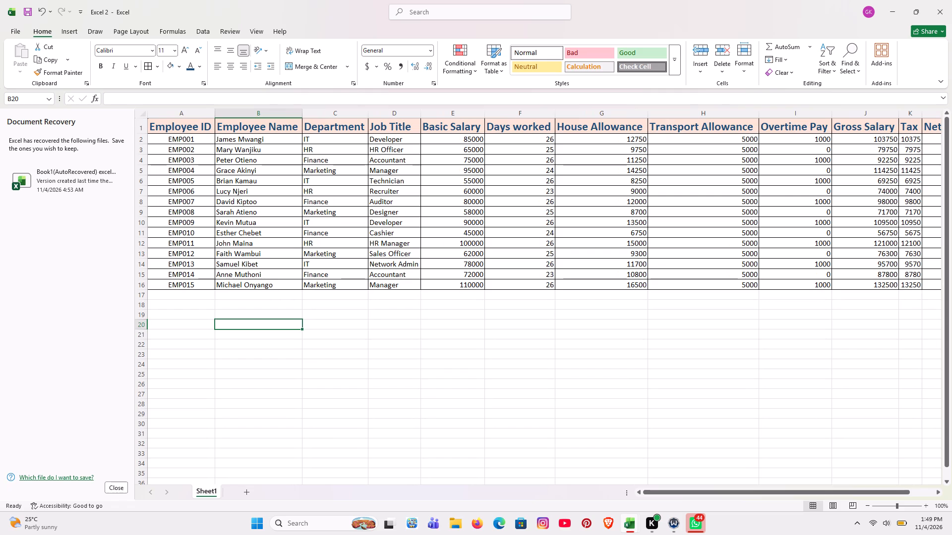
{"action": "left_click_drag", "start_coordinate": [522, 138], "coordinate": [530, 279]}
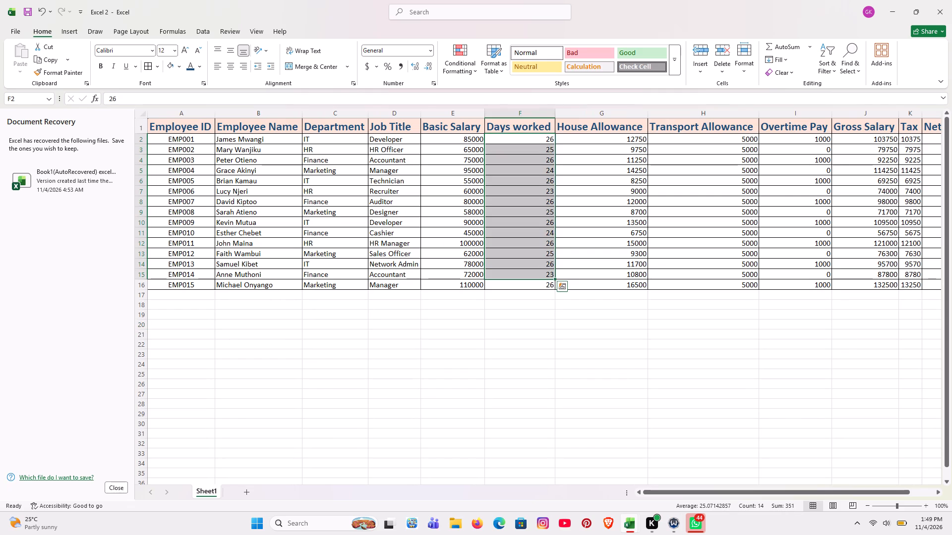
{"action": "left_click", "coordinate": [532, 301]}
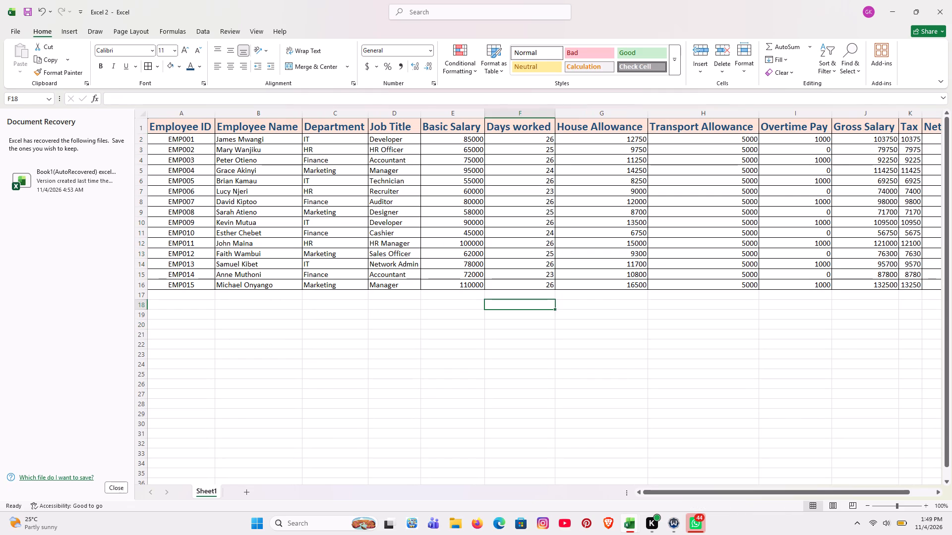
{"action": "left_click_drag", "start_coordinate": [530, 142], "coordinate": [534, 282]}
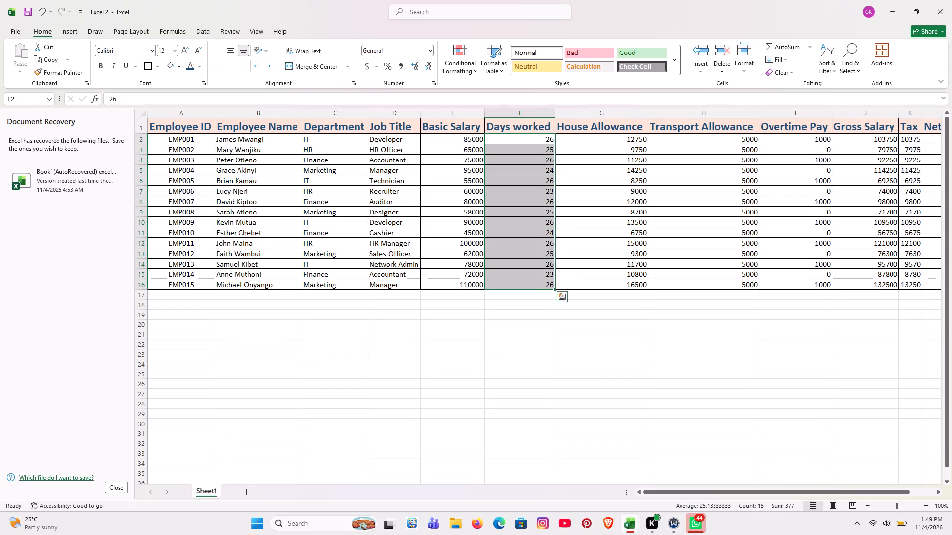
{"action": "left_click", "coordinate": [231, 68]}
{"action": "left_click", "coordinate": [482, 364]}
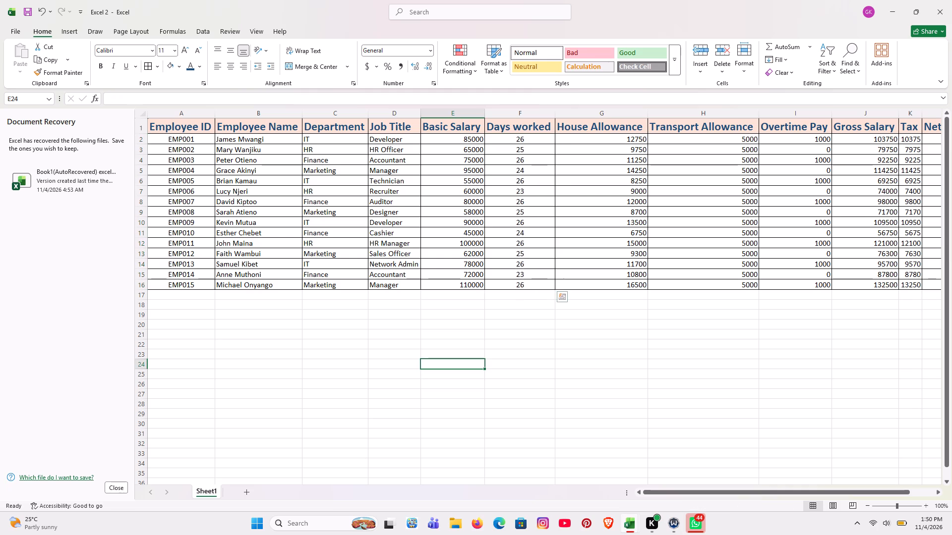
Format the Basic Salary cells E2:E16 as Accounting with the KES symbol and 1 decimal place.
{"action": "scroll", "coordinate": [553, 295], "scroll_direction": "left", "scroll_amount": 1}
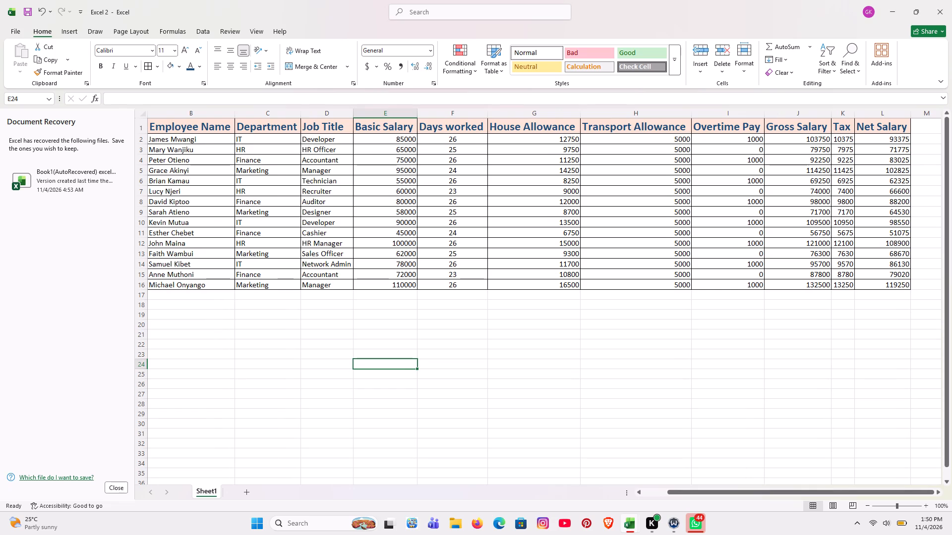
{"action": "left_click_drag", "start_coordinate": [396, 136], "coordinate": [397, 225]}
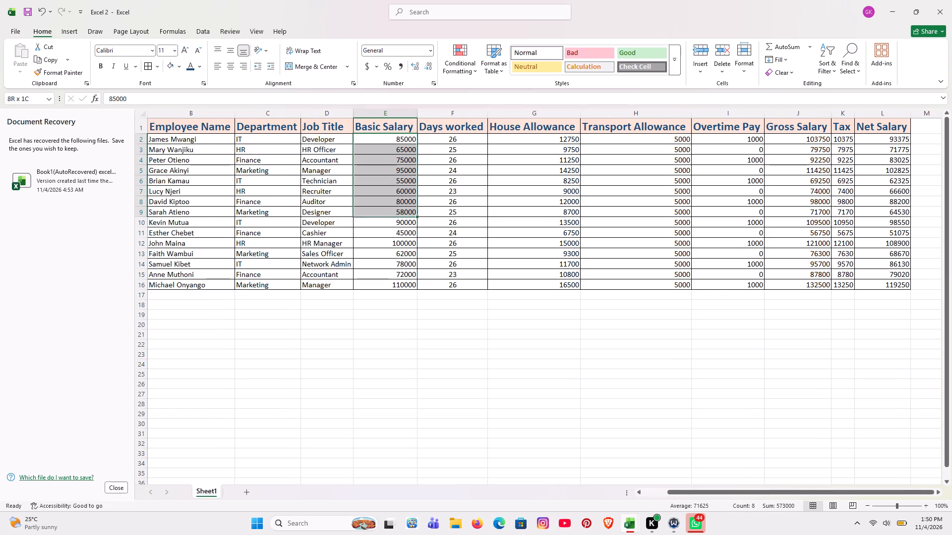
{"action": "left_click_drag", "start_coordinate": [397, 225], "coordinate": [405, 285]}
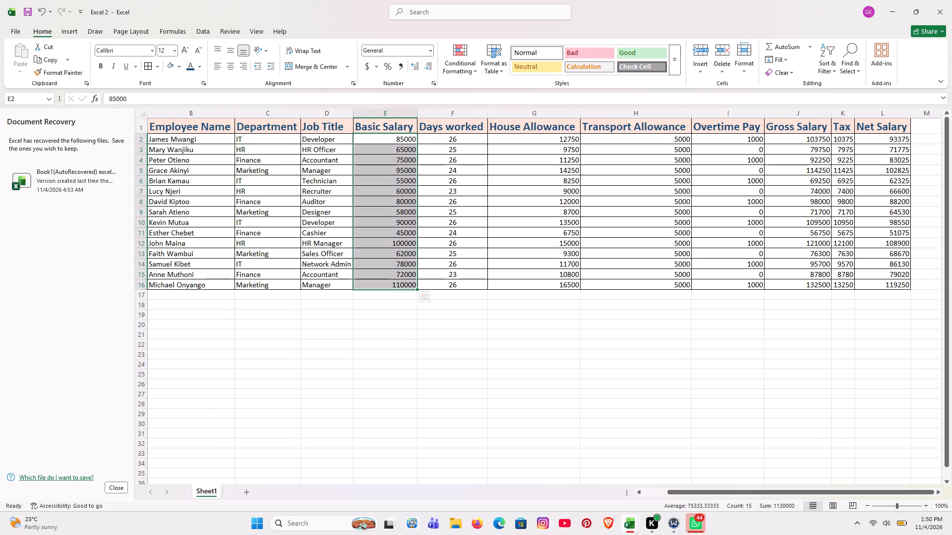
{"action": "left_click", "coordinate": [375, 68]}
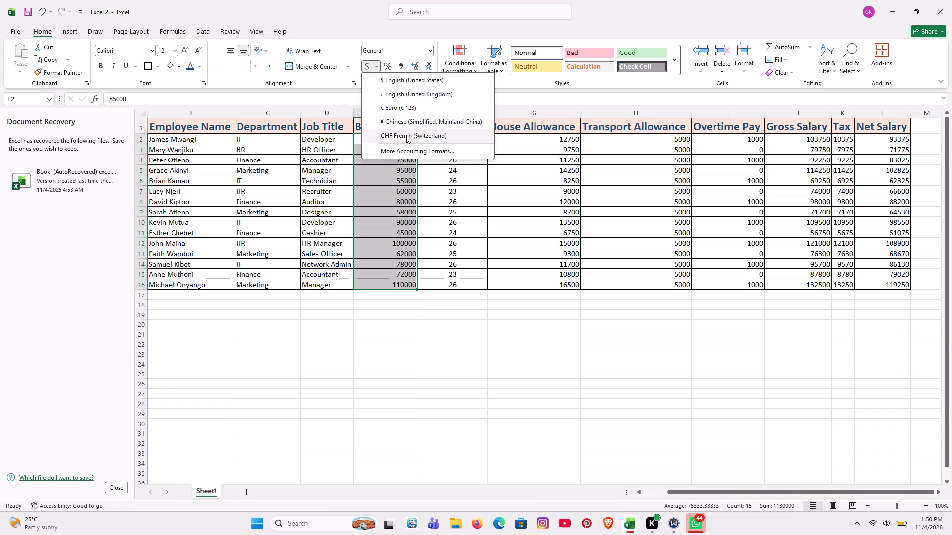
{"action": "left_click", "coordinate": [411, 150]}
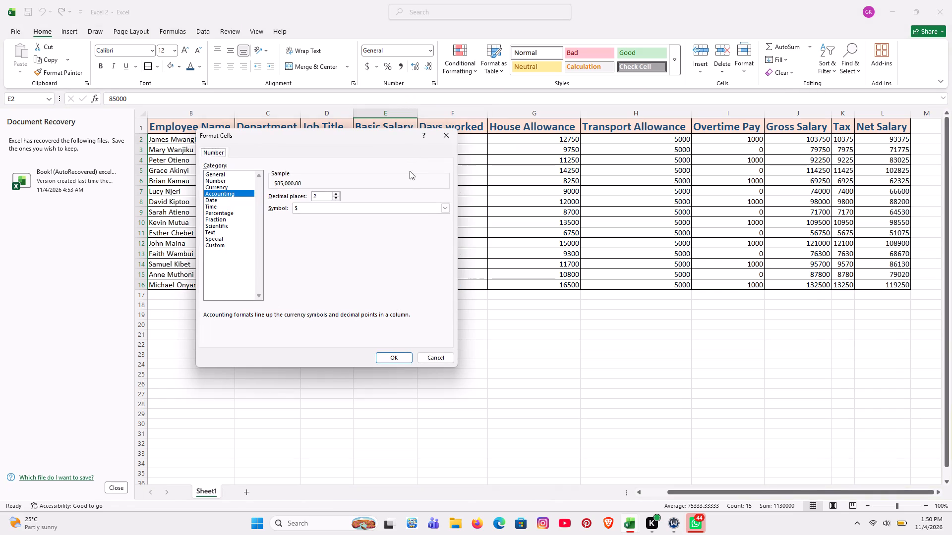
{"action": "left_click", "coordinate": [443, 208]}
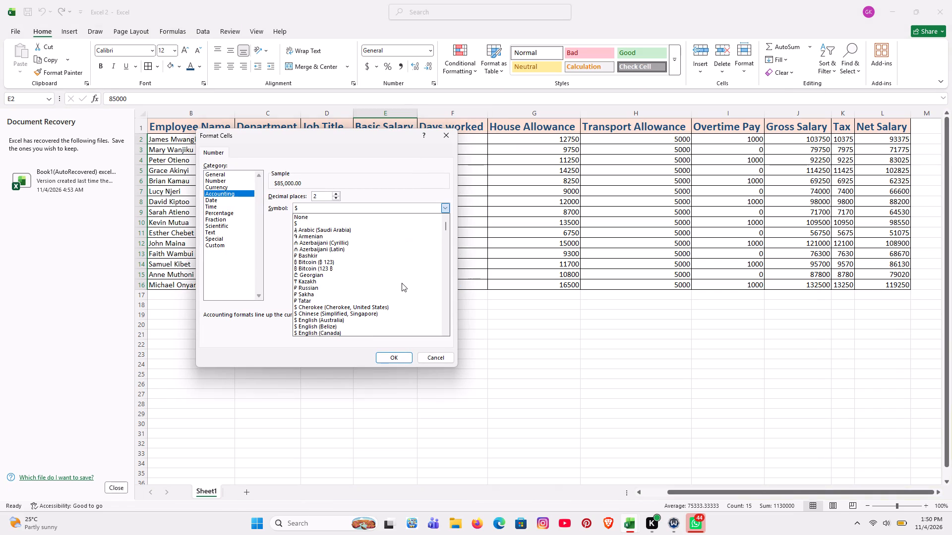
{"action": "scroll", "coordinate": [402, 283], "scroll_direction": "down", "scroll_amount": 20}
{"action": "scroll", "coordinate": [402, 283], "scroll_direction": "down", "scroll_amount": 7}
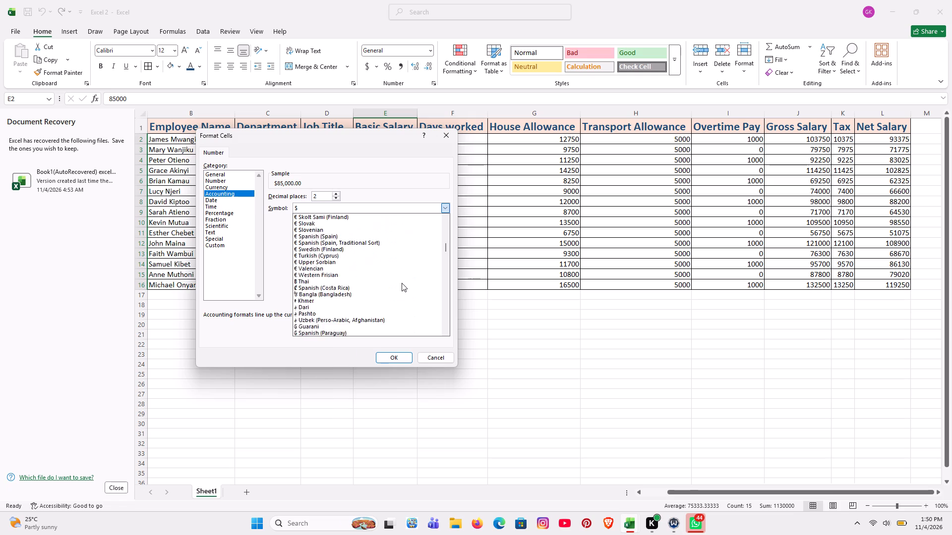
{"action": "scroll", "coordinate": [402, 283], "scroll_direction": "down", "scroll_amount": 16}
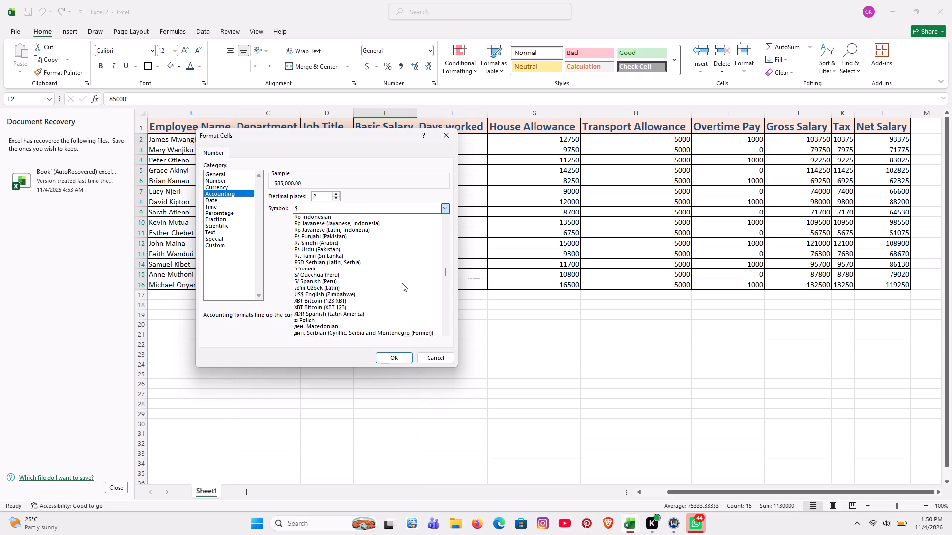
{"action": "scroll", "coordinate": [402, 283], "scroll_direction": "down", "scroll_amount": 10}
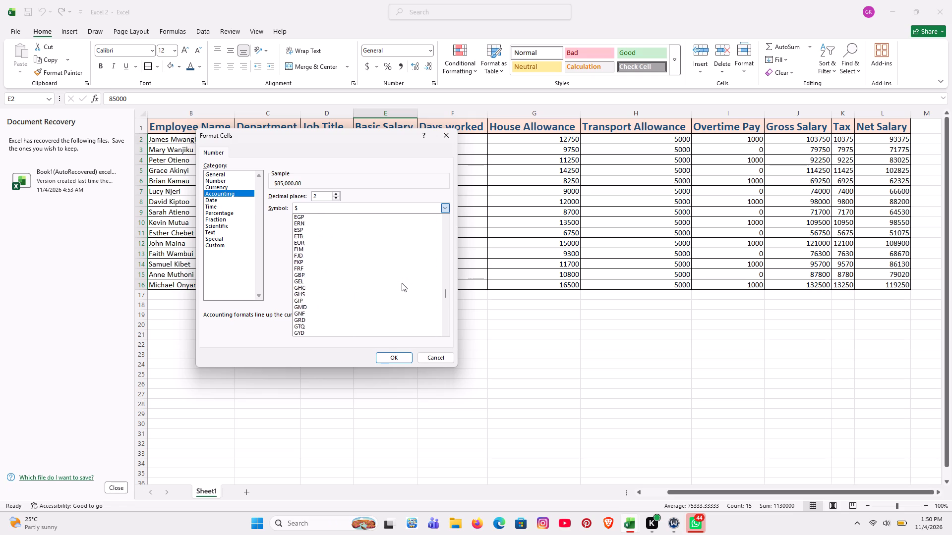
{"action": "scroll", "coordinate": [402, 283], "scroll_direction": "down", "scroll_amount": 3}
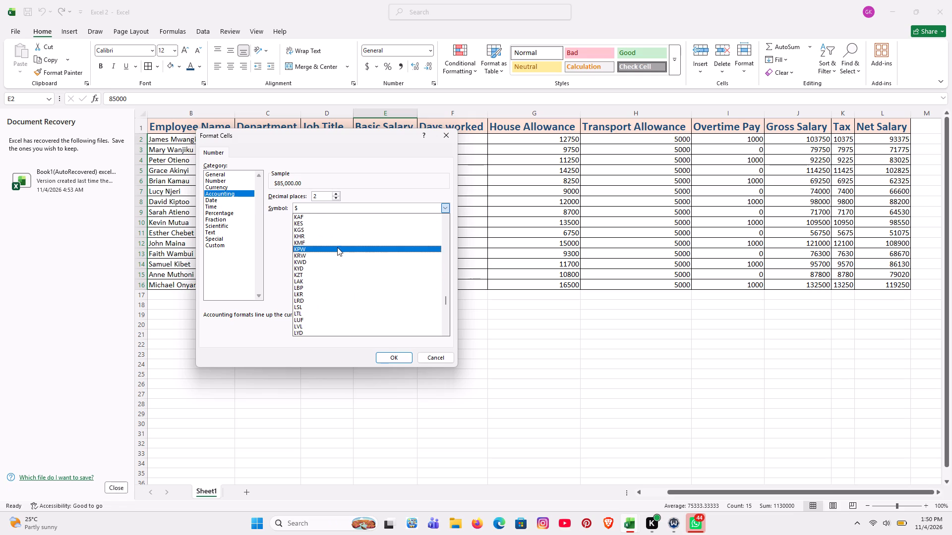
{"action": "left_click", "coordinate": [330, 225]}
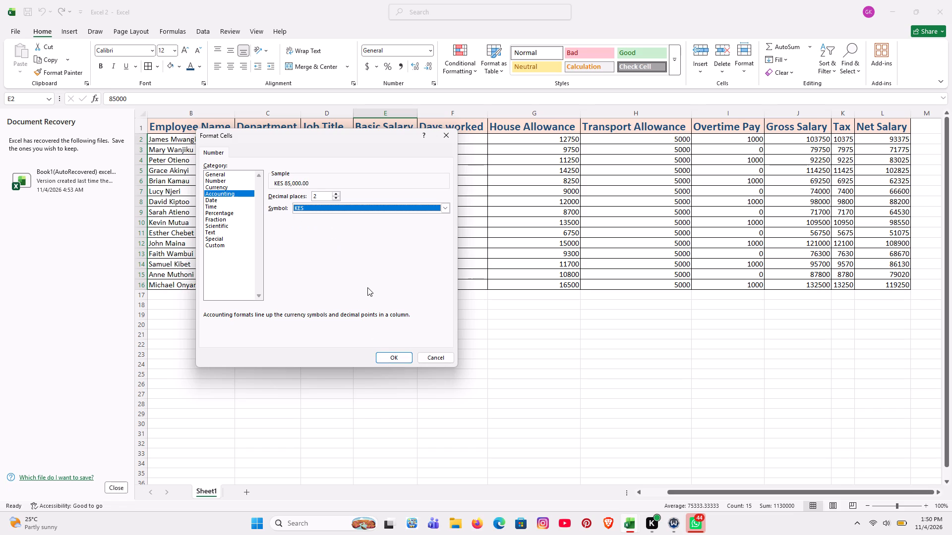
{"action": "left_click", "coordinate": [337, 195]}
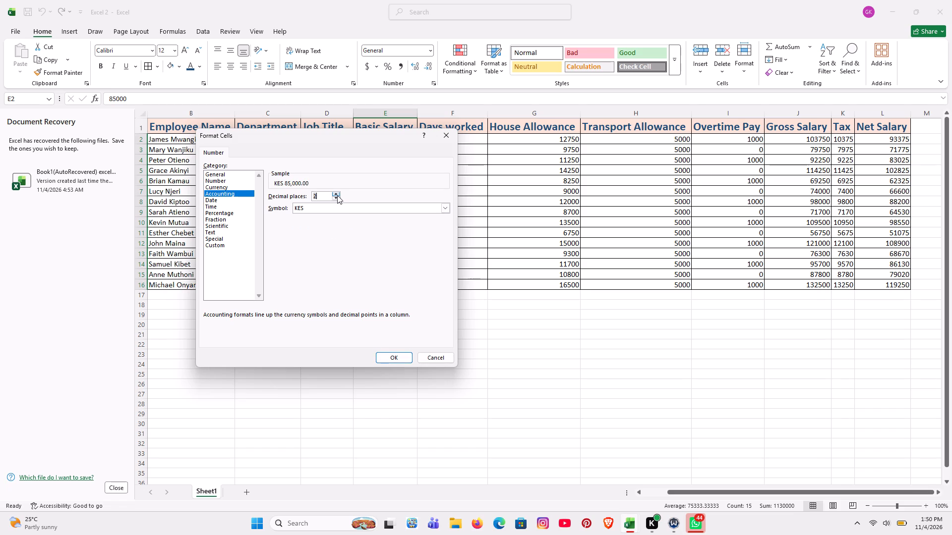
{"action": "left_click", "coordinate": [337, 197]}
{"action": "left_click", "coordinate": [337, 197]}
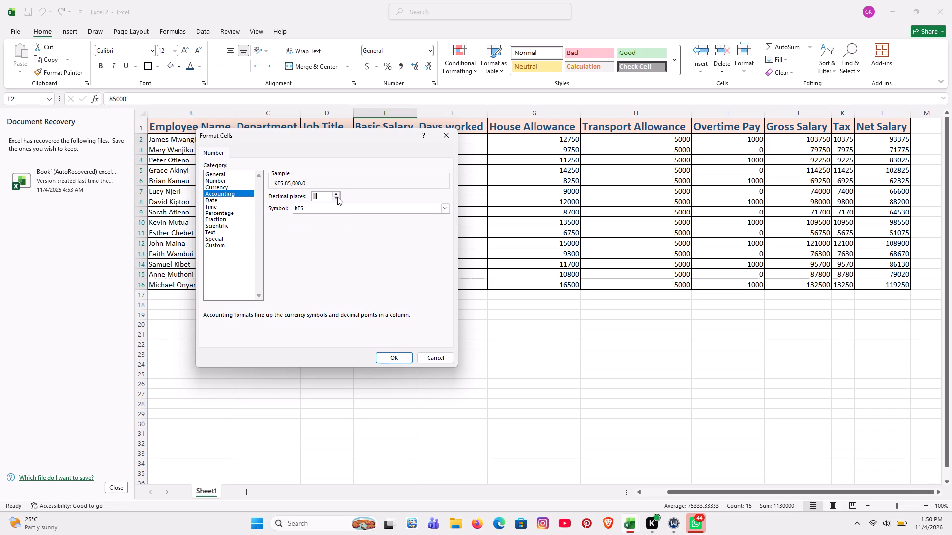
{"action": "left_click", "coordinate": [393, 361]}
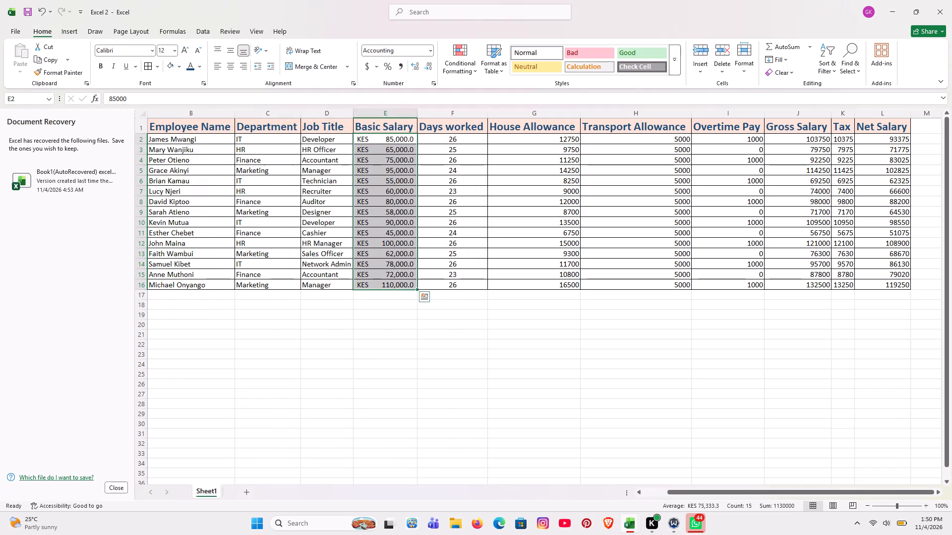
{"action": "left_click", "coordinate": [398, 351]}
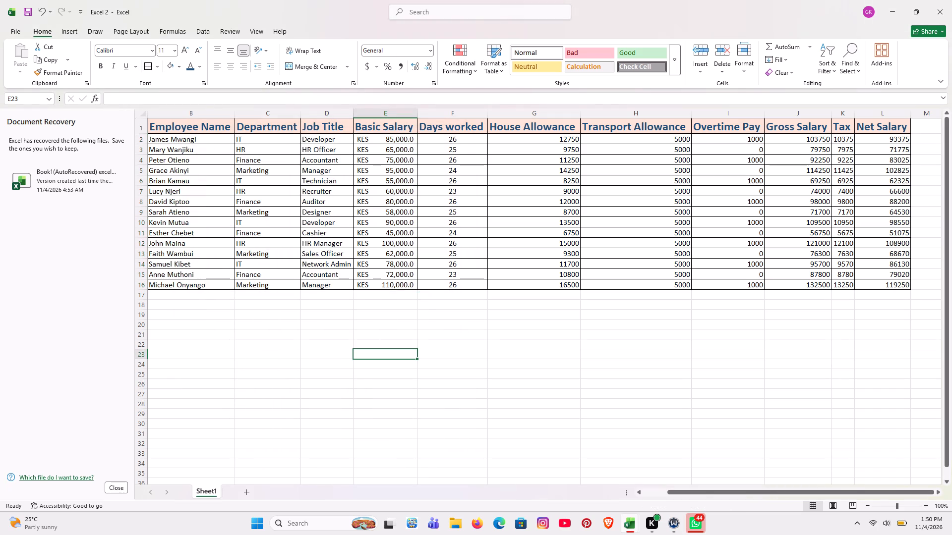
Format the House Allowance cells G2:G16 as Accounting with the KES symbol and 1 decimal place.
{"action": "scroll", "coordinate": [495, 321], "scroll_direction": "left", "scroll_amount": 1}
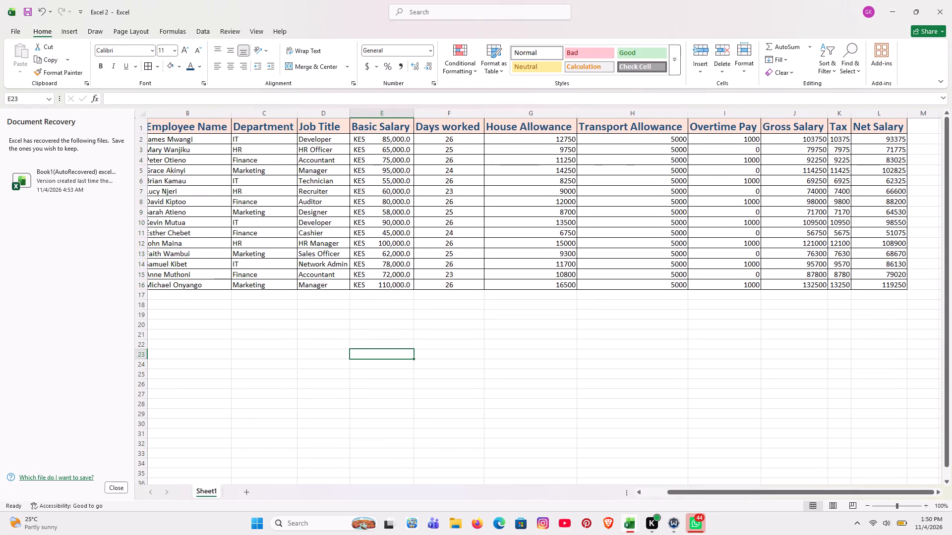
{"action": "left_click_drag", "start_coordinate": [544, 140], "coordinate": [544, 163]}
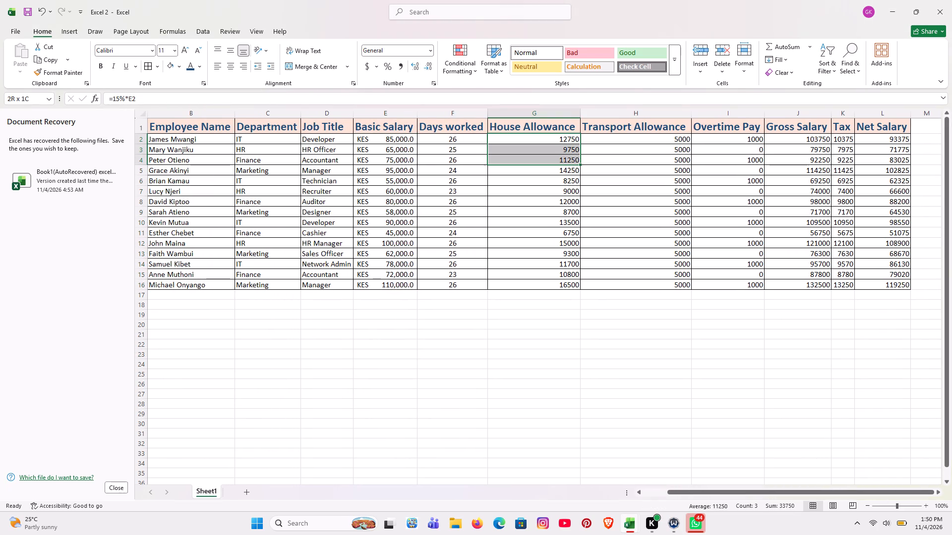
{"action": "left_click_drag", "start_coordinate": [544, 163], "coordinate": [541, 288]}
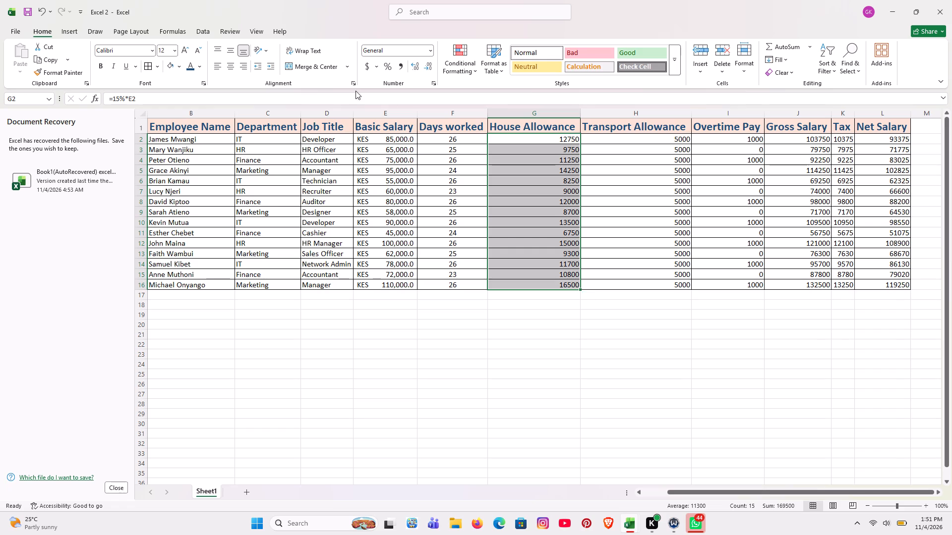
{"action": "left_click", "coordinate": [377, 66]}
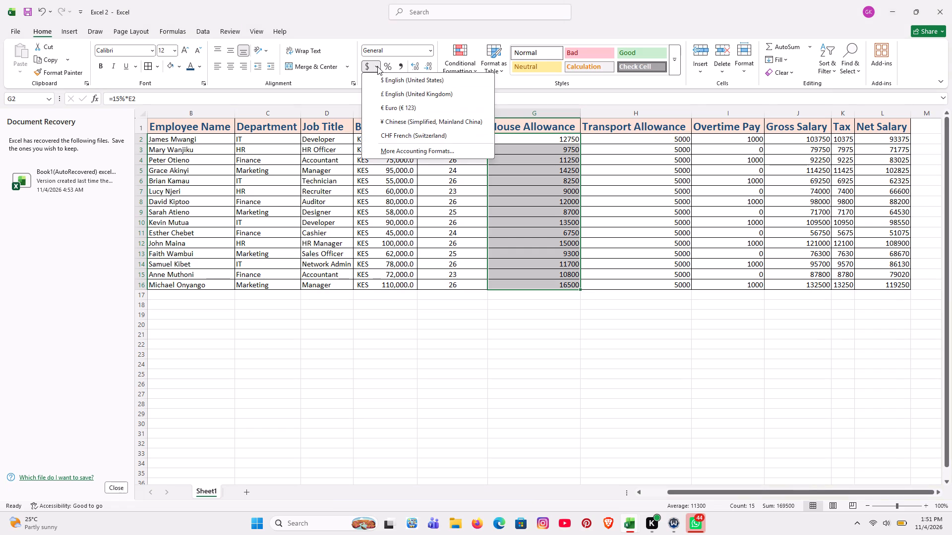
{"action": "left_click", "coordinate": [407, 149]}
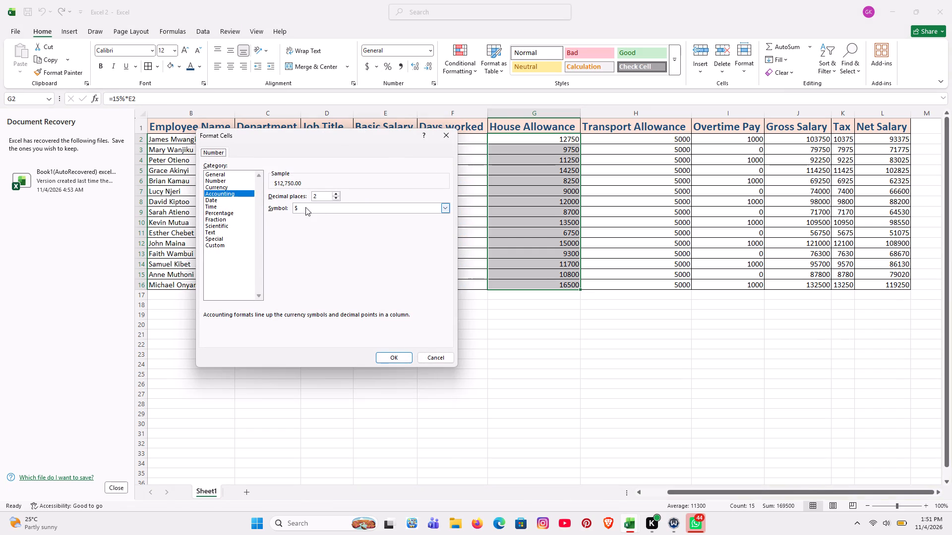
{"action": "left_click", "coordinate": [446, 210]}
{"action": "scroll", "coordinate": [416, 289], "scroll_direction": "down", "scroll_amount": 13}
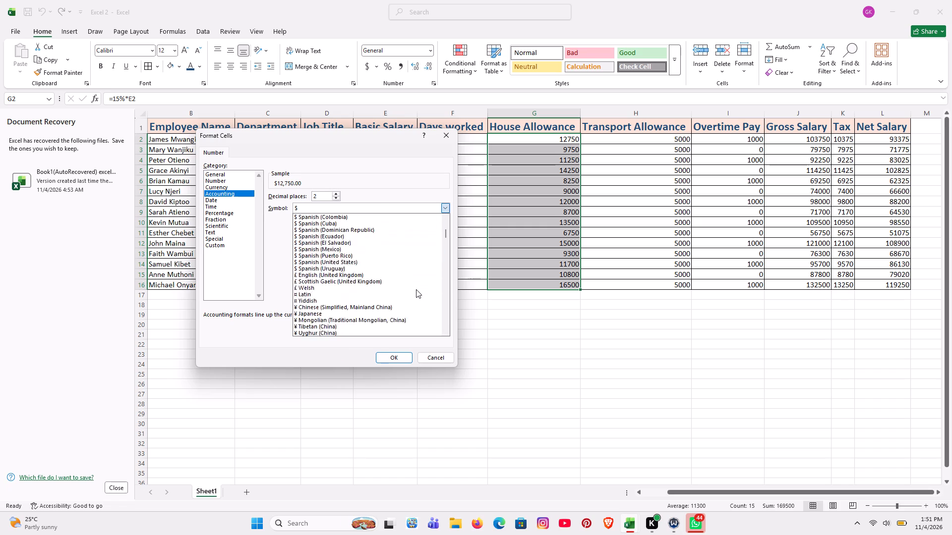
{"action": "scroll", "coordinate": [416, 289], "scroll_direction": "down", "scroll_amount": 20}
{"action": "scroll", "coordinate": [416, 289], "scroll_direction": "down", "scroll_amount": 14}
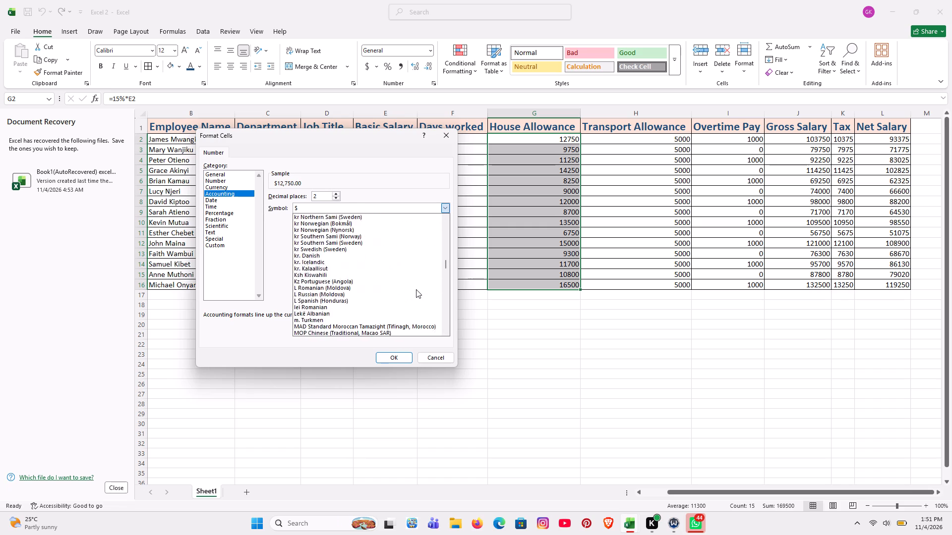
{"action": "scroll", "coordinate": [416, 289], "scroll_direction": "down", "scroll_amount": 20}
{"action": "scroll", "coordinate": [416, 289], "scroll_direction": "down", "scroll_amount": 14}
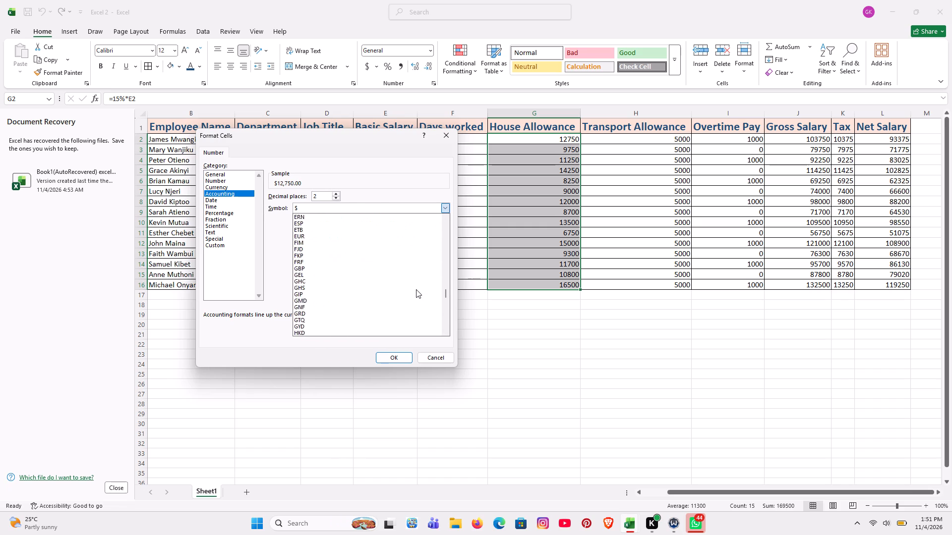
{"action": "scroll", "coordinate": [416, 289], "scroll_direction": "down", "scroll_amount": 10}
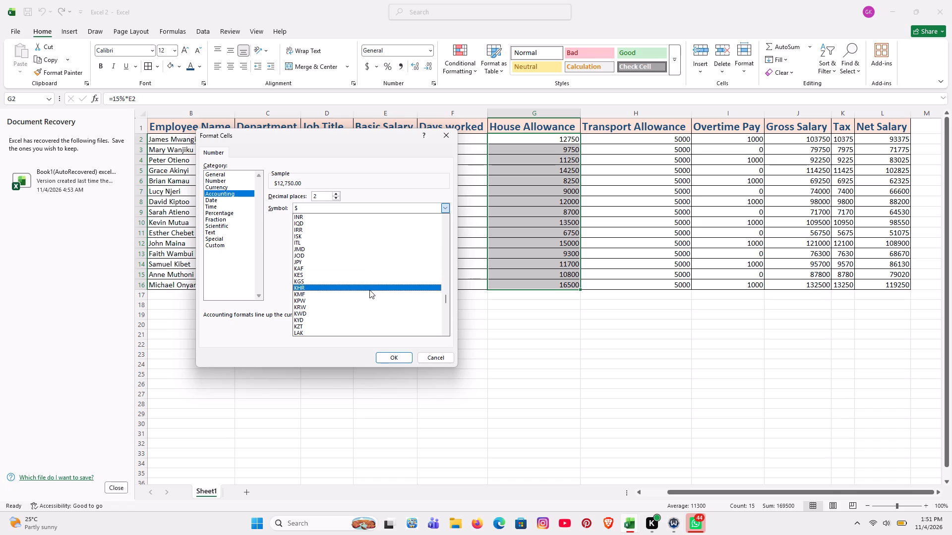
{"action": "left_click", "coordinate": [367, 274]}
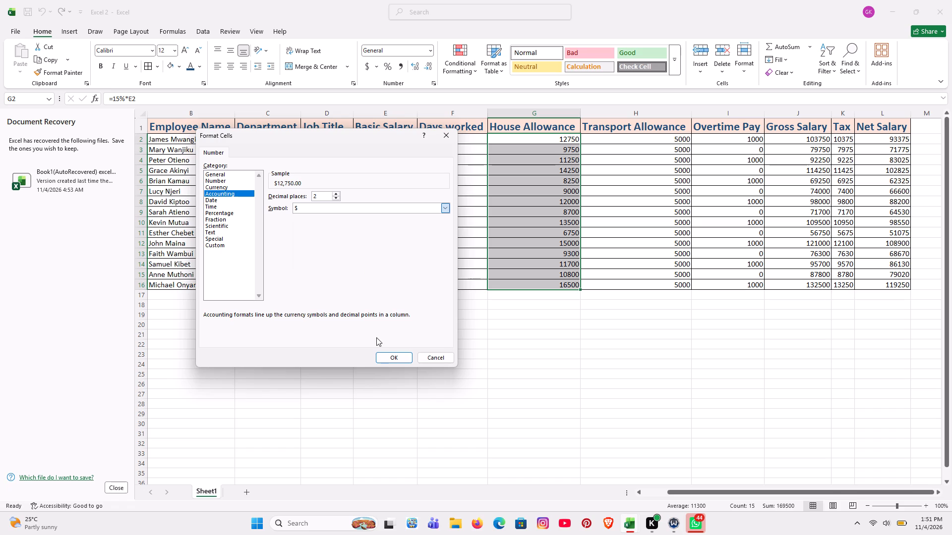
{"action": "left_click", "coordinate": [335, 198]}
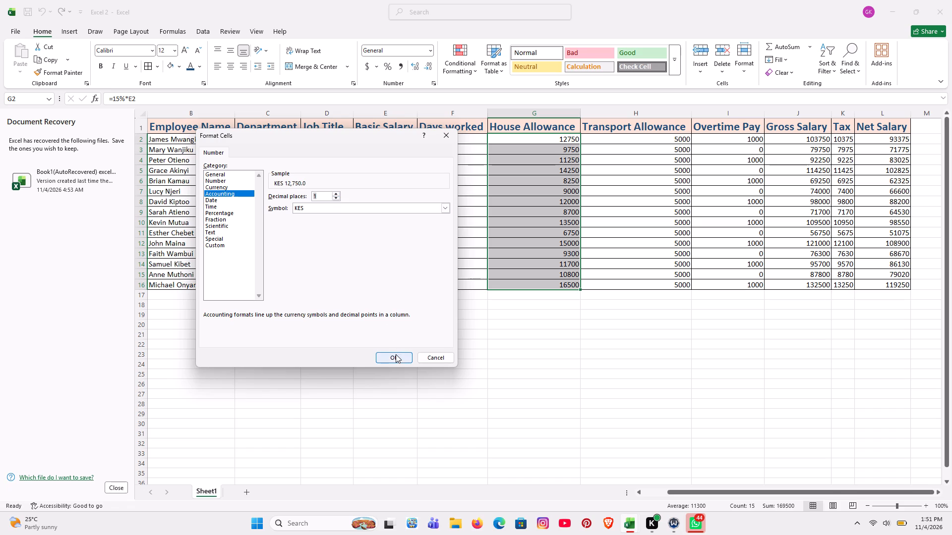
{"action": "left_click", "coordinate": [396, 354]}
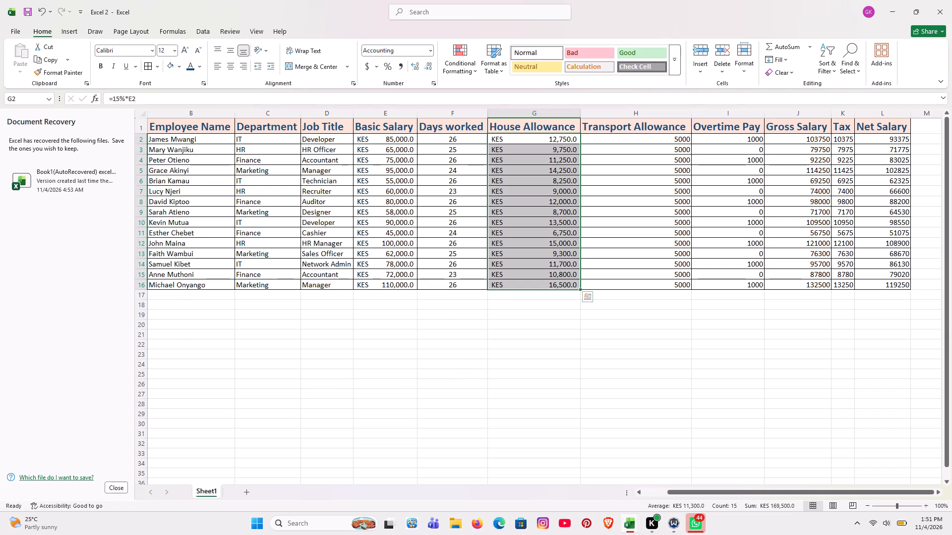
{"action": "left_click", "coordinate": [548, 380]}
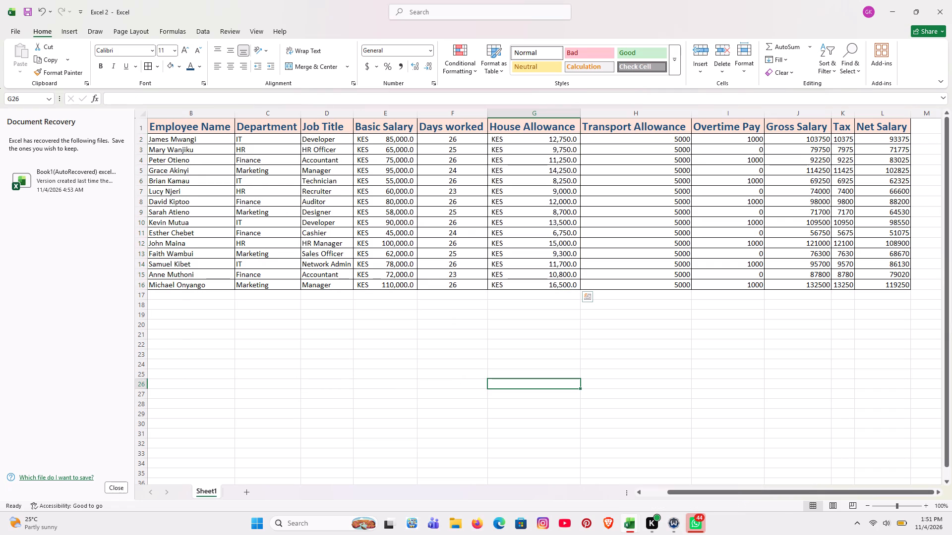
Format the Transport Allowance cells H2:H16 as Accounting with the KES symbol and 2 decimal places.
{"action": "left_click_drag", "start_coordinate": [648, 144], "coordinate": [645, 242]}
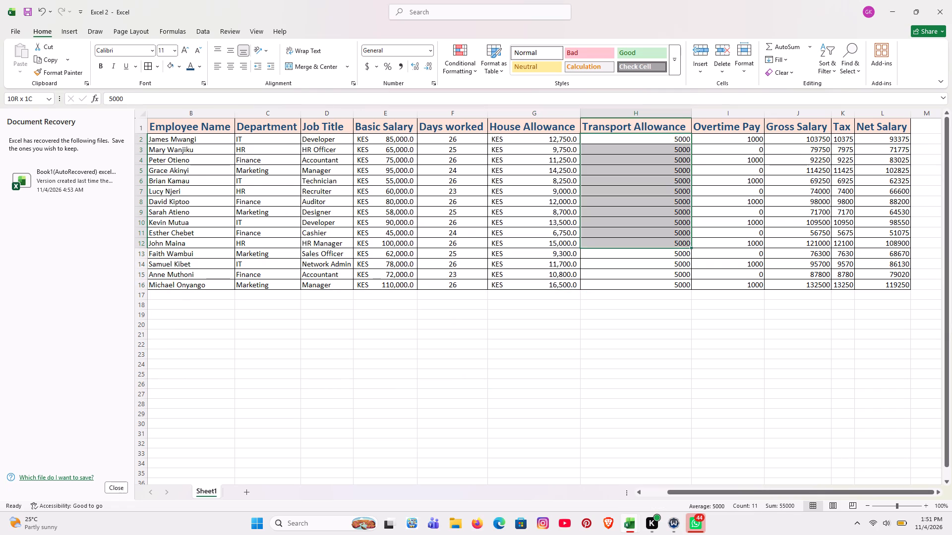
{"action": "left_click_drag", "start_coordinate": [645, 242], "coordinate": [654, 280]}
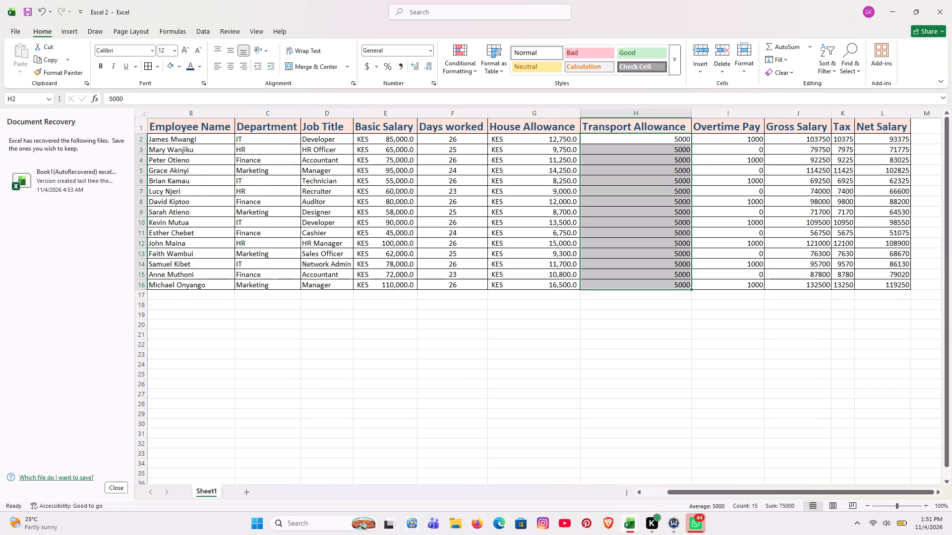
{"action": "left_click", "coordinate": [380, 68]}
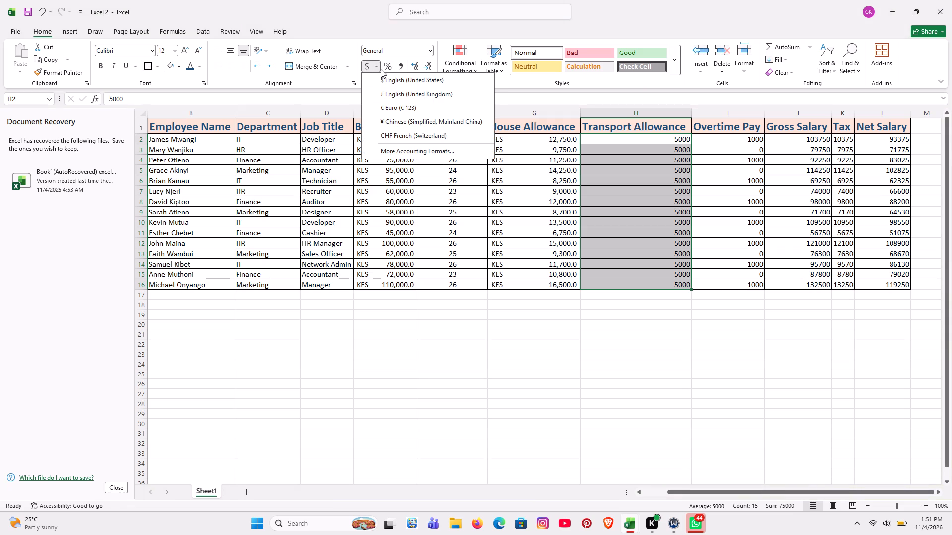
{"action": "left_click", "coordinate": [473, 148]}
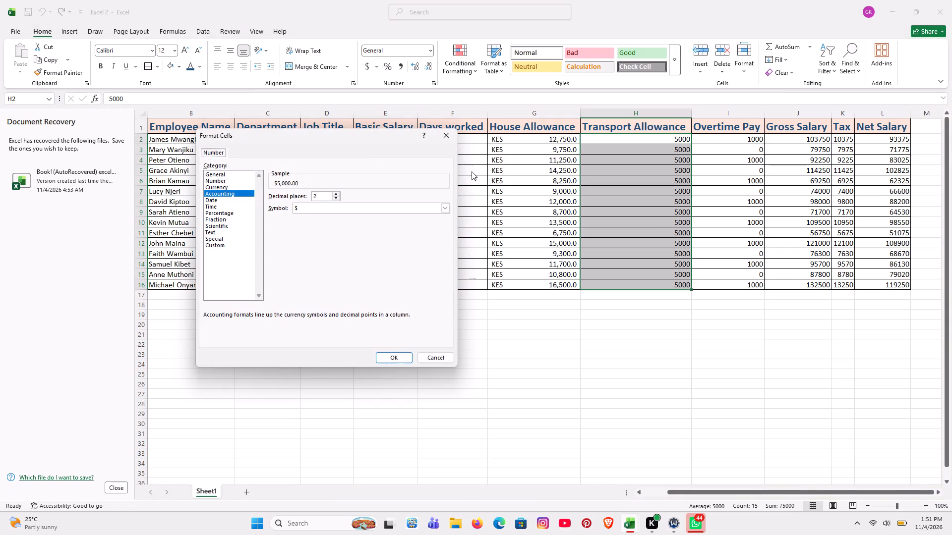
{"action": "left_click", "coordinate": [443, 208]}
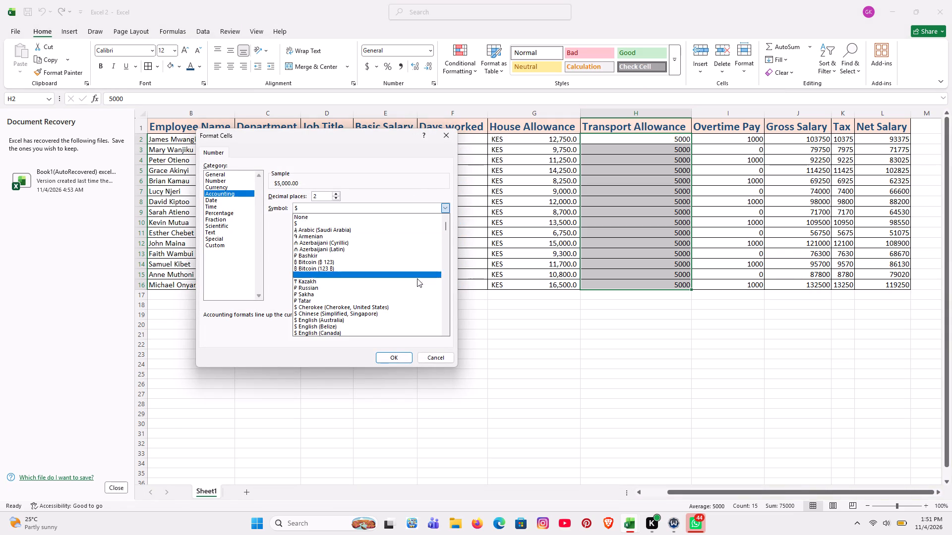
{"action": "scroll", "coordinate": [416, 283], "scroll_direction": "down", "scroll_amount": 15}
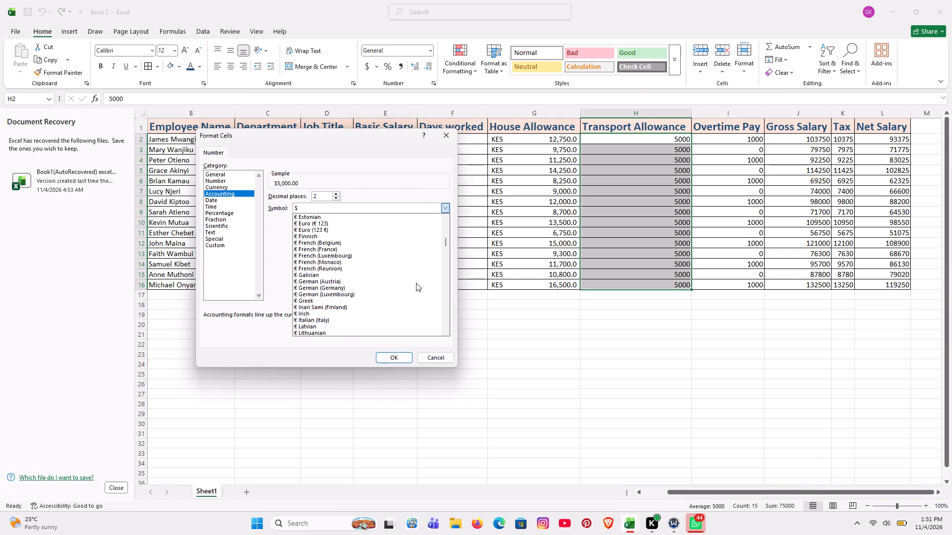
{"action": "scroll", "coordinate": [416, 283], "scroll_direction": "down", "scroll_amount": 11}
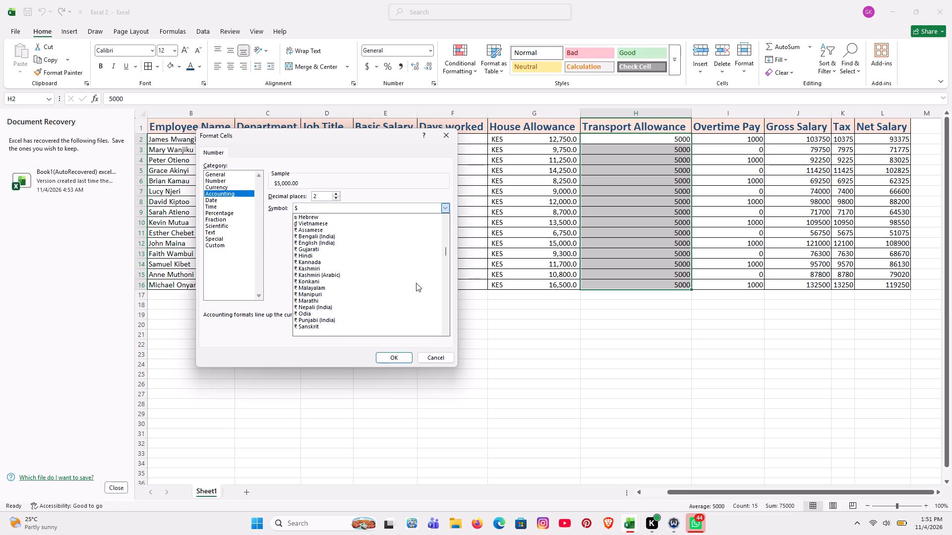
{"action": "scroll", "coordinate": [416, 283], "scroll_direction": "down", "scroll_amount": 4}
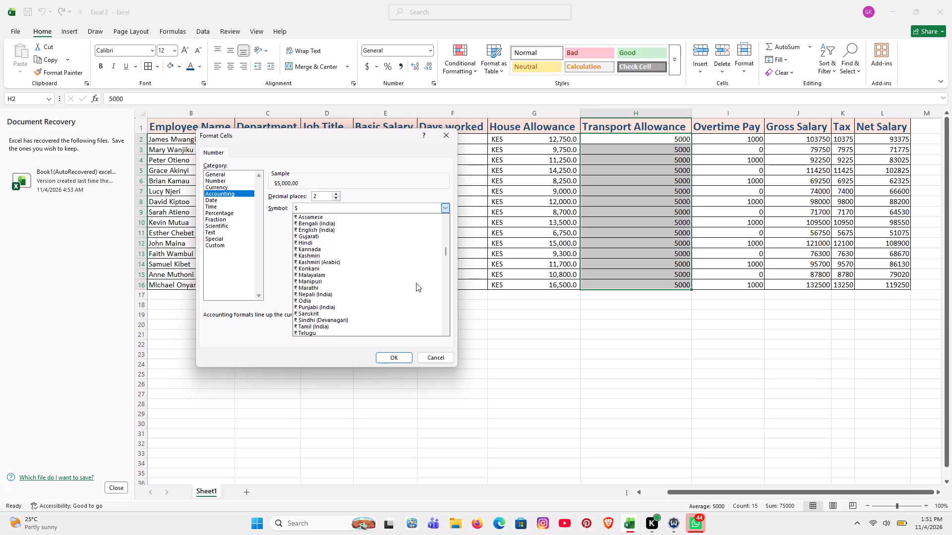
{"action": "scroll", "coordinate": [416, 283], "scroll_direction": "down", "scroll_amount": 9}
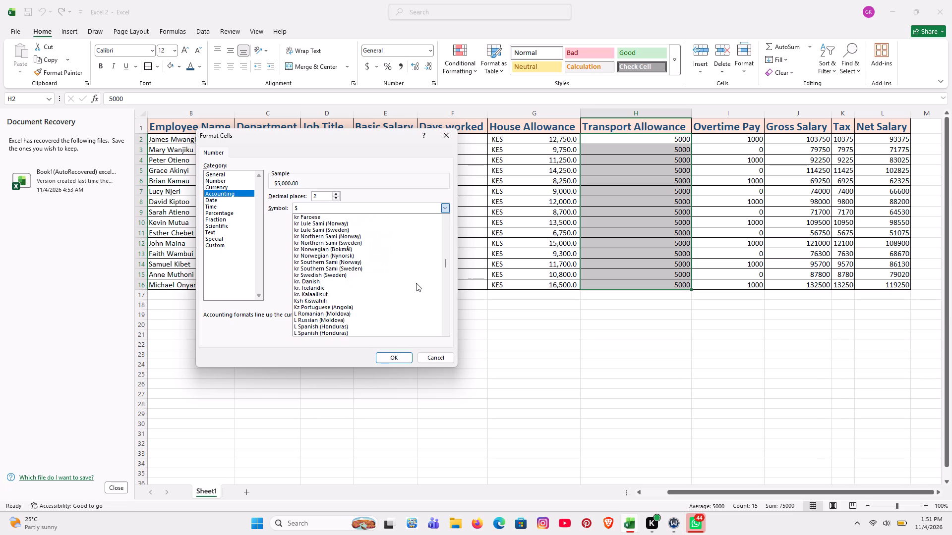
{"action": "scroll", "coordinate": [416, 283], "scroll_direction": "down", "scroll_amount": 5}
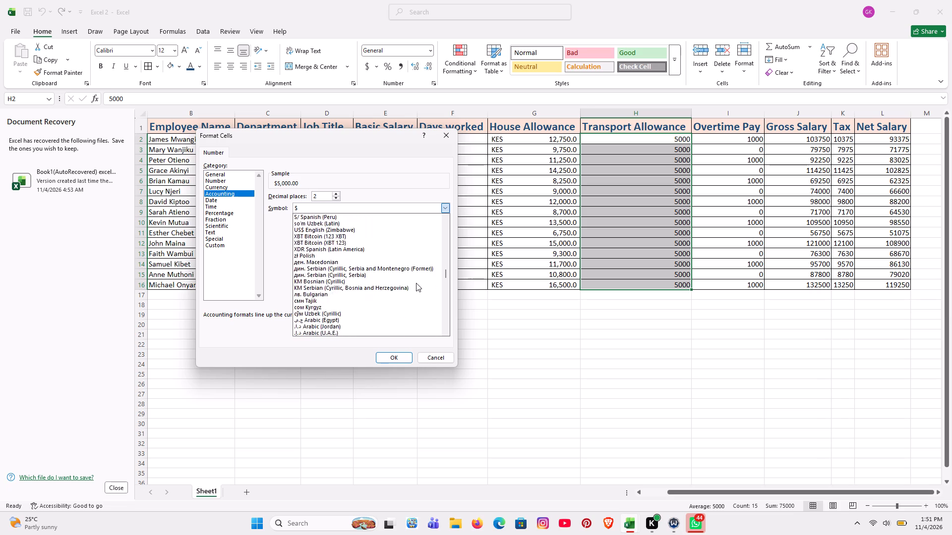
{"action": "scroll", "coordinate": [416, 283], "scroll_direction": "down", "scroll_amount": 4}
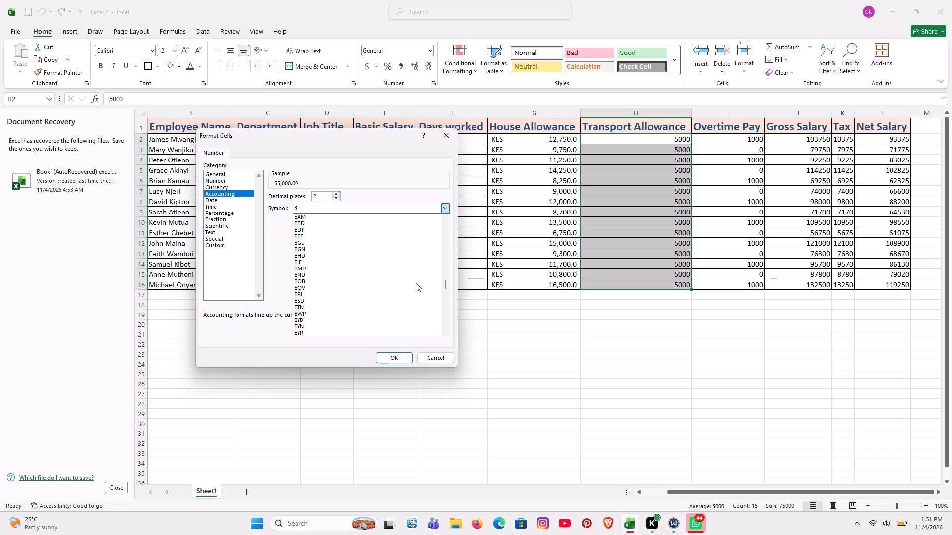
{"action": "scroll", "coordinate": [416, 283], "scroll_direction": "down", "scroll_amount": 4}
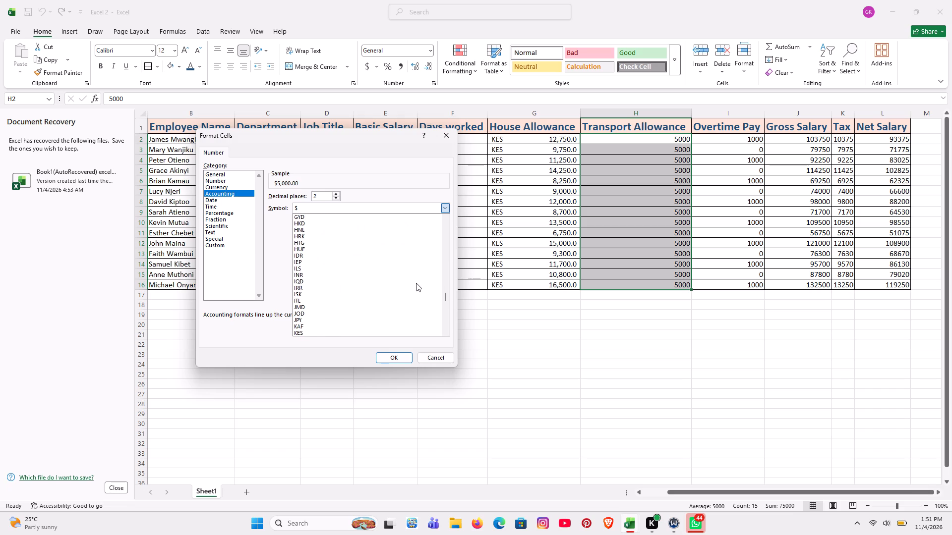
{"action": "scroll", "coordinate": [416, 283], "scroll_direction": "down", "scroll_amount": 2}
{"action": "scroll", "coordinate": [416, 283], "scroll_direction": "up", "scroll_amount": 1}
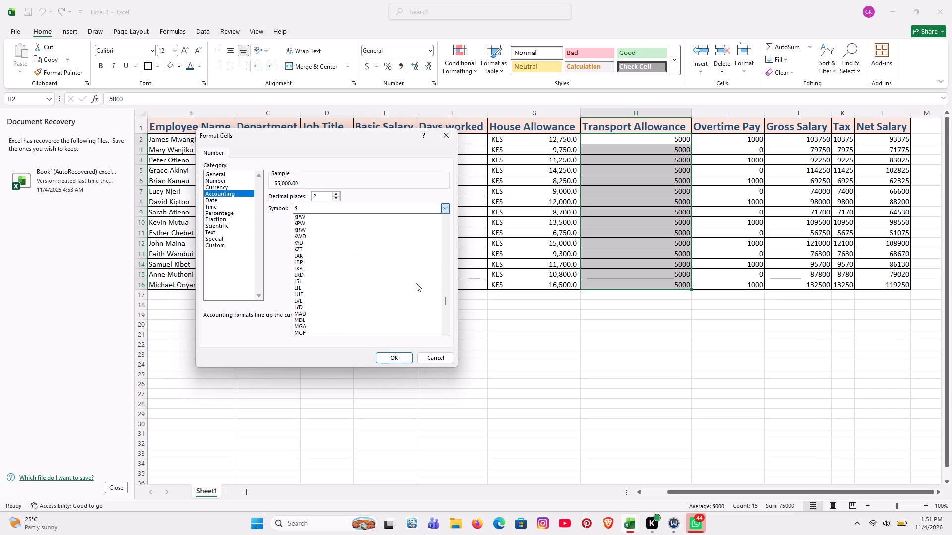
{"action": "scroll", "coordinate": [416, 283], "scroll_direction": "up", "scroll_amount": 2}
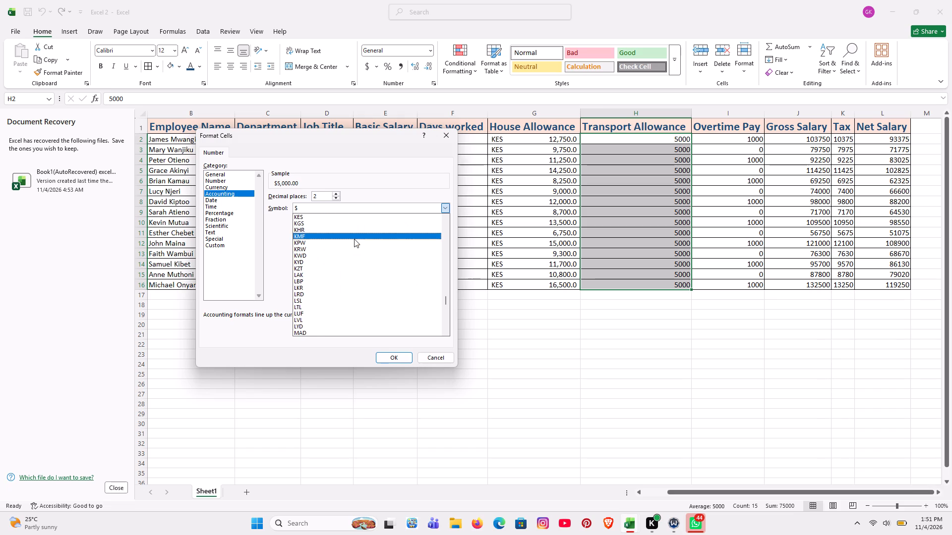
{"action": "left_click", "coordinate": [336, 214]}
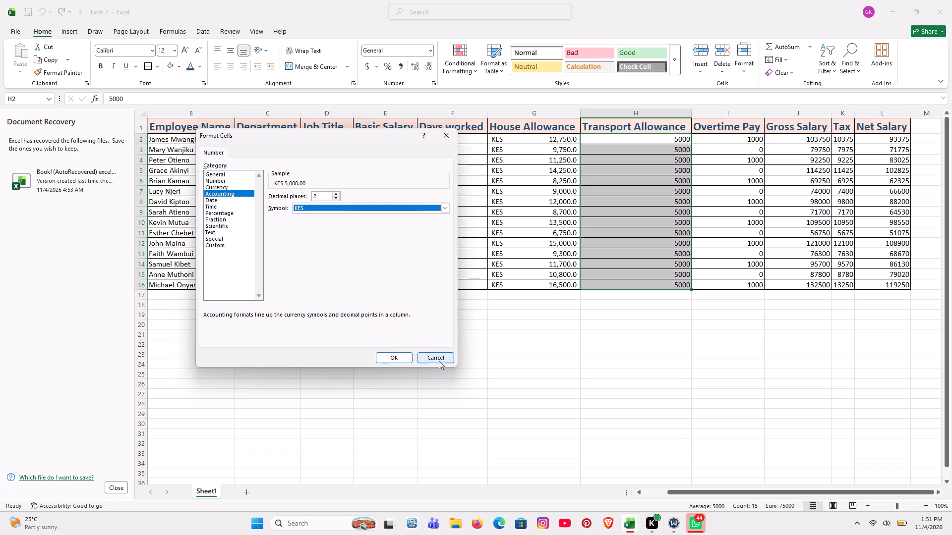
{"action": "left_click", "coordinate": [401, 356]}
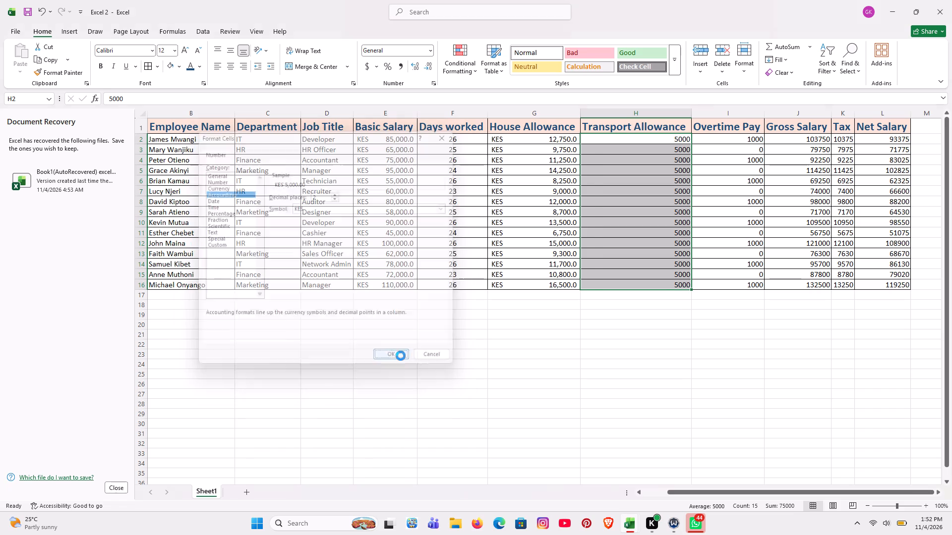
Format the Overtime Pay, Gross Salary, Tax and Net Salary cells I2:L16 as Accounting with the KES symbol and 2 decimal places.
{"action": "scroll", "coordinate": [647, 267], "scroll_direction": "left", "scroll_amount": 2}
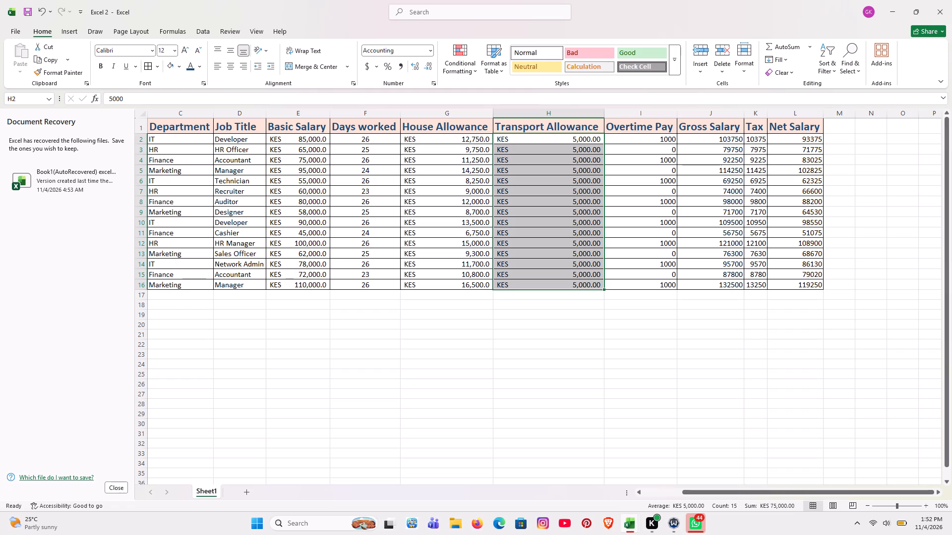
{"action": "left_click_drag", "start_coordinate": [655, 137], "coordinate": [658, 159]}
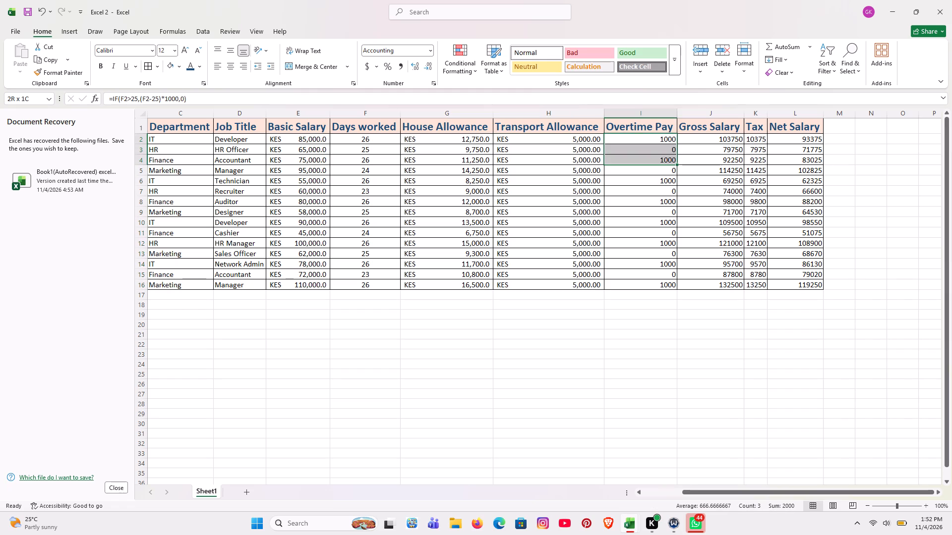
{"action": "left_click_drag", "start_coordinate": [658, 159], "coordinate": [787, 236]}
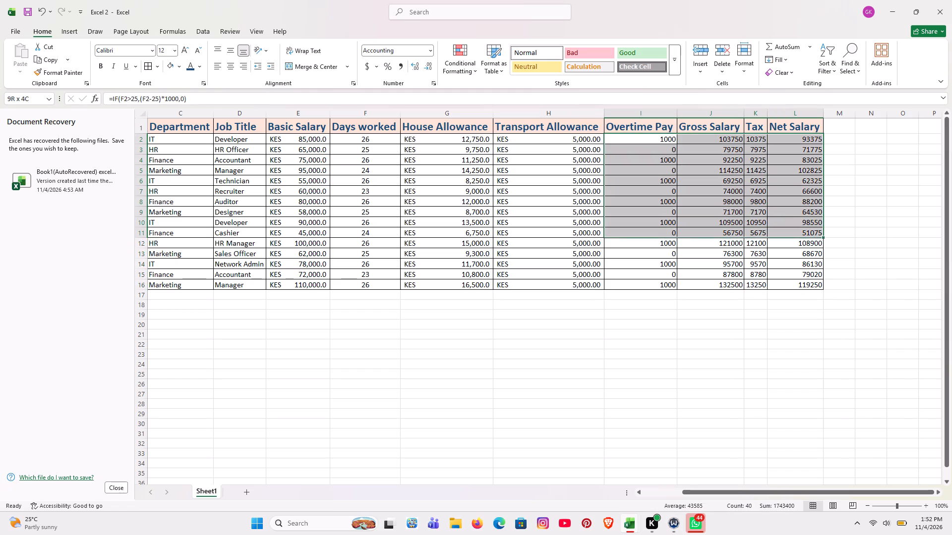
{"action": "left_click_drag", "start_coordinate": [787, 236], "coordinate": [776, 281]}
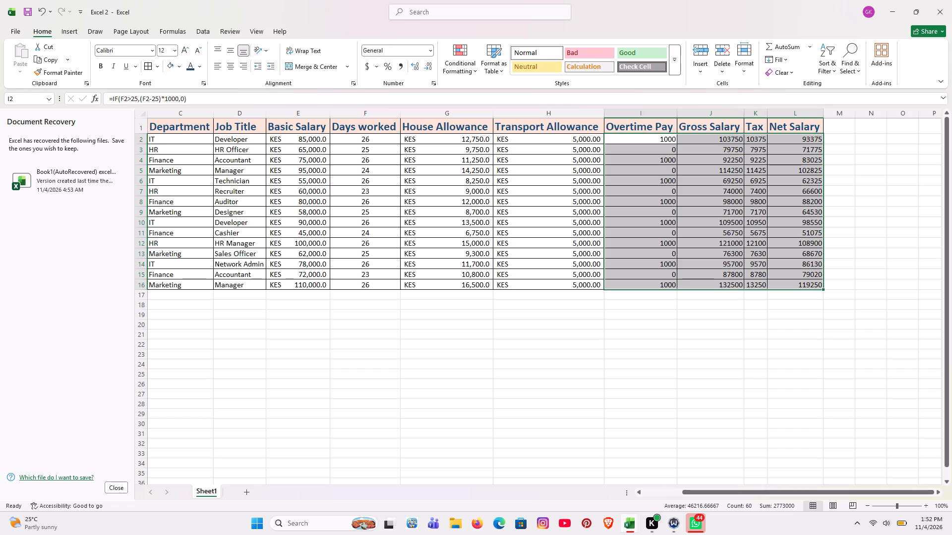
{"action": "left_click", "coordinate": [376, 67]}
{"action": "left_click", "coordinate": [449, 158]}
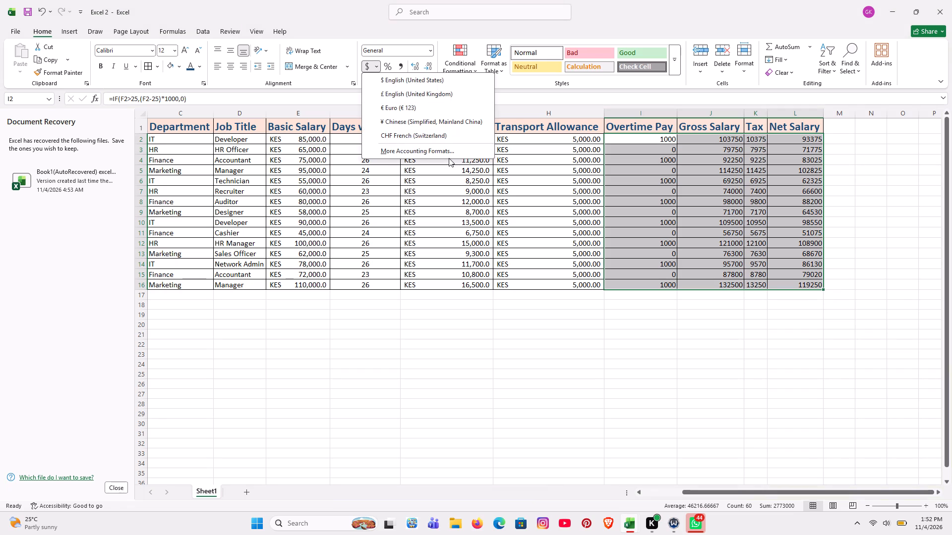
{"action": "left_click", "coordinate": [449, 154]}
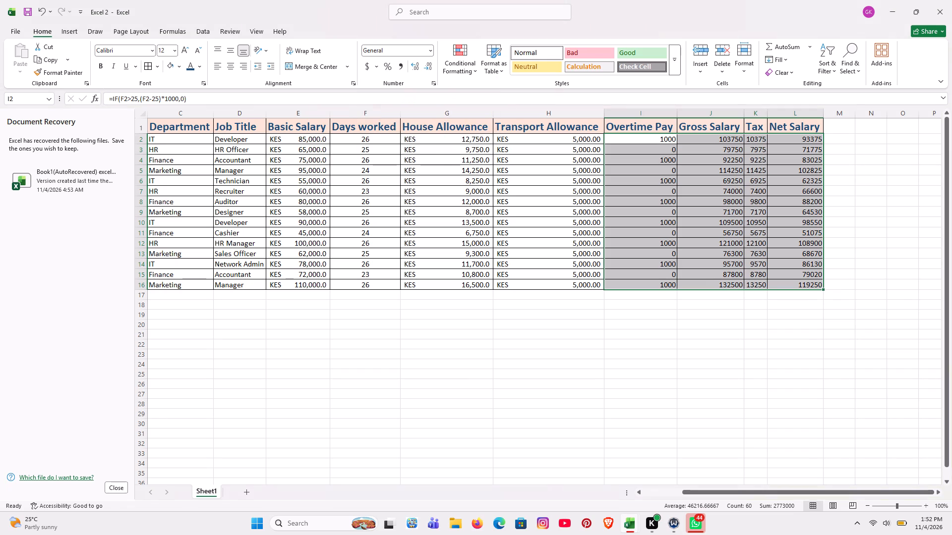
{"action": "left_click", "coordinate": [449, 209]}
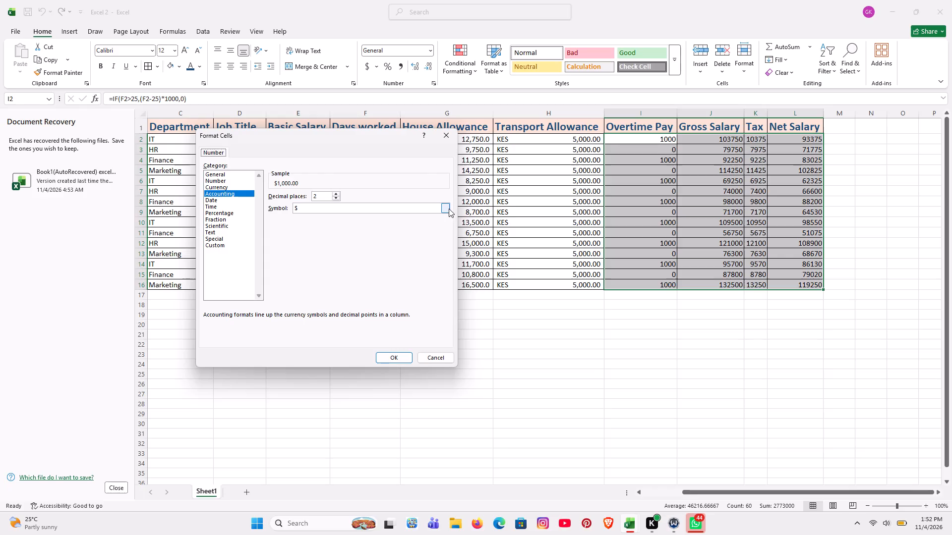
{"action": "scroll", "coordinate": [400, 303], "scroll_direction": "down", "scroll_amount": 11}
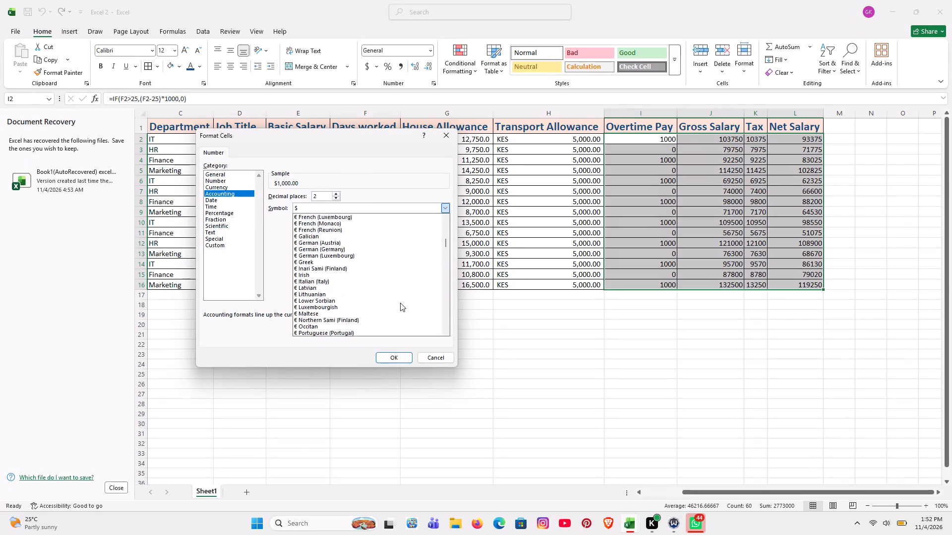
{"action": "scroll", "coordinate": [400, 303], "scroll_direction": "down", "scroll_amount": 14}
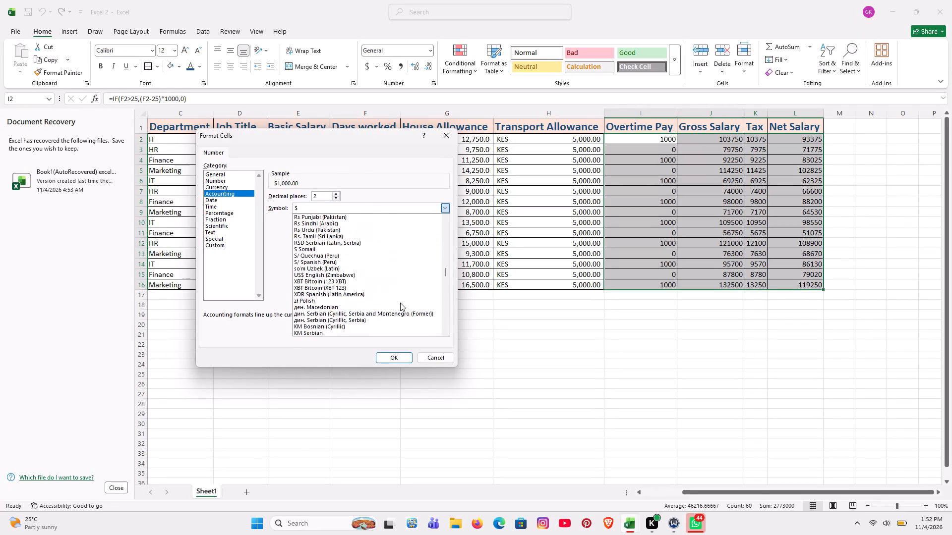
{"action": "scroll", "coordinate": [400, 303], "scroll_direction": "down", "scroll_amount": 14}
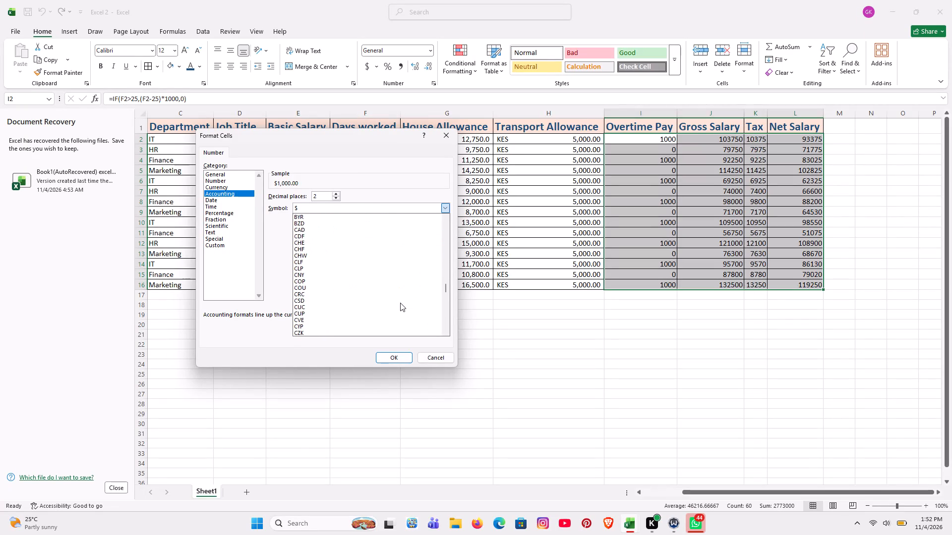
{"action": "scroll", "coordinate": [400, 303], "scroll_direction": "down", "scroll_amount": 11}
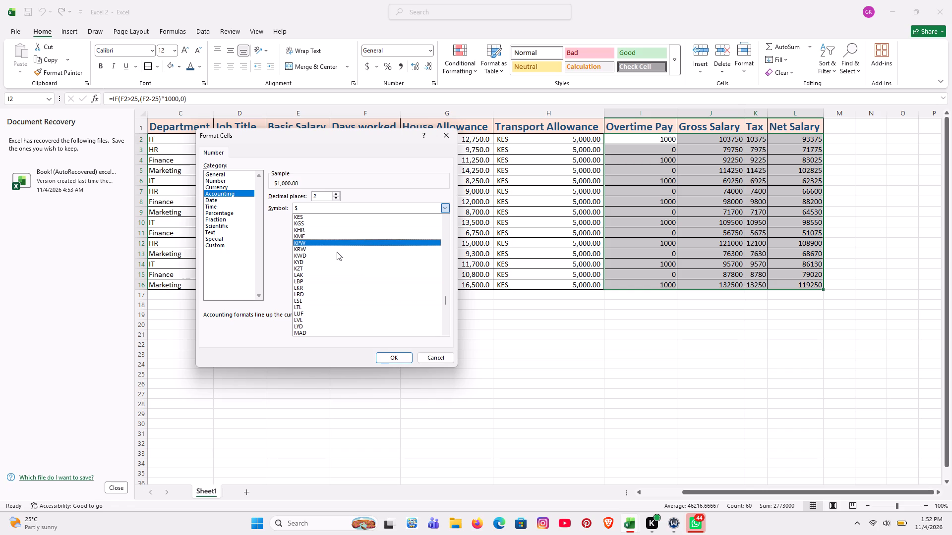
{"action": "left_click", "coordinate": [311, 216]}
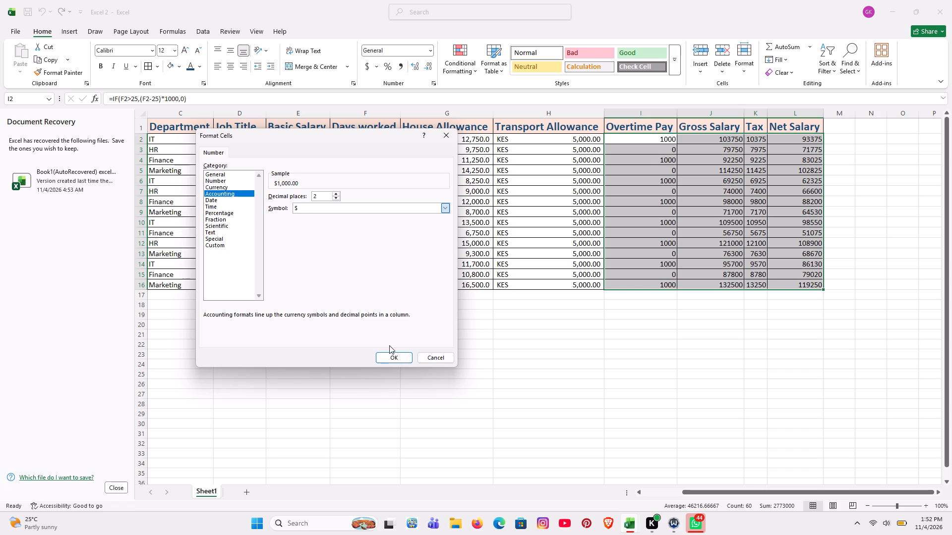
{"action": "left_click", "coordinate": [391, 353]}
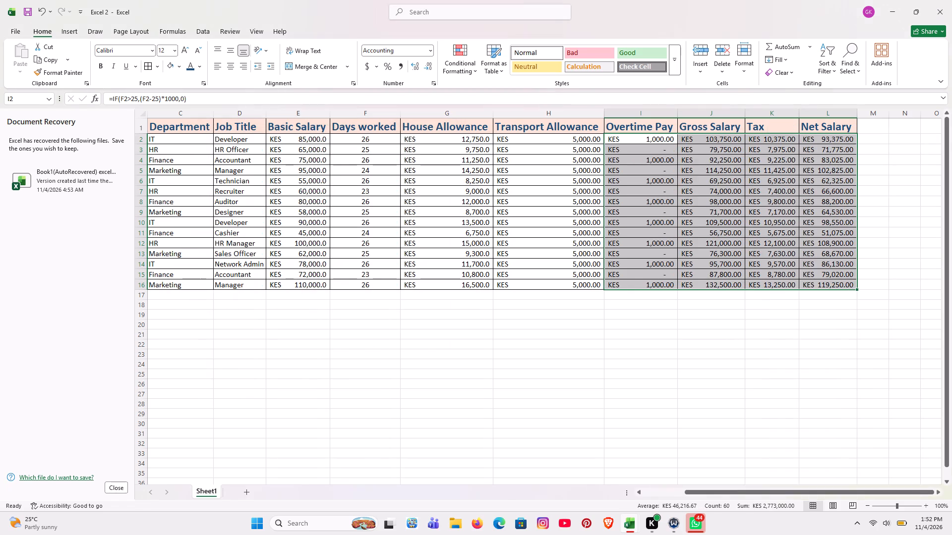
{"action": "left_click", "coordinate": [517, 423]}
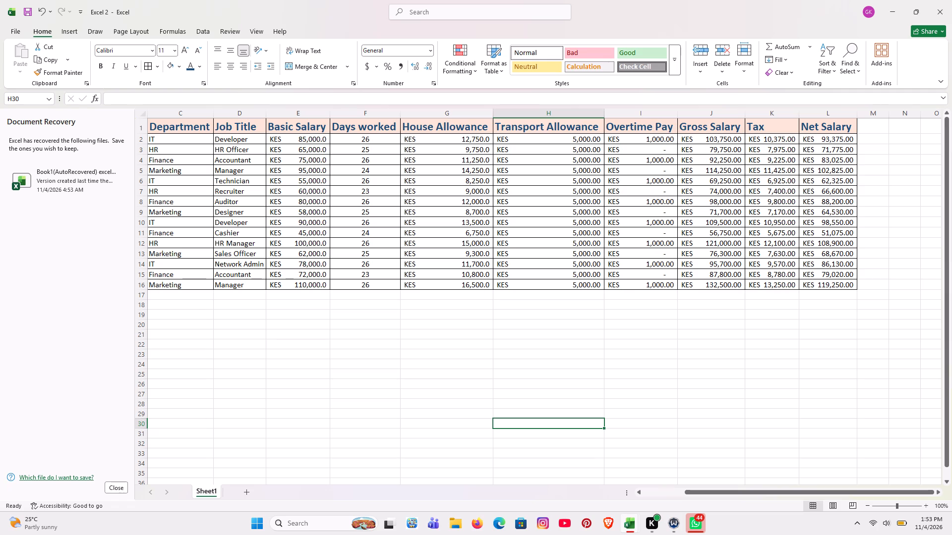
Insert a blank row above the header row of the payroll table.
{"action": "right_click", "coordinate": [145, 121]}
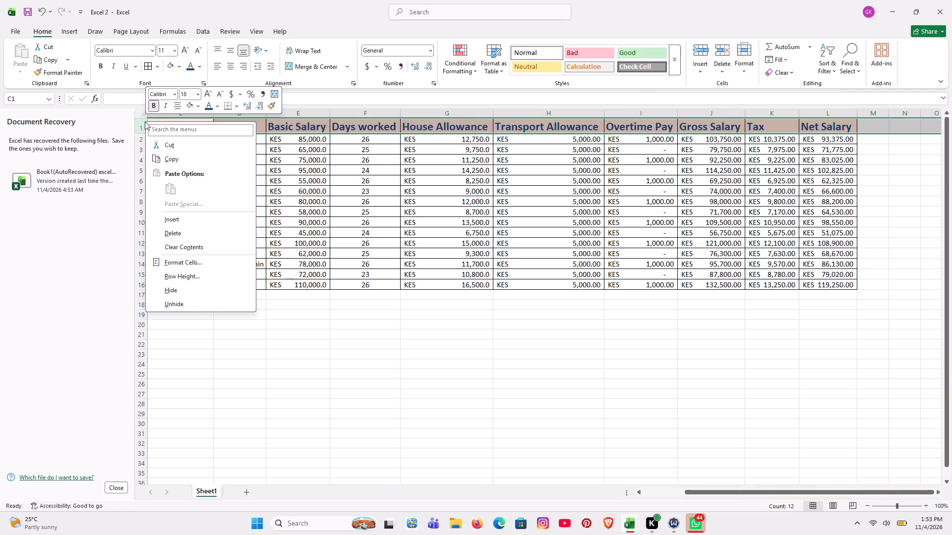
{"action": "left_click", "coordinate": [177, 213]}
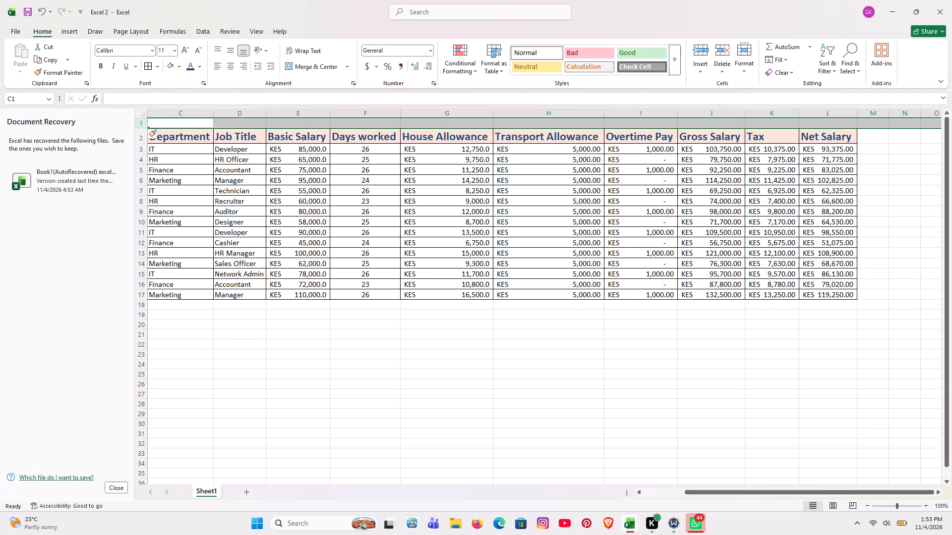
Merge and center cells C1:L1 in the blank row above the headers.
{"action": "left_click_drag", "start_coordinate": [190, 122], "coordinate": [235, 123]}
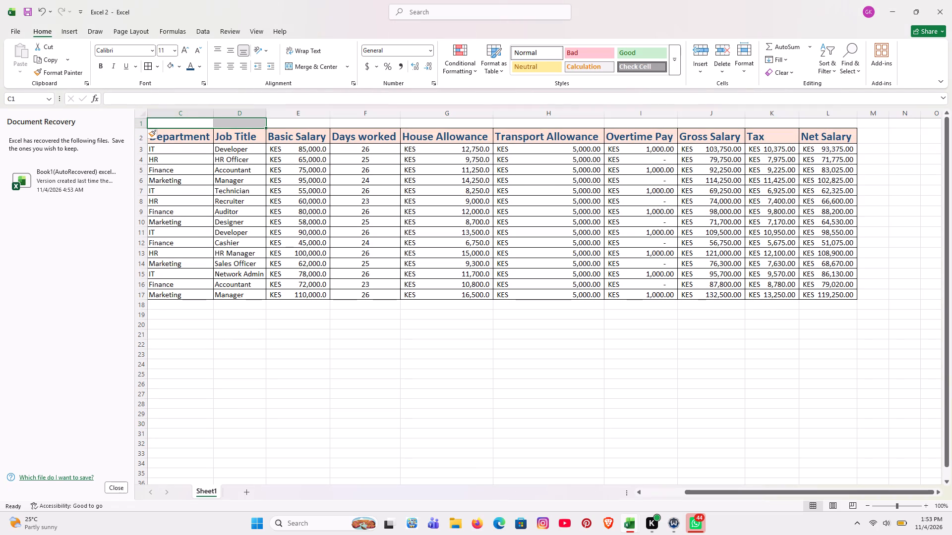
{"action": "left_click_drag", "start_coordinate": [235, 123], "coordinate": [492, 120]}
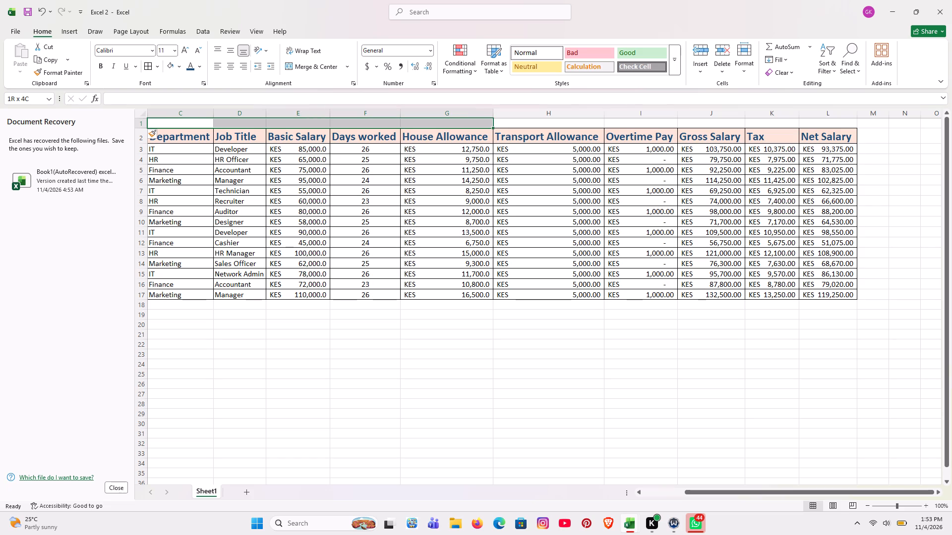
{"action": "left_click_drag", "start_coordinate": [492, 120], "coordinate": [654, 120]}
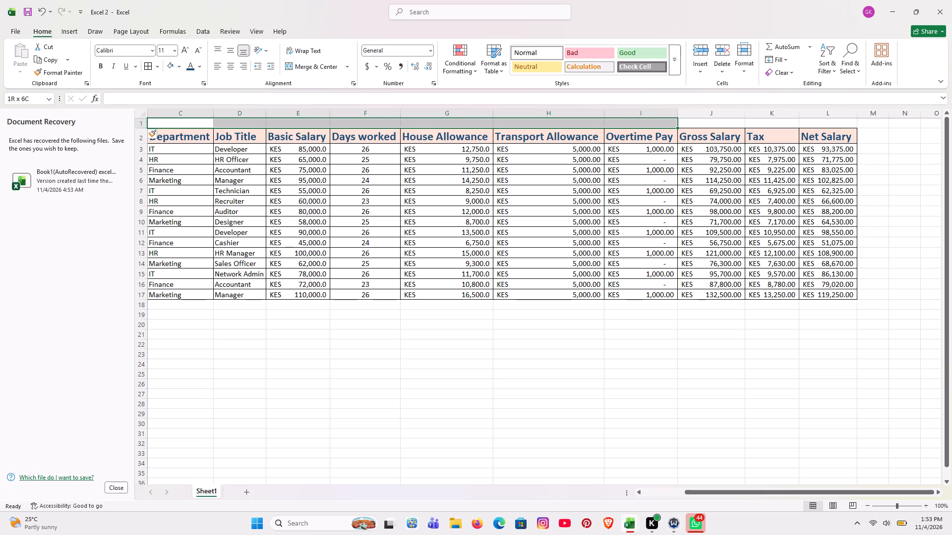
{"action": "left_click_drag", "start_coordinate": [654, 120], "coordinate": [818, 120]}
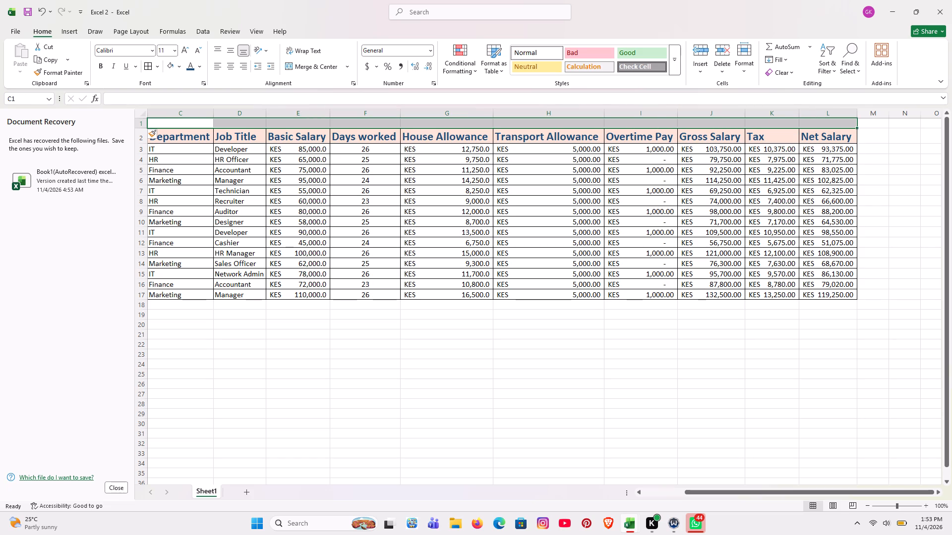
{"action": "left_click", "coordinate": [325, 71]}
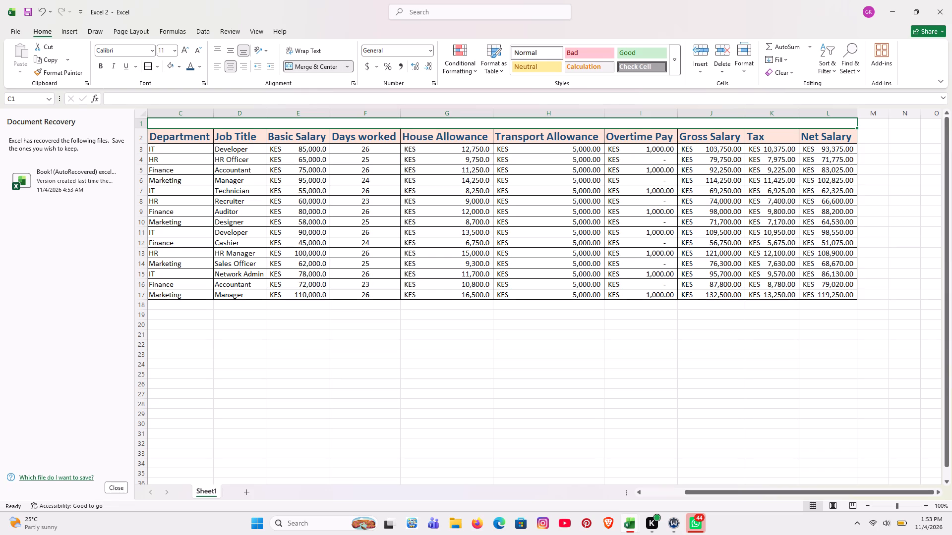
Enter the title IMANI HOSPITAL EMPLOYEE PAYROLL in the merged cell C1.
{"action": "left_click", "coordinate": [370, 124]}
{"action": "left_click", "coordinate": [370, 124]}
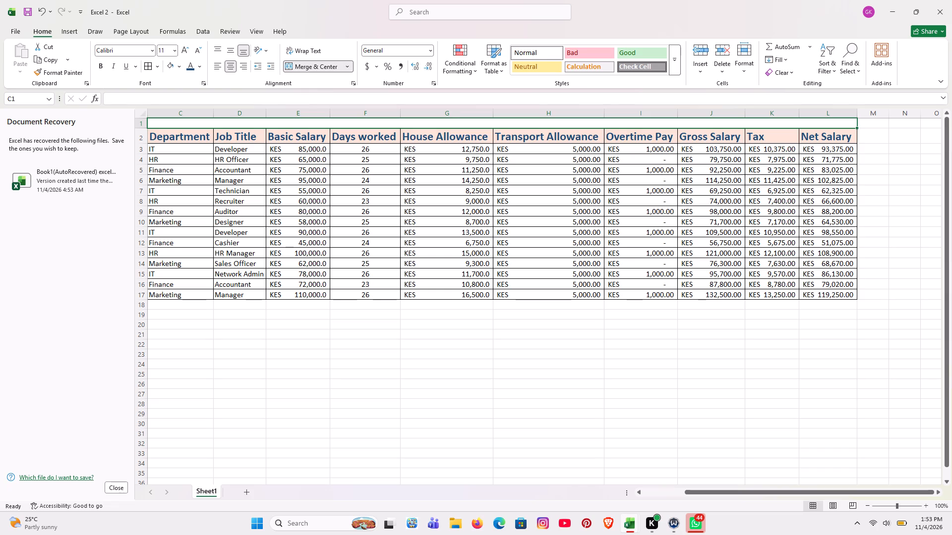
{"action": "left_click", "coordinate": [364, 123]}
{"action": "triple_click", "coordinate": [364, 123]}
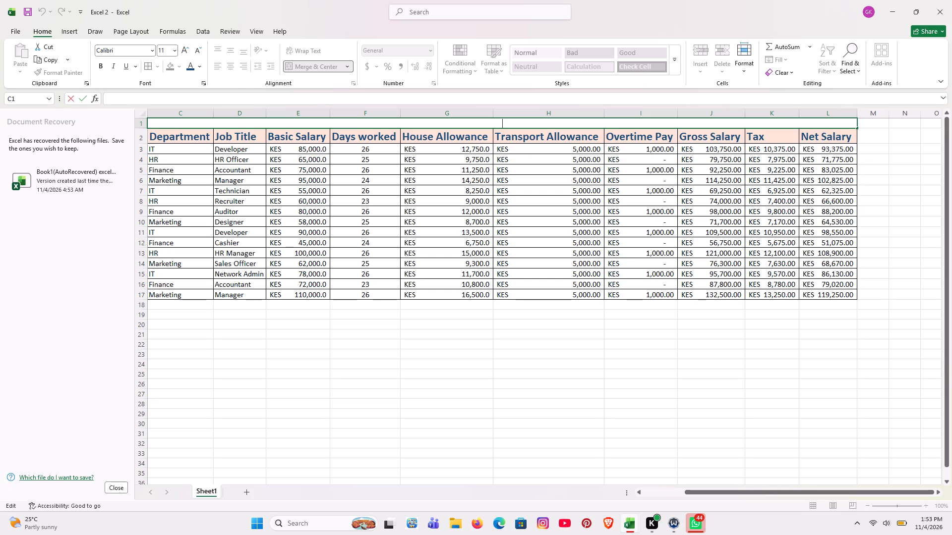
{"action": "key", "text": "i"}
{"action": "key", "text": "m"}
{"action": "type", "text": "ANI HOSPITAL EMPLOYEE"}
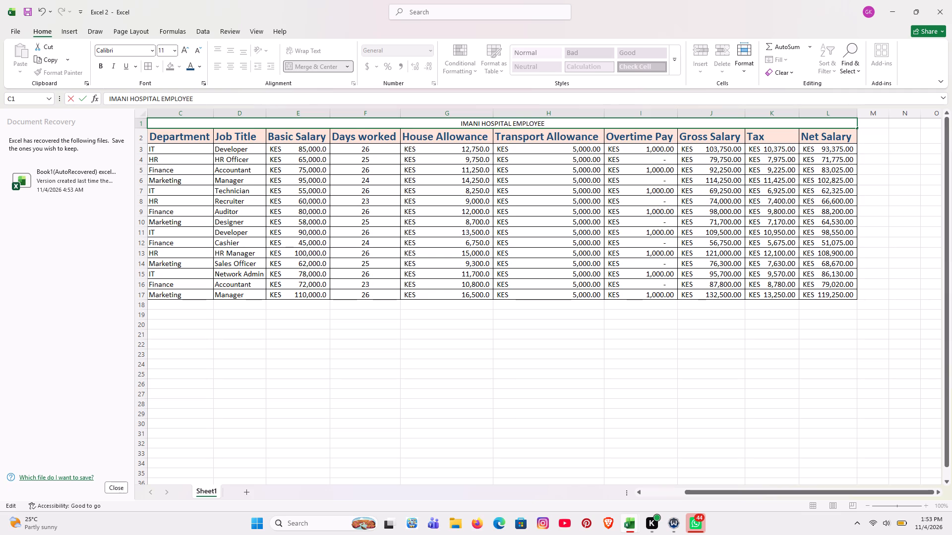
{"action": "key", "text": "space"}
{"action": "type", "text": "PAYROLL"}
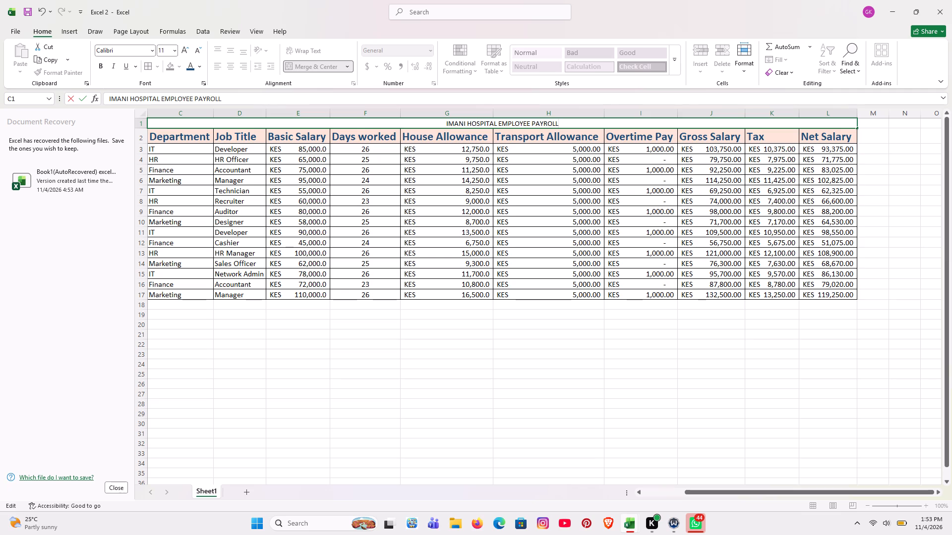
{"action": "left_click", "coordinate": [587, 126]}
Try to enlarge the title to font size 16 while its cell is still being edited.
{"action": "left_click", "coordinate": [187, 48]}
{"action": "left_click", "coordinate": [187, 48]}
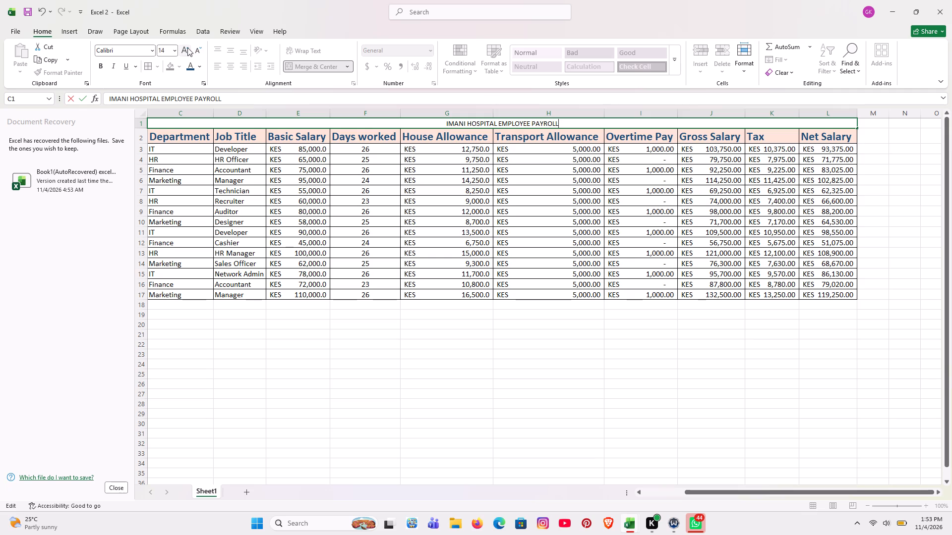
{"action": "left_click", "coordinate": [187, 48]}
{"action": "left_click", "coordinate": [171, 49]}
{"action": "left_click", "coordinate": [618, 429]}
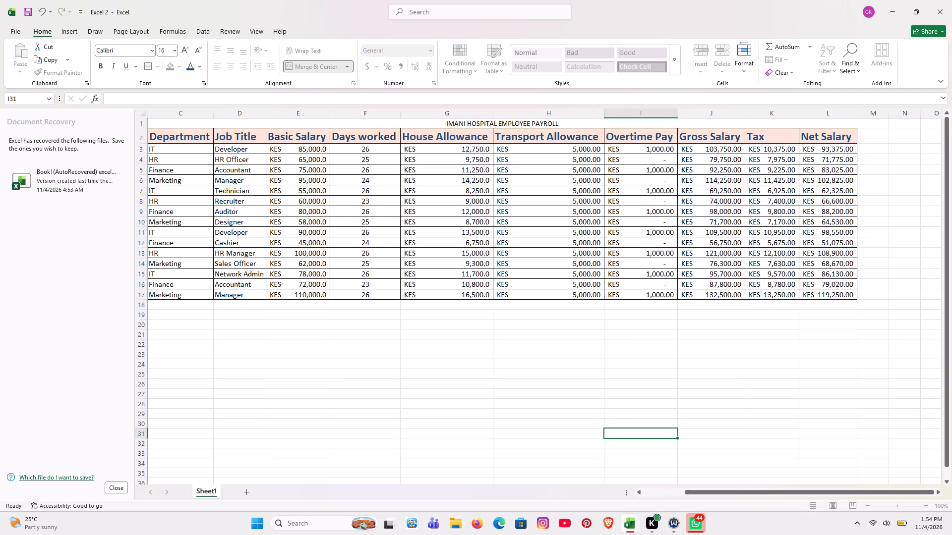
Increase the font size of the IMANI HOSPITAL EMPLOYEE PAYROLL title to 22.
{"action": "left_click", "coordinate": [442, 124]}
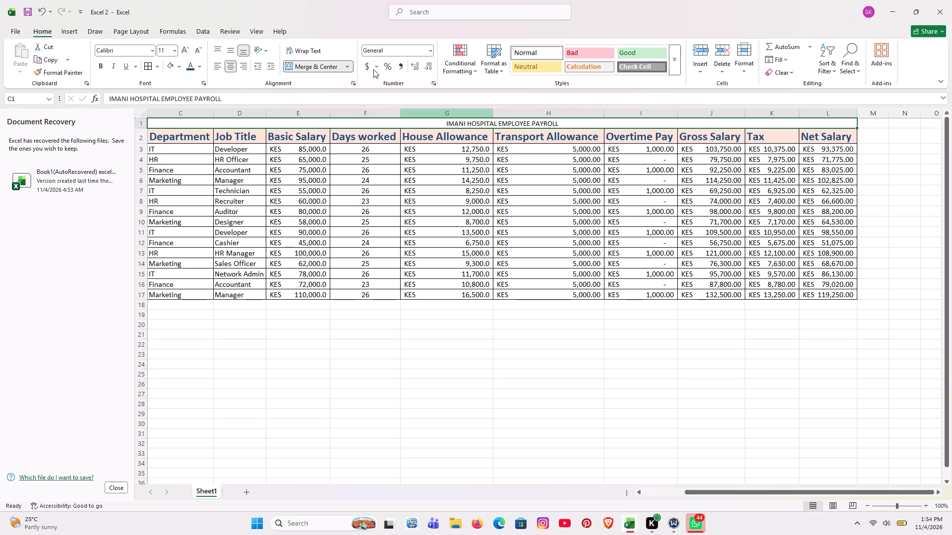
{"action": "triple_click", "coordinate": [188, 46]}
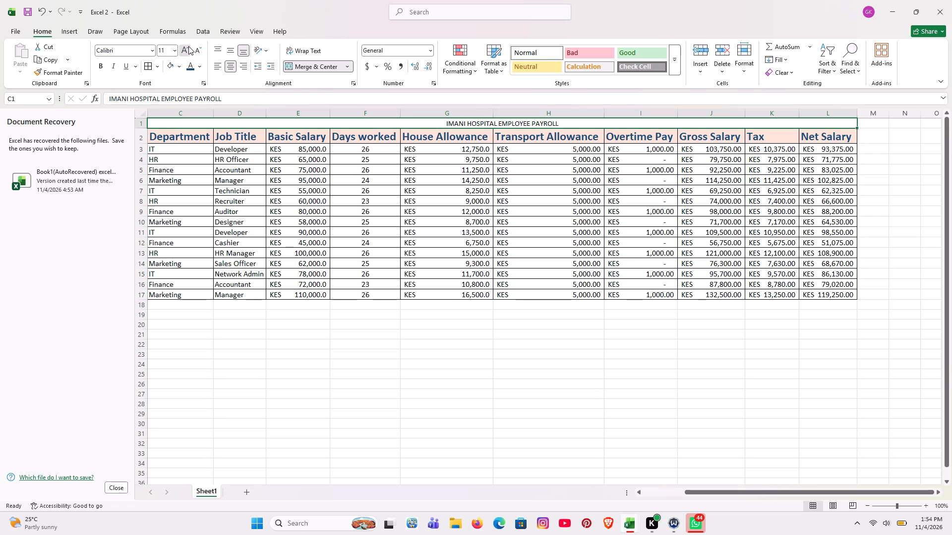
{"action": "double_click", "coordinate": [188, 46]}
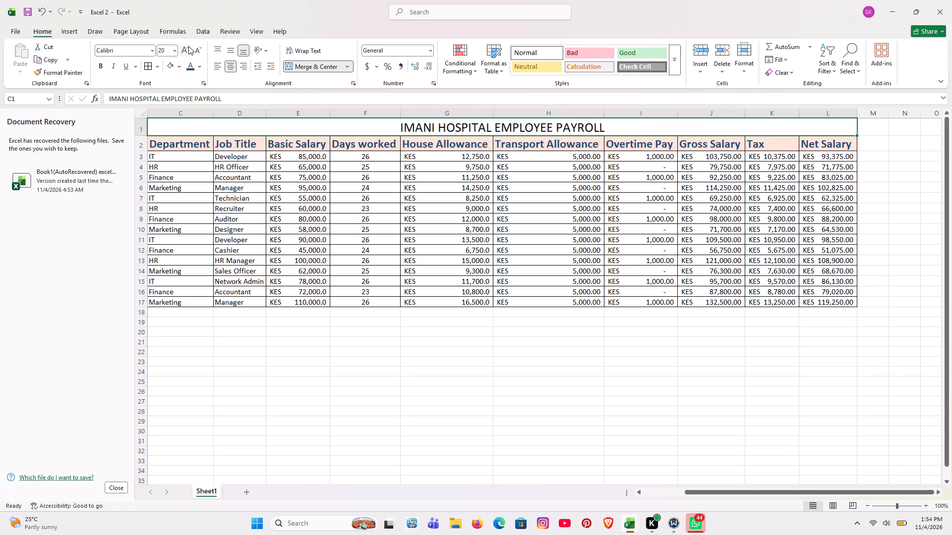
{"action": "left_click", "coordinate": [188, 46]}
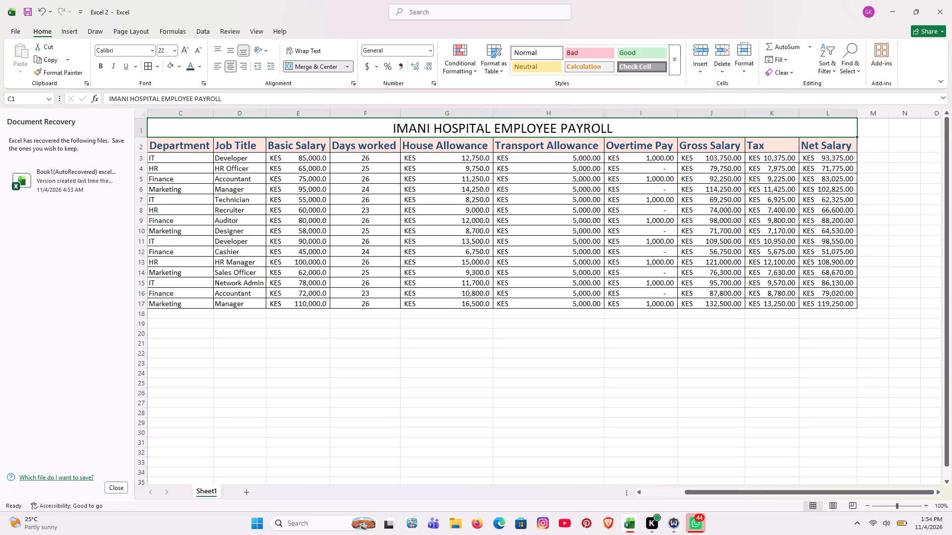
Colour the IMANI HOSPITAL EMPLOYEE PAYROLL title text in the darkest shade of the blue theme colour.
{"action": "left_click", "coordinate": [434, 379]}
{"action": "left_click", "coordinate": [391, 133]}
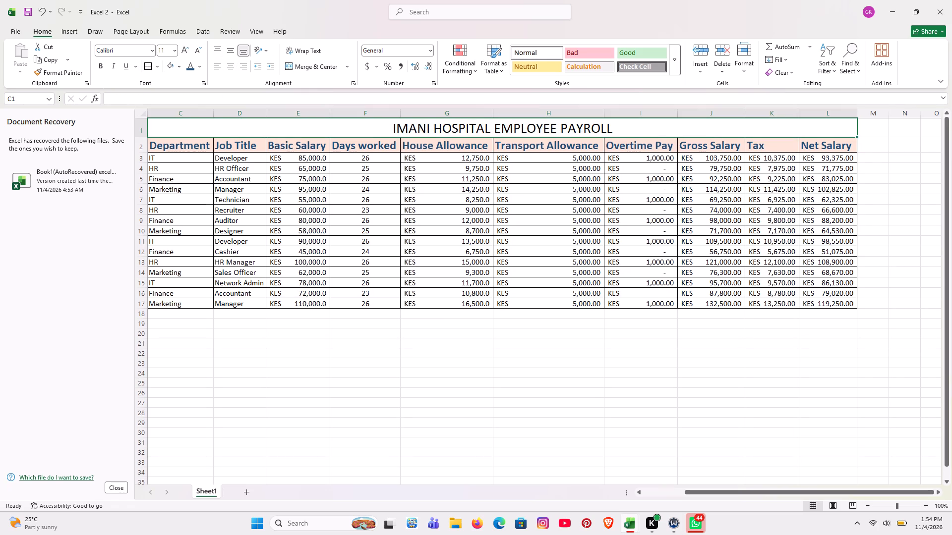
{"action": "left_click", "coordinate": [190, 64]}
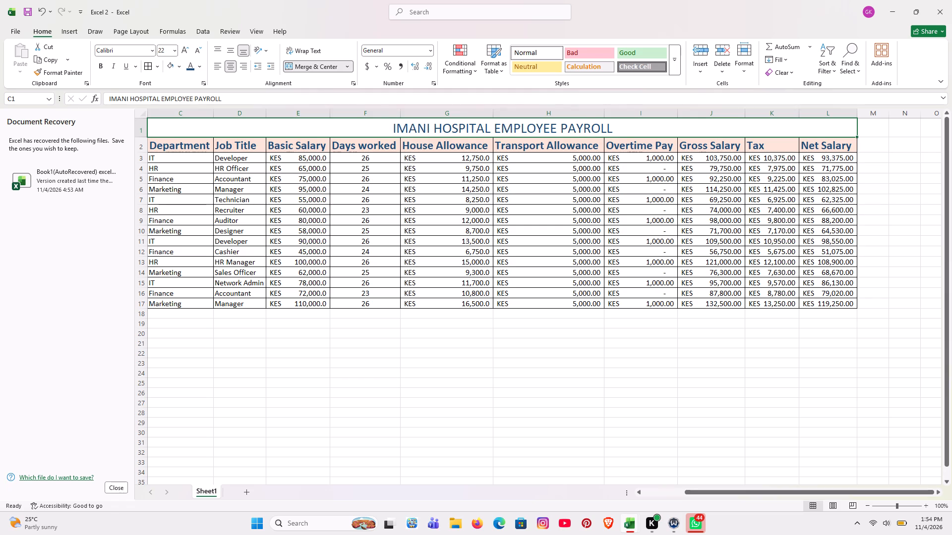
{"action": "left_click", "coordinate": [201, 68]}
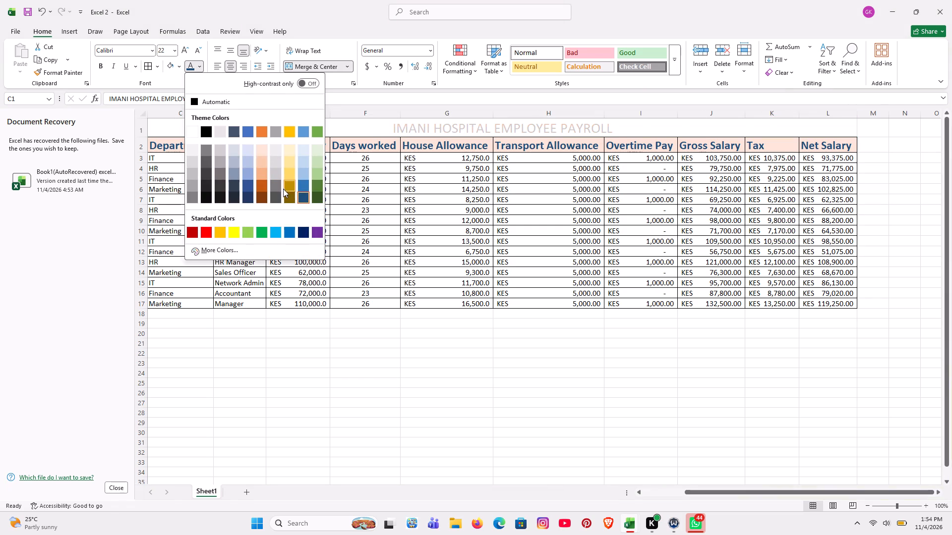
{"action": "left_click", "coordinate": [249, 195]}
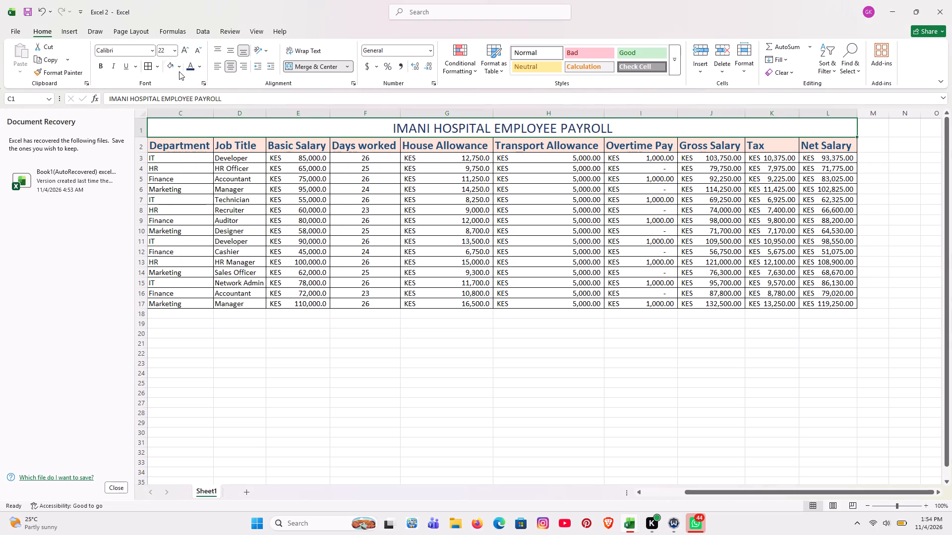
{"action": "left_click", "coordinate": [273, 331]}
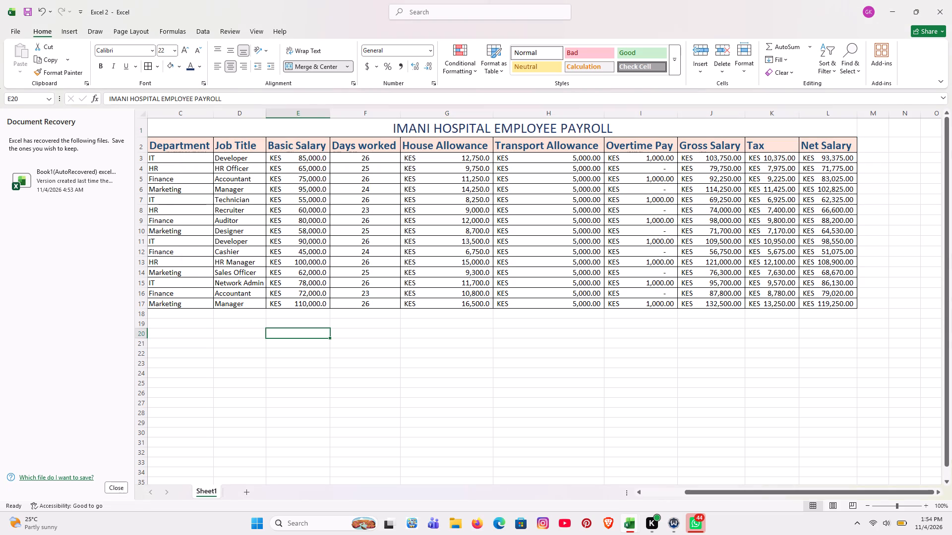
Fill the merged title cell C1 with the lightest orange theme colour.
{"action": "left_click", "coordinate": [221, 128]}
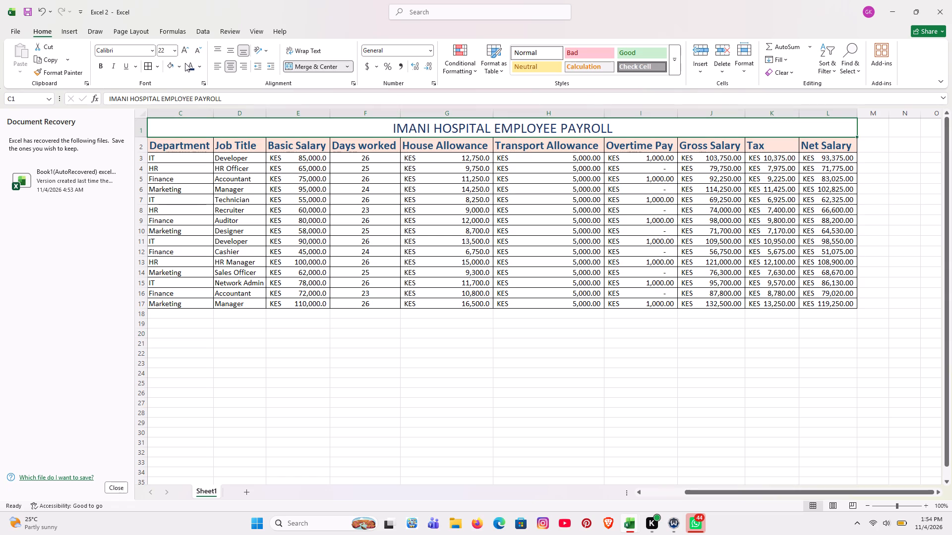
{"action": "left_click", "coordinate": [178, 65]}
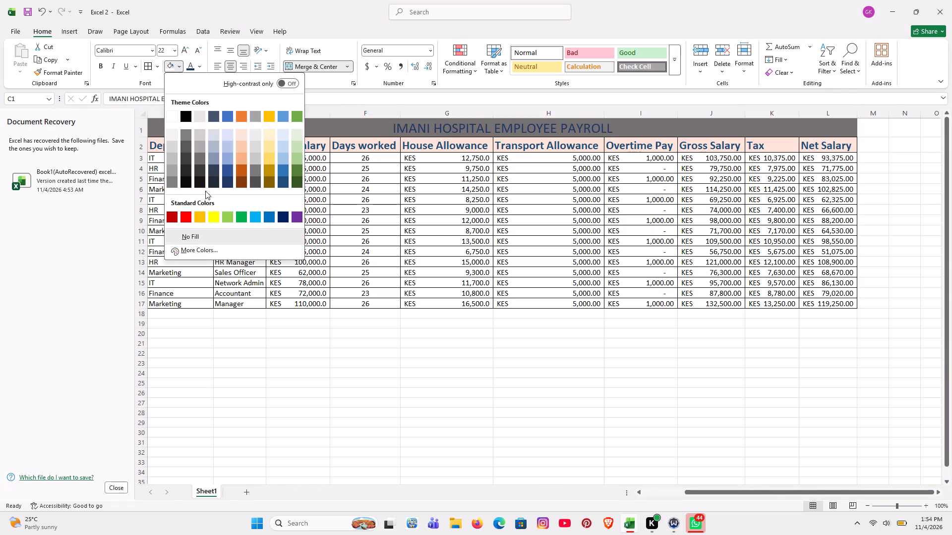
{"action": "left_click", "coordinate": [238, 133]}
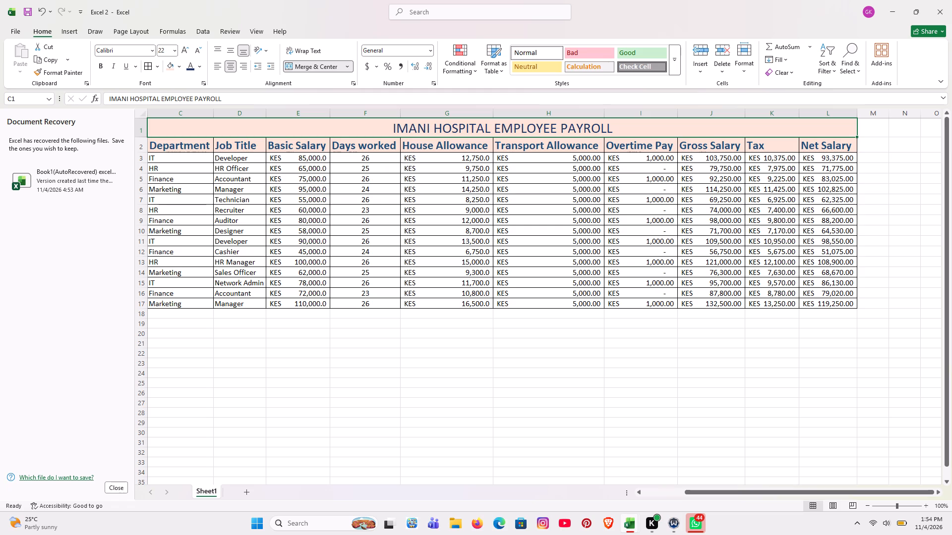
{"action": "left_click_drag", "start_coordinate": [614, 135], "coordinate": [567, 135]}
Fill the merged title cell C1 with the lightest blue theme colour.
{"action": "left_click", "coordinate": [180, 66]}
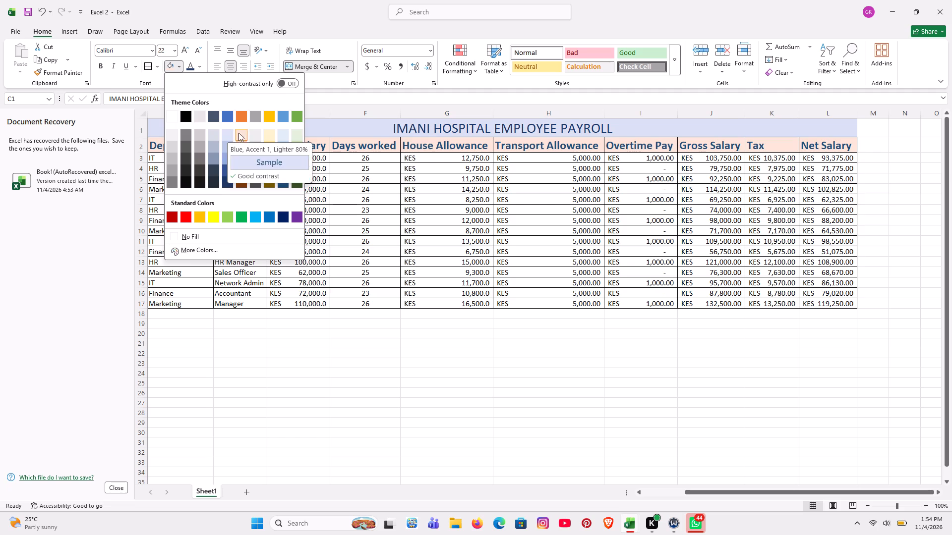
{"action": "left_click", "coordinate": [288, 134]}
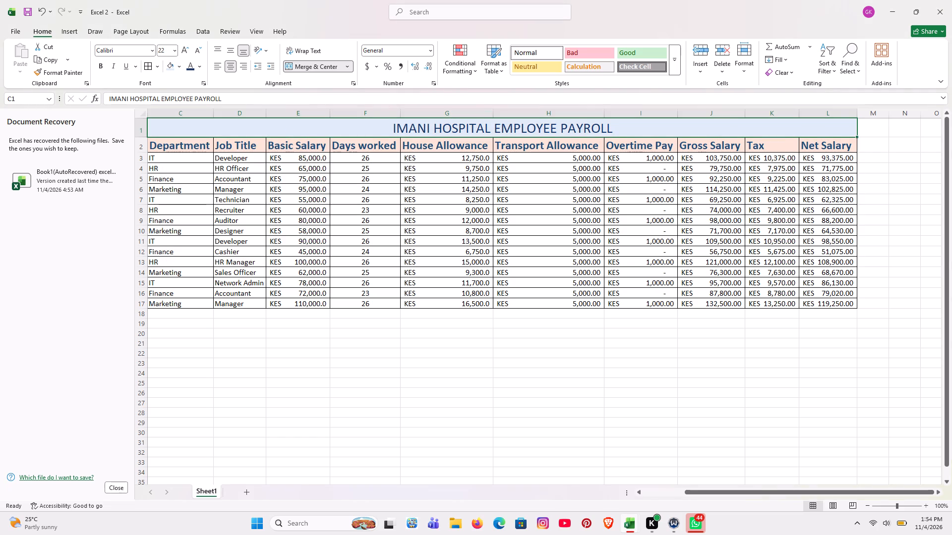
{"action": "left_click_drag", "start_coordinate": [386, 128], "coordinate": [373, 134]}
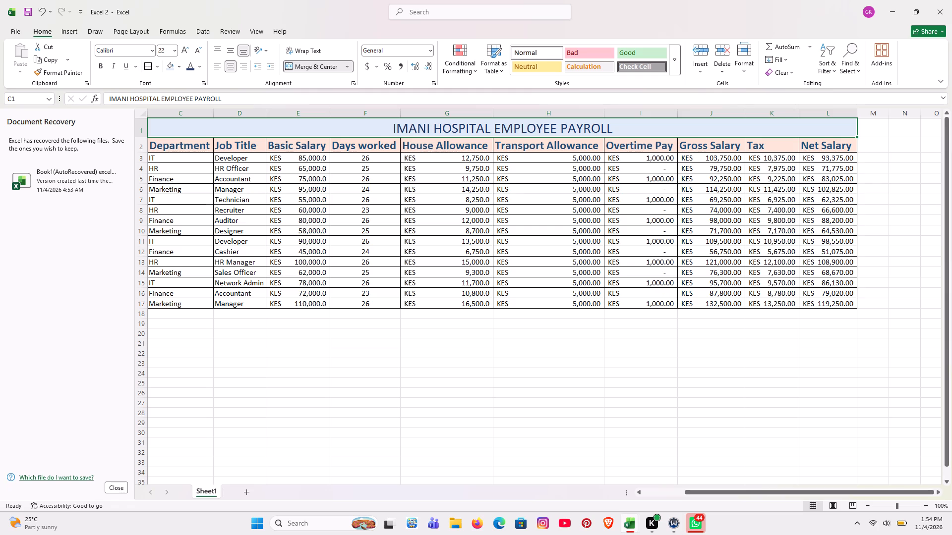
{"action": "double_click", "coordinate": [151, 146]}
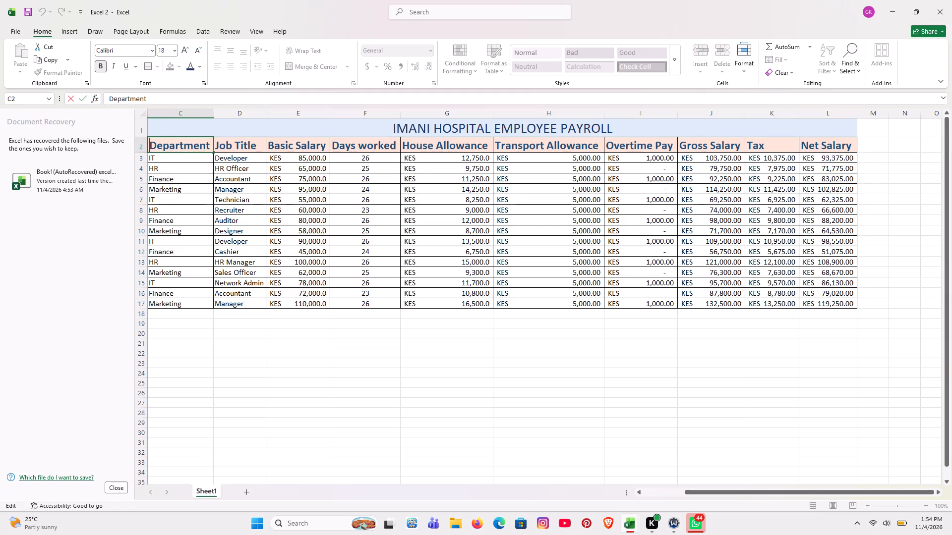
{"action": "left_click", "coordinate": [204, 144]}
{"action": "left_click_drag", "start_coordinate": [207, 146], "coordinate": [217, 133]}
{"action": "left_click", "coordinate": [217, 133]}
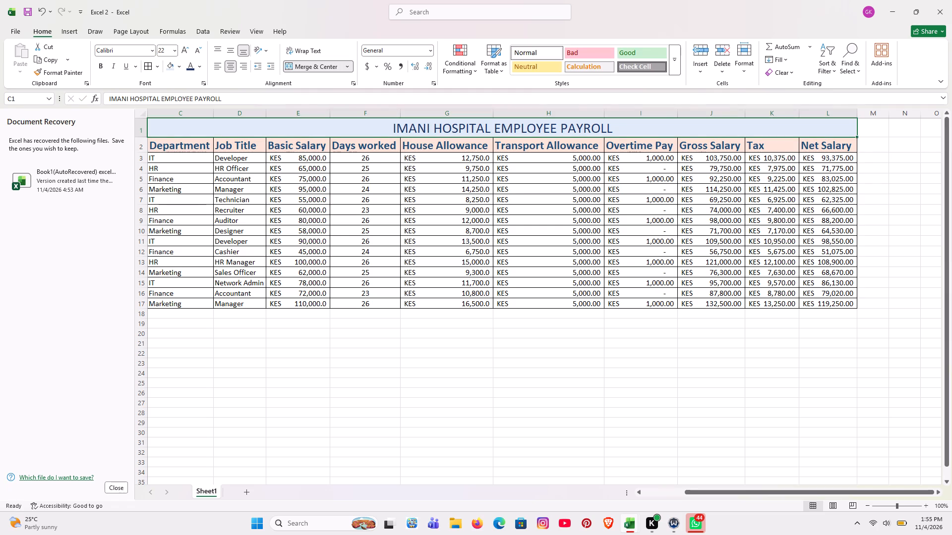
Increase the font size of the column headers in C2:L2, from Department to Net Salary, to 20.
{"action": "left_click_drag", "start_coordinate": [179, 150], "coordinate": [440, 157]}
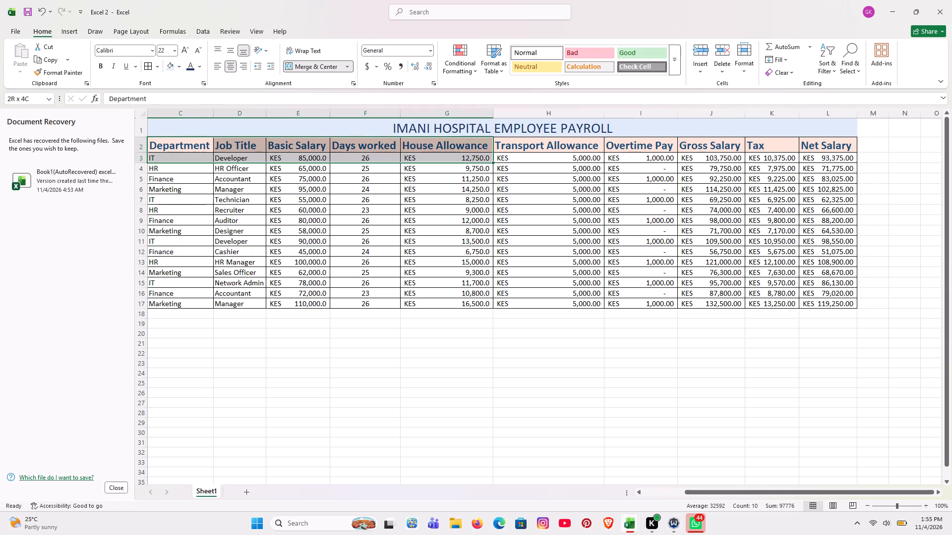
{"action": "left_click_drag", "start_coordinate": [440, 157], "coordinate": [608, 148]}
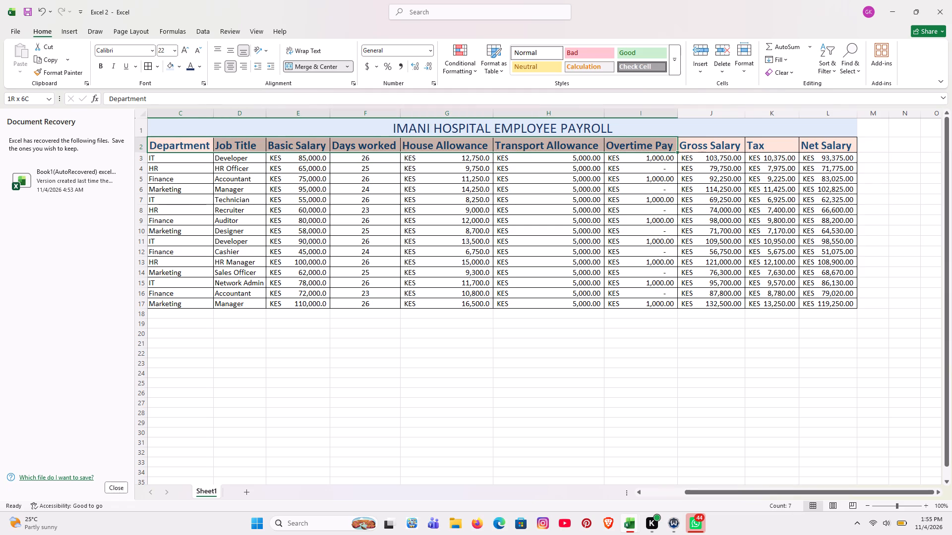
{"action": "left_click_drag", "start_coordinate": [608, 148], "coordinate": [776, 148]}
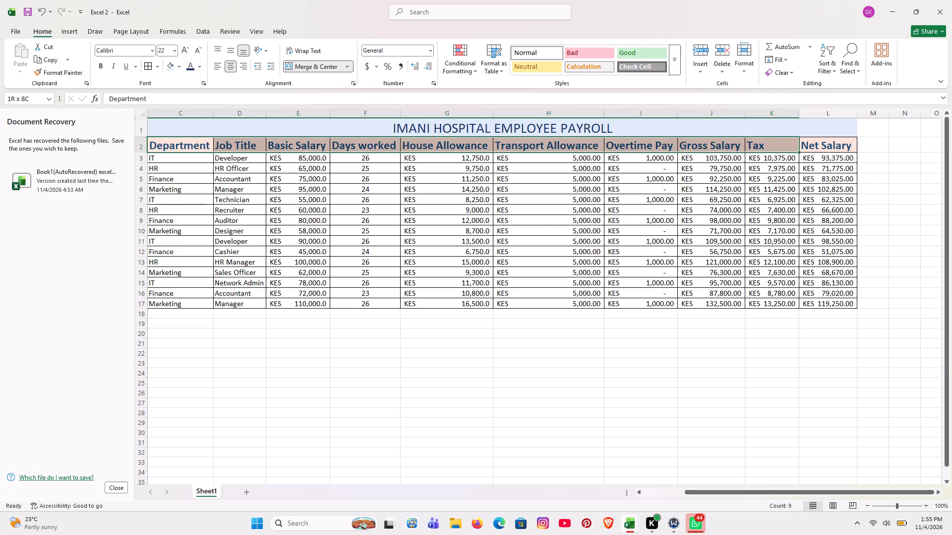
{"action": "left_click_drag", "start_coordinate": [776, 148], "coordinate": [821, 148]}
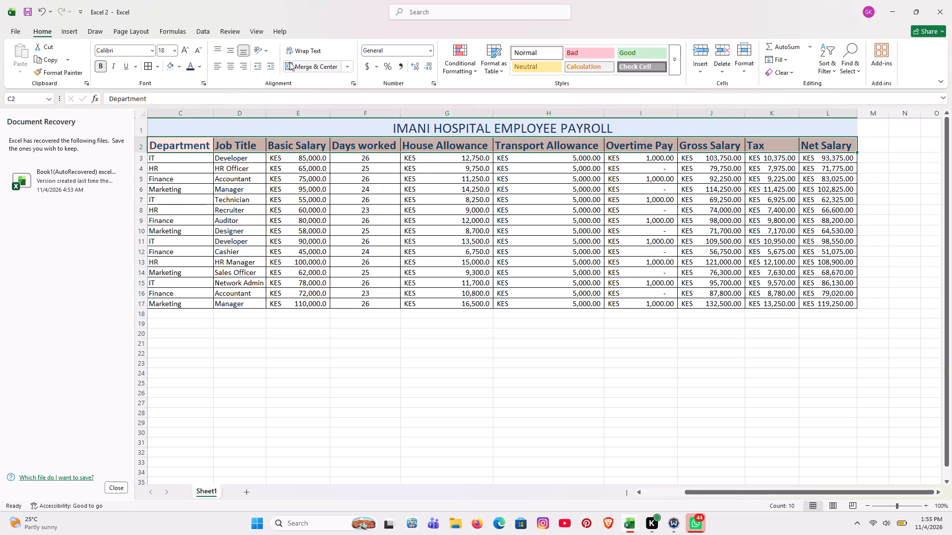
{"action": "left_click", "coordinate": [243, 32]}
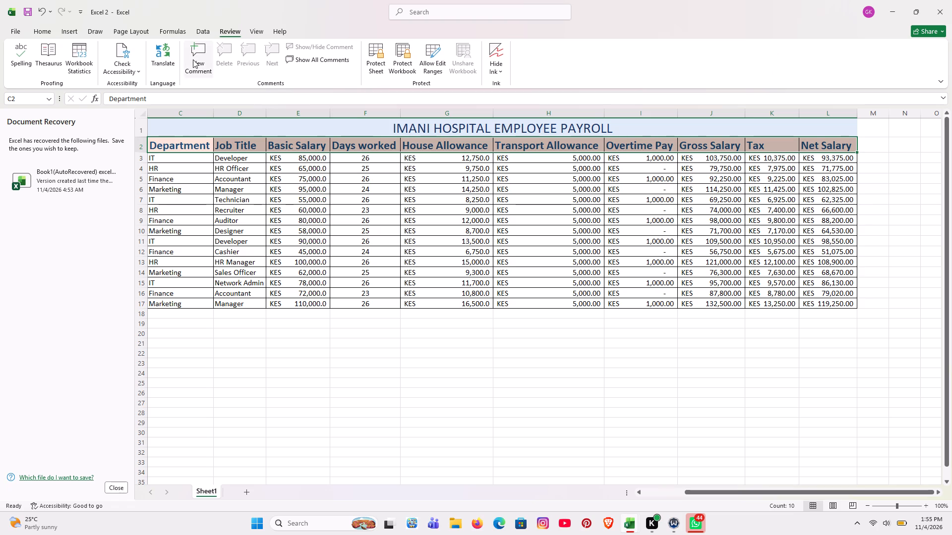
{"action": "left_click", "coordinate": [39, 37]}
{"action": "left_click", "coordinate": [188, 50]}
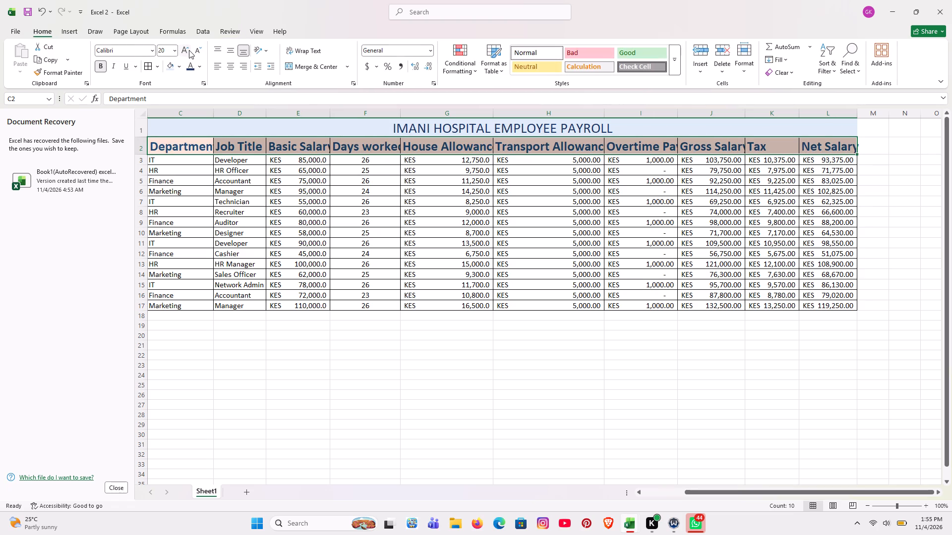
{"action": "left_click", "coordinate": [289, 374]}
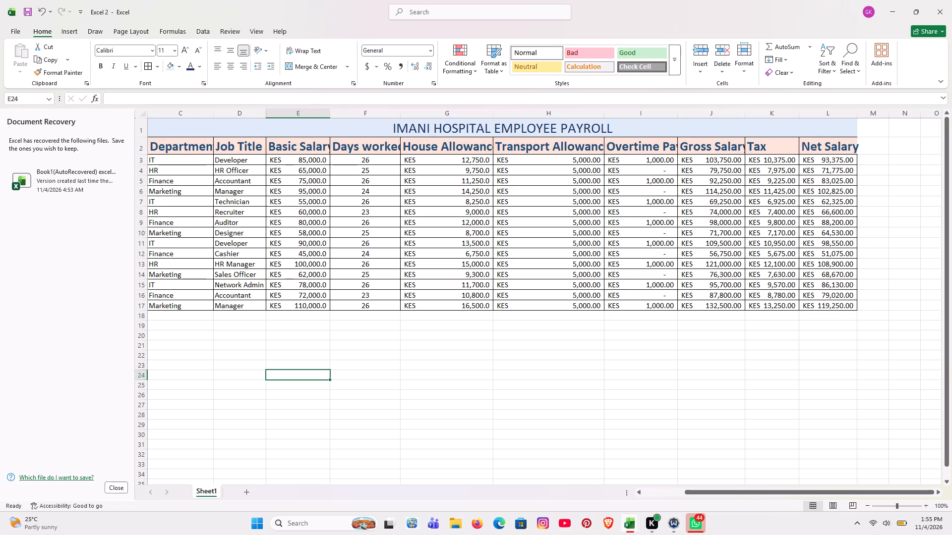
Increase the IMANI HOSPITAL EMPLOYEE PAYROLL title to font size 26 and make it bold.
{"action": "left_click", "coordinate": [412, 132]}
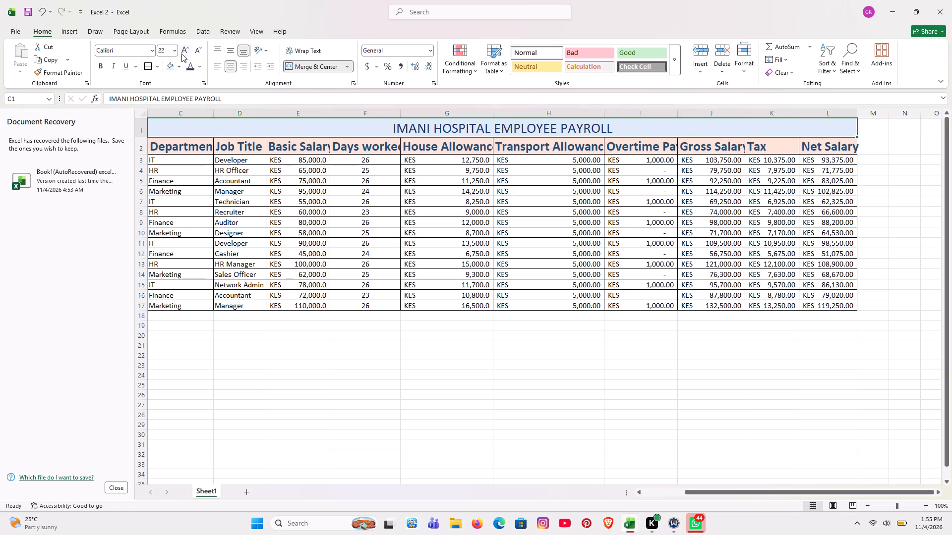
{"action": "left_click", "coordinate": [187, 50]}
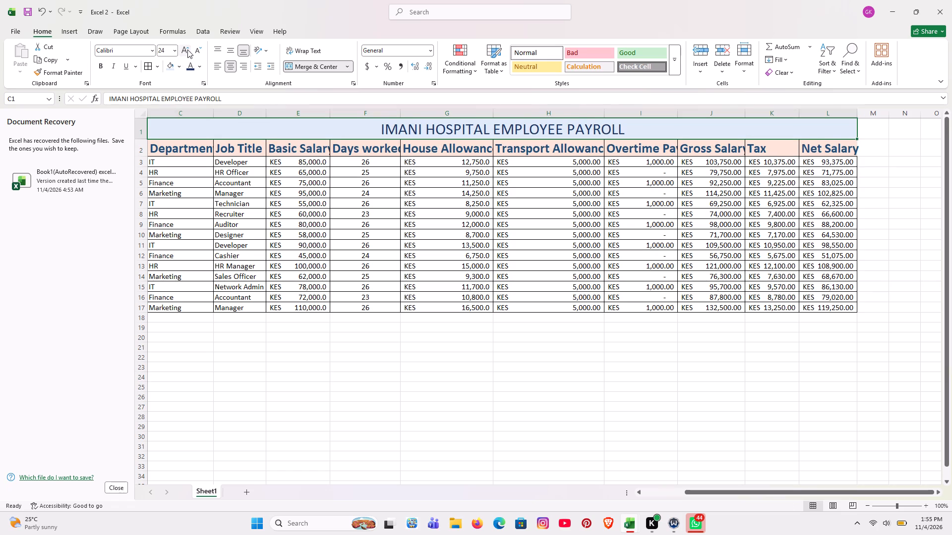
{"action": "left_click", "coordinate": [187, 50]}
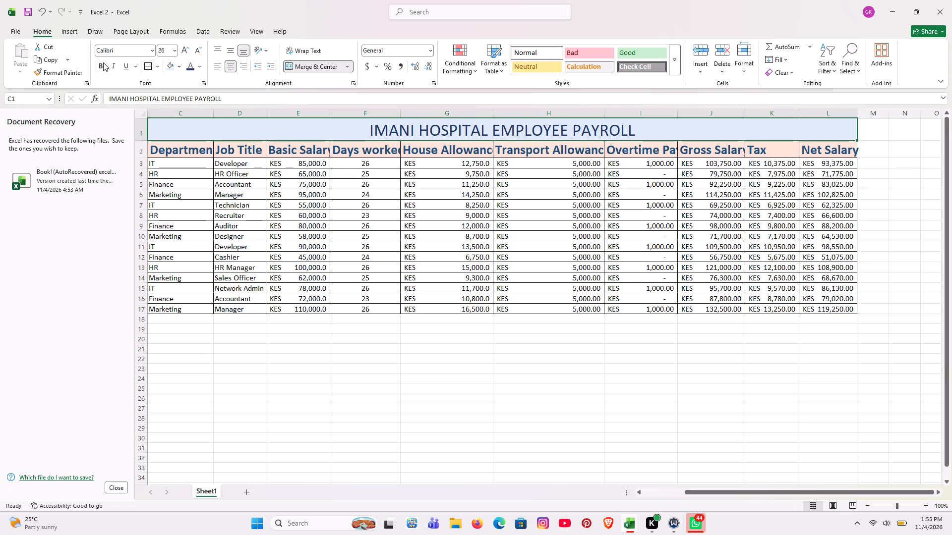
{"action": "left_click", "coordinate": [103, 62]}
{"action": "left_click", "coordinate": [241, 361]}
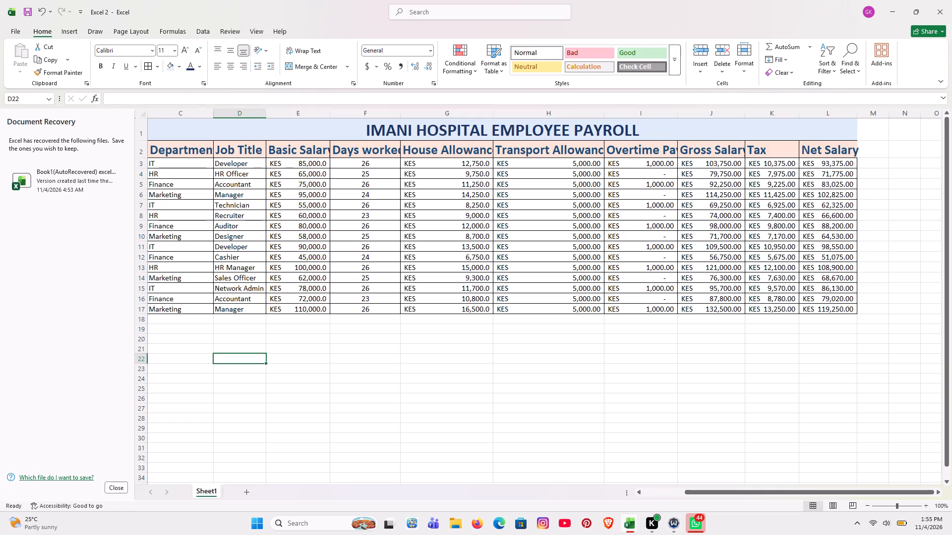
AutoFit the widths of columns C through L to fit the enlarged headers from Department to Net Salary.
{"action": "double_click", "coordinate": [215, 109]}
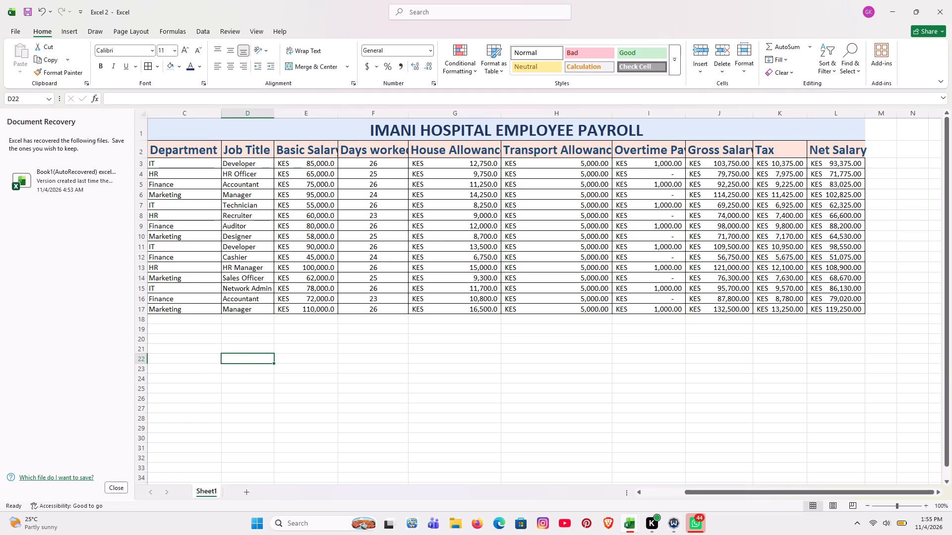
{"action": "double_click", "coordinate": [275, 114]}
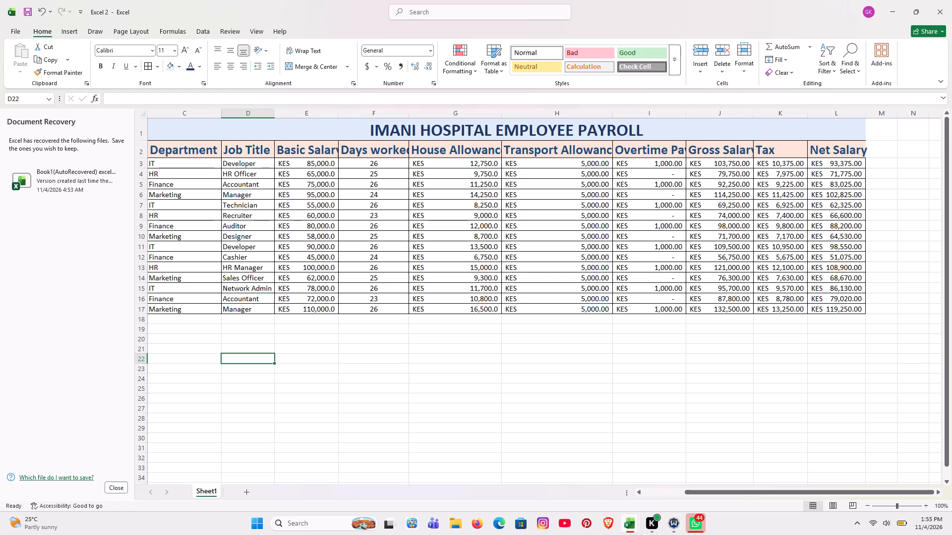
{"action": "double_click", "coordinate": [337, 112]}
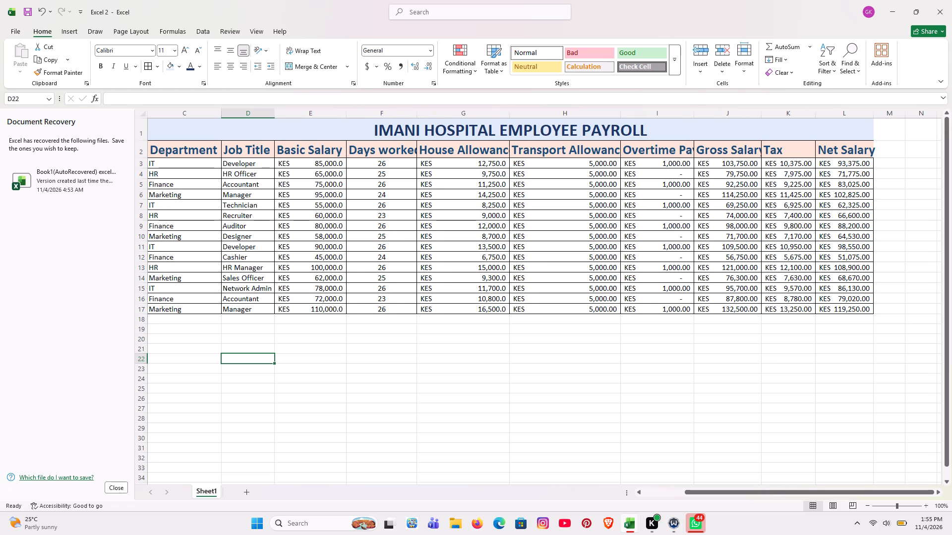
{"action": "double_click", "coordinate": [416, 114]}
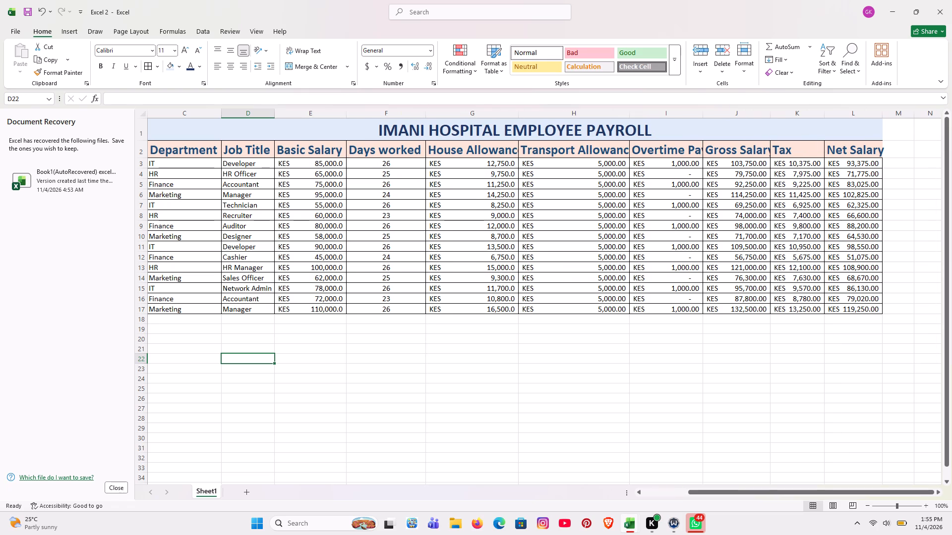
{"action": "double_click", "coordinate": [519, 116]}
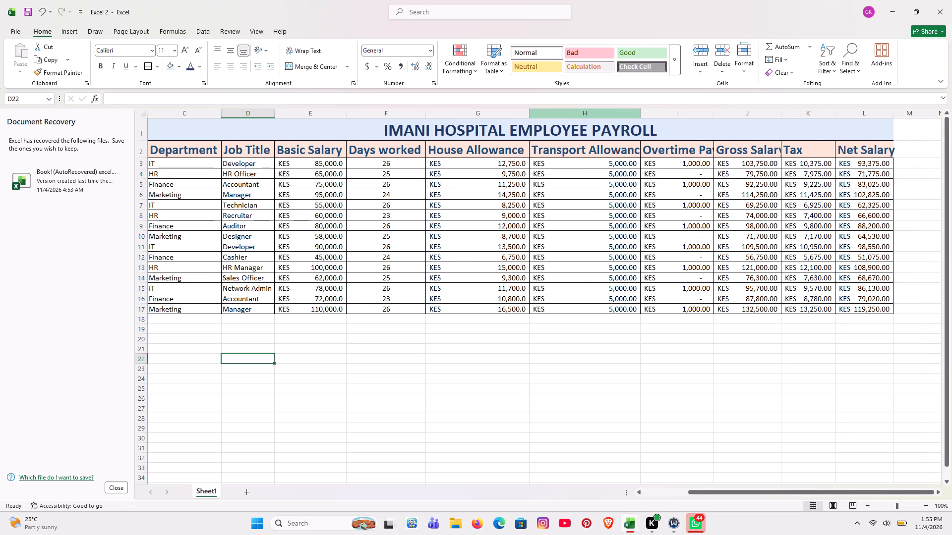
{"action": "double_click", "coordinate": [644, 114]}
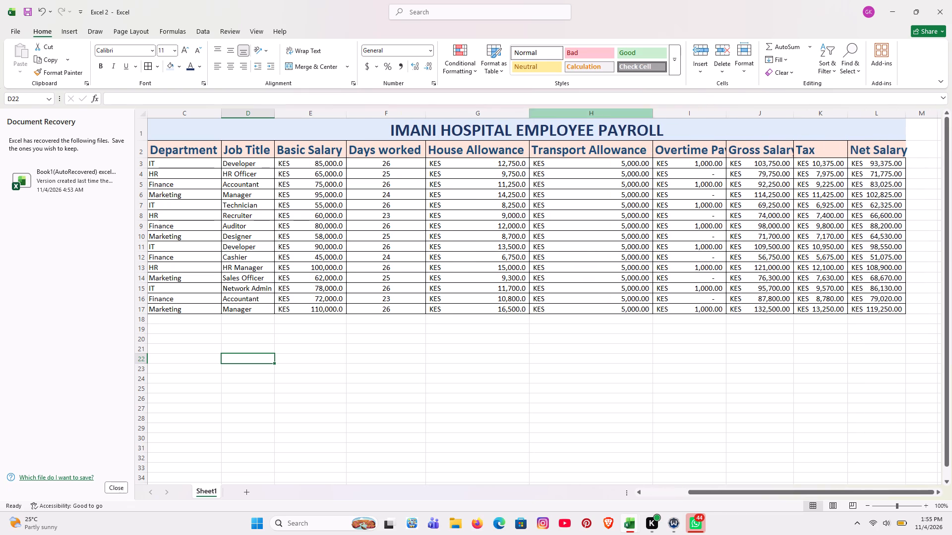
{"action": "double_click", "coordinate": [726, 114]}
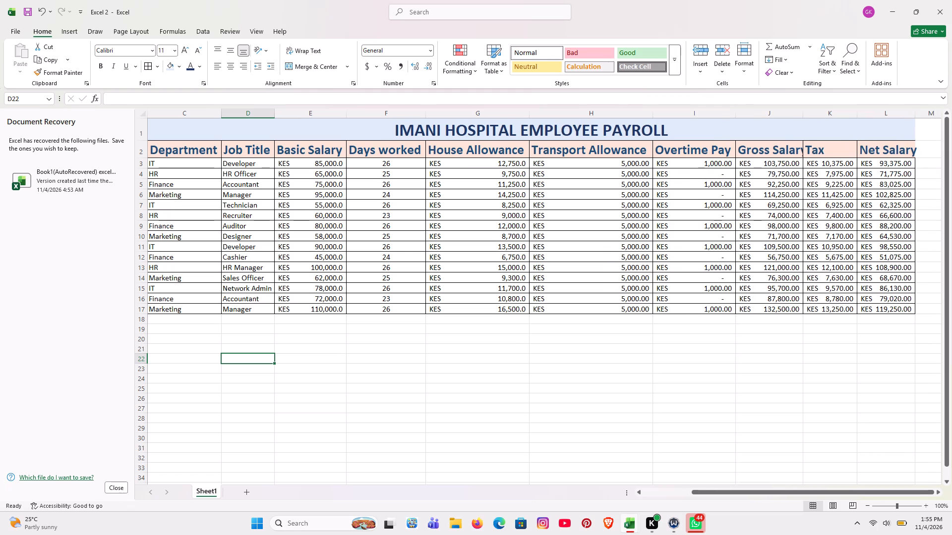
{"action": "scroll", "coordinate": [720, 186], "scroll_direction": "left", "scroll_amount": 1}
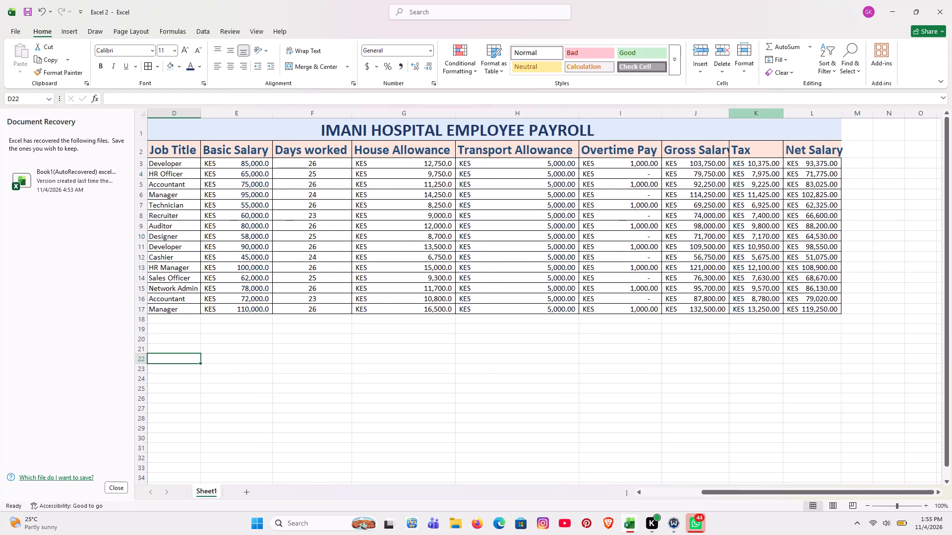
{"action": "double_click", "coordinate": [729, 115]}
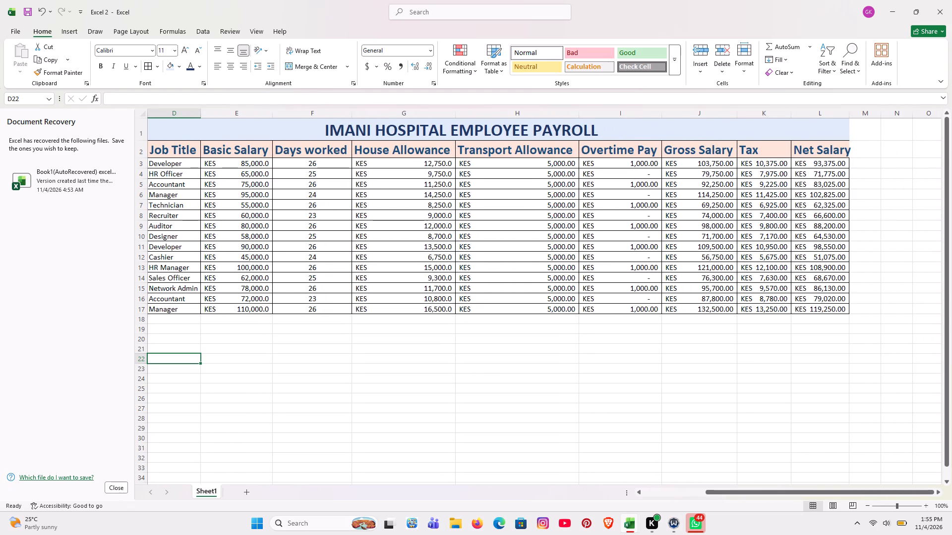
{"action": "double_click", "coordinate": [791, 114]}
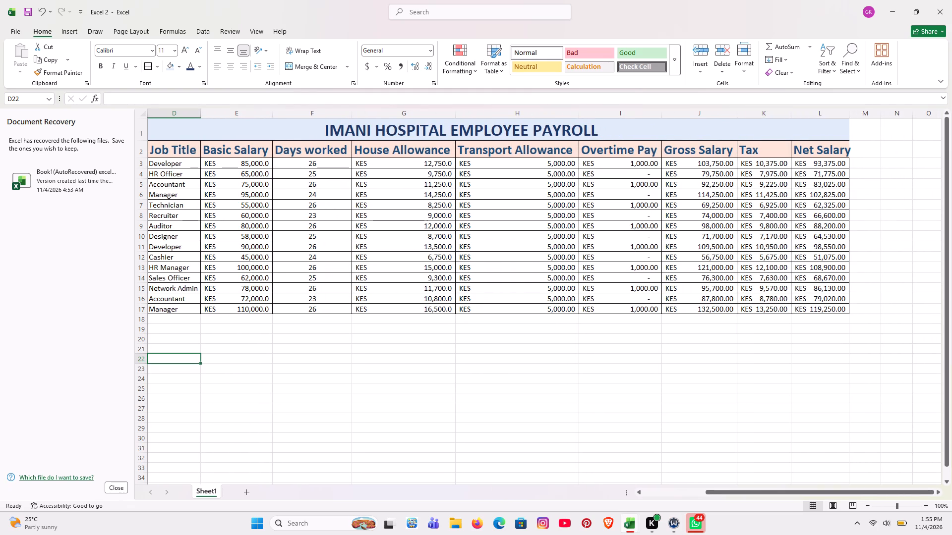
{"action": "double_click", "coordinate": [851, 112]}
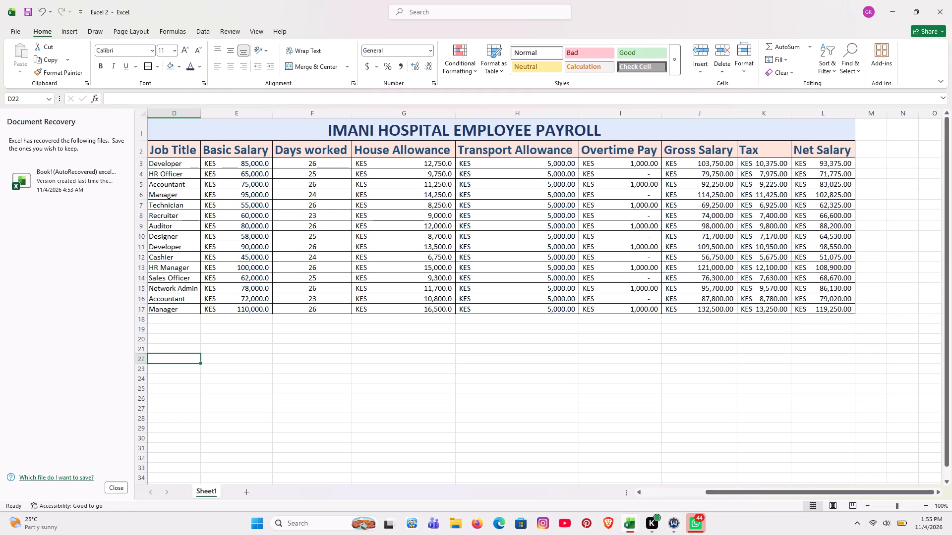
{"action": "scroll", "coordinate": [699, 215], "scroll_direction": "right", "scroll_amount": 2}
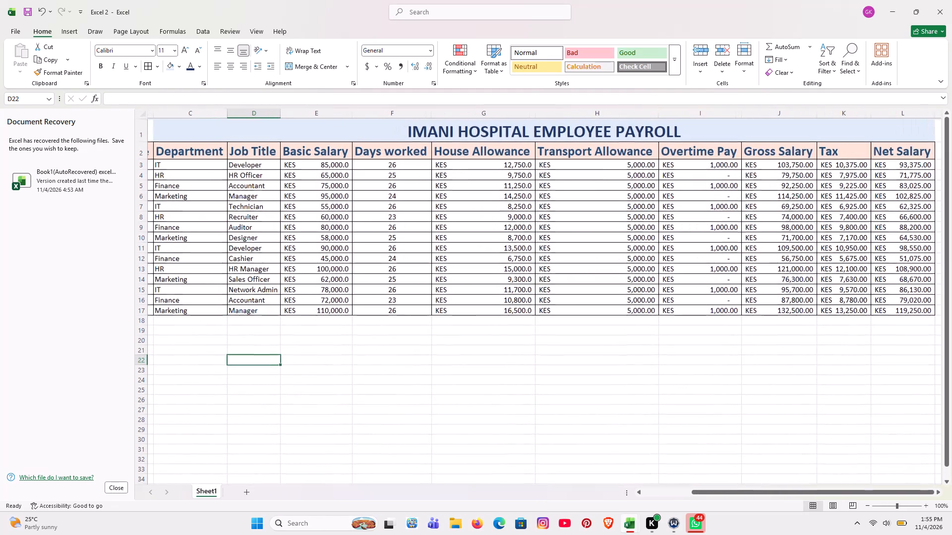
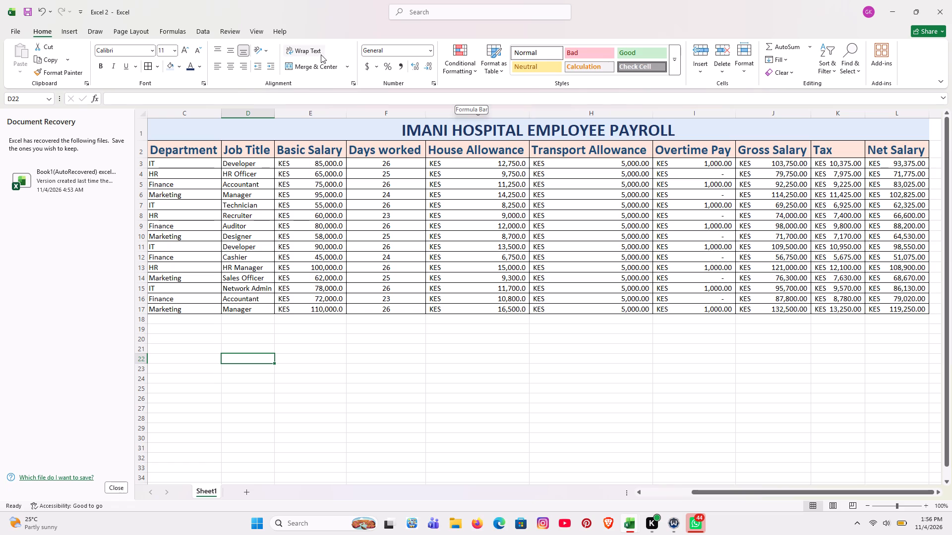
Freeze the top row holding the IMANI HOSPITAL EMPLOYEE PAYROLL title.
{"action": "left_click", "coordinate": [258, 28]}
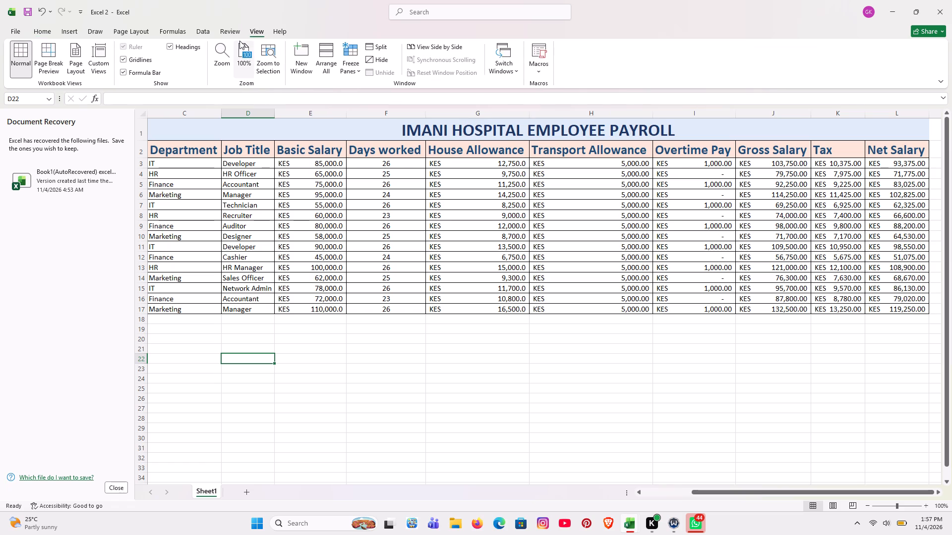
{"action": "left_click", "coordinate": [354, 67]}
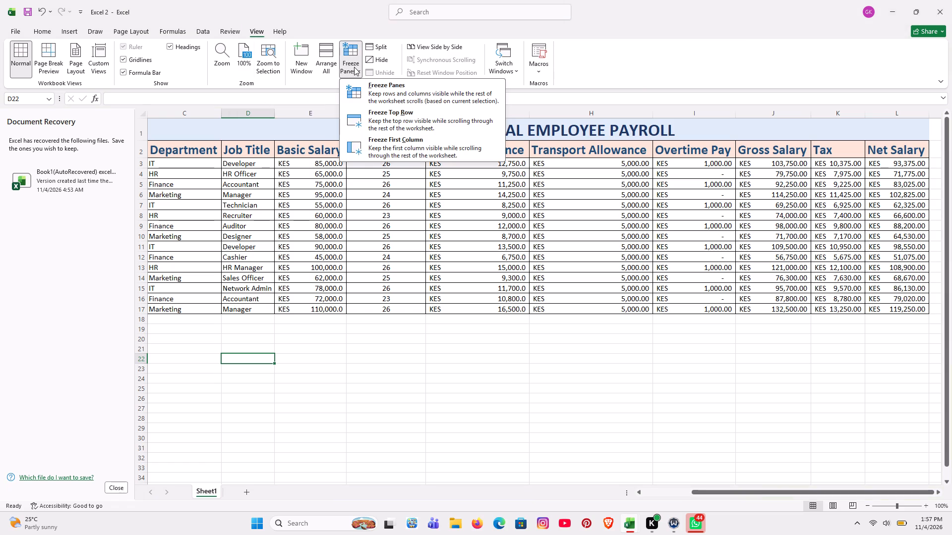
{"action": "left_click", "coordinate": [402, 116]}
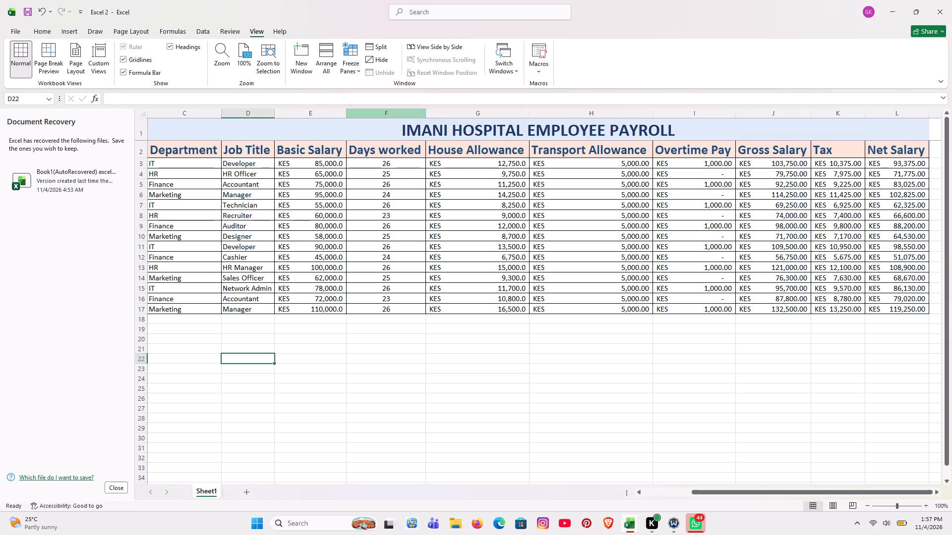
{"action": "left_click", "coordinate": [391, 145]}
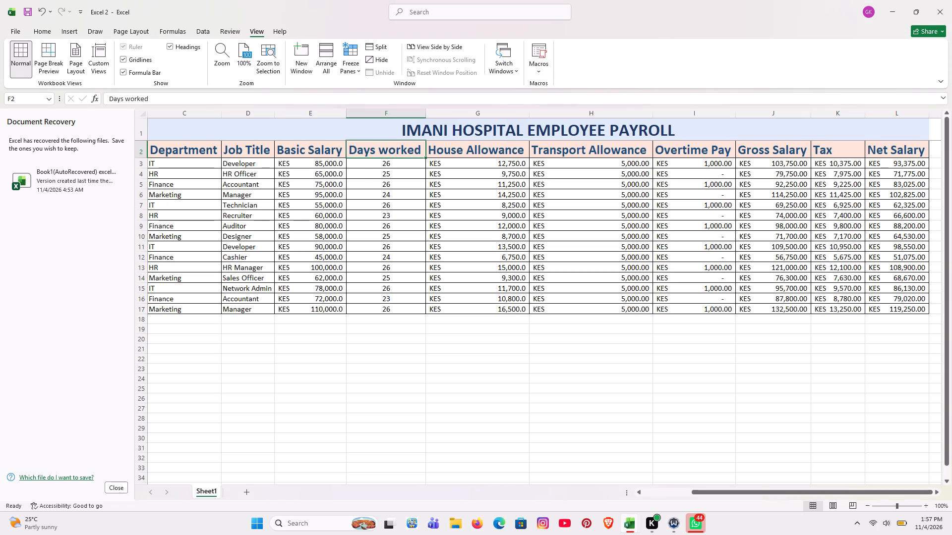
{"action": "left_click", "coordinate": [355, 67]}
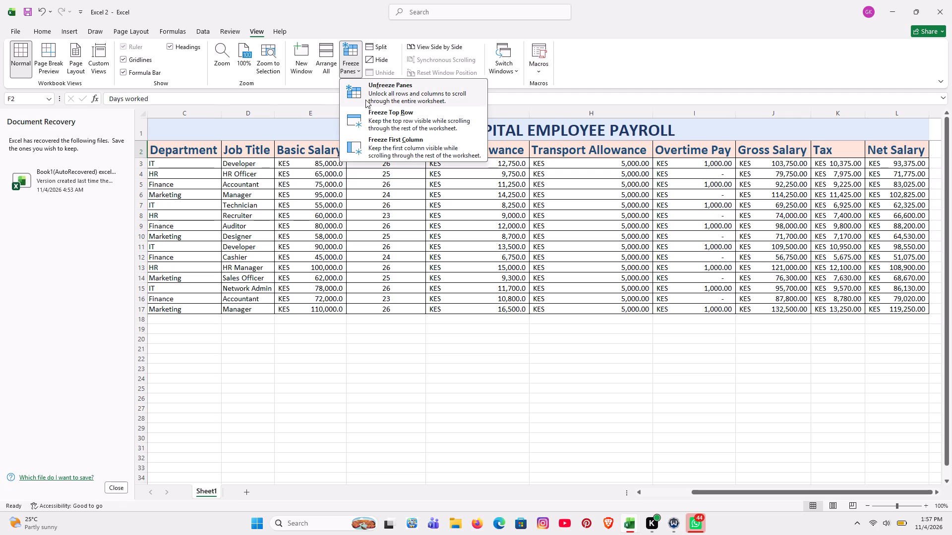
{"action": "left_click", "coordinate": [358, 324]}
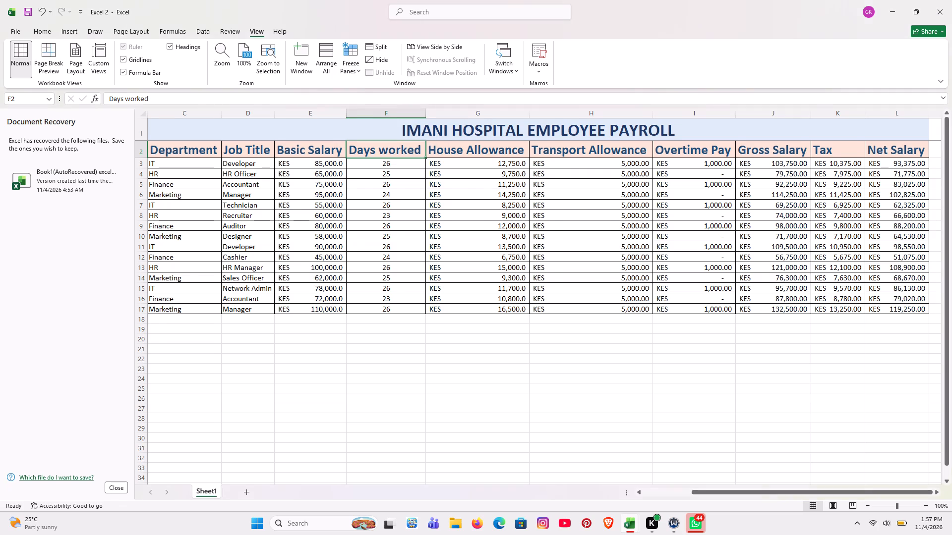
Examine the payroll table with the title row frozen, from the Employee Name column across to Net Salary.
{"action": "scroll", "coordinate": [371, 276], "scroll_direction": "right", "scroll_amount": 1}
{"action": "scroll", "coordinate": [371, 276], "scroll_direction": "up", "scroll_amount": 1}
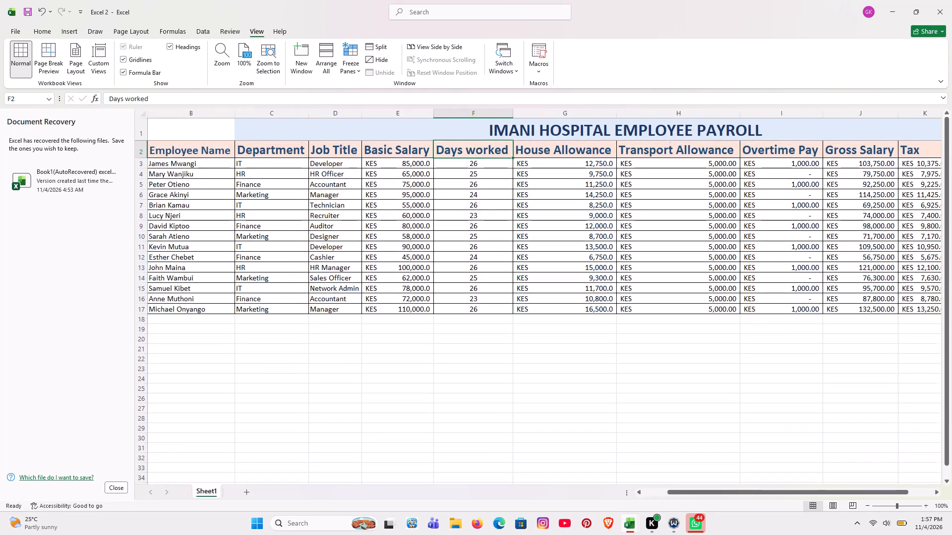
{"action": "scroll", "coordinate": [371, 276], "scroll_direction": "up", "scroll_amount": 1}
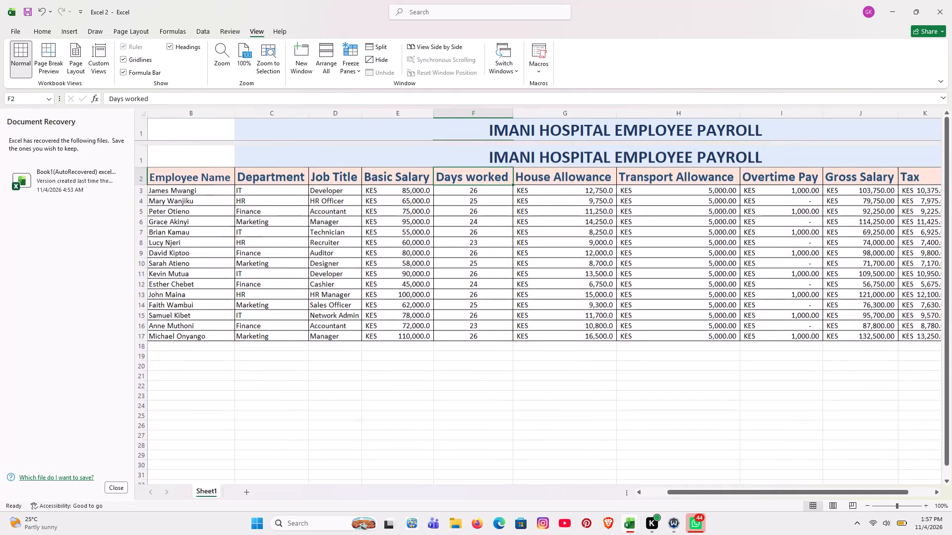
{"action": "scroll", "coordinate": [371, 276], "scroll_direction": "up", "scroll_amount": 1}
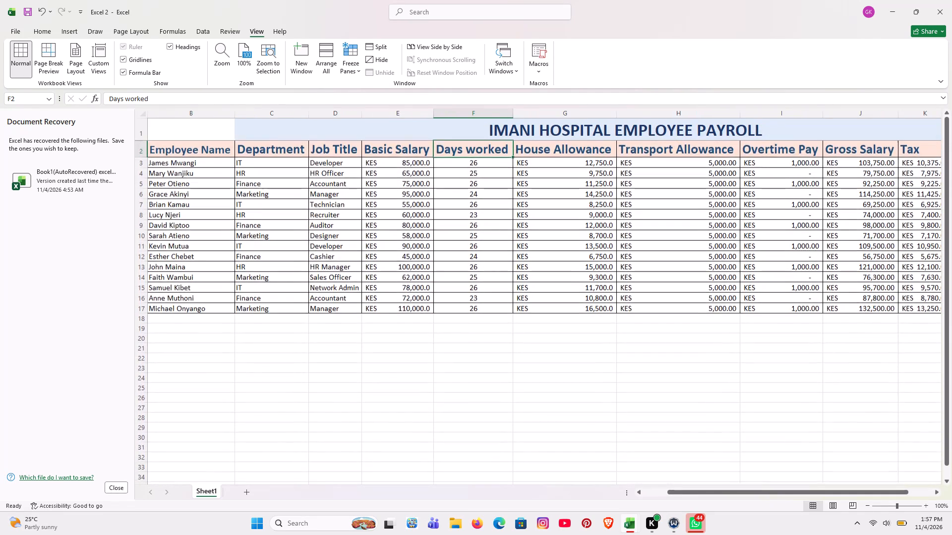
{"action": "scroll", "coordinate": [371, 276], "scroll_direction": "up", "scroll_amount": 1}
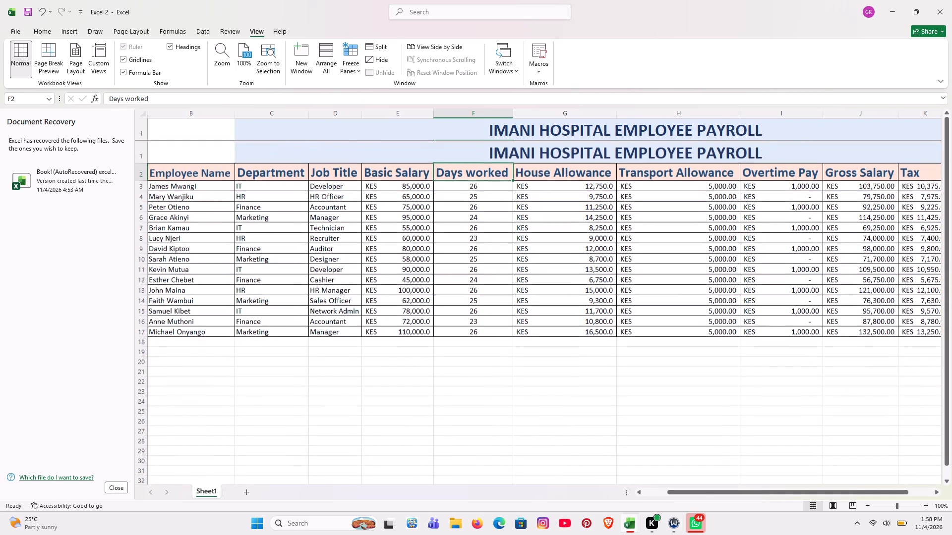
{"action": "scroll", "coordinate": [371, 276], "scroll_direction": "down", "scroll_amount": 1}
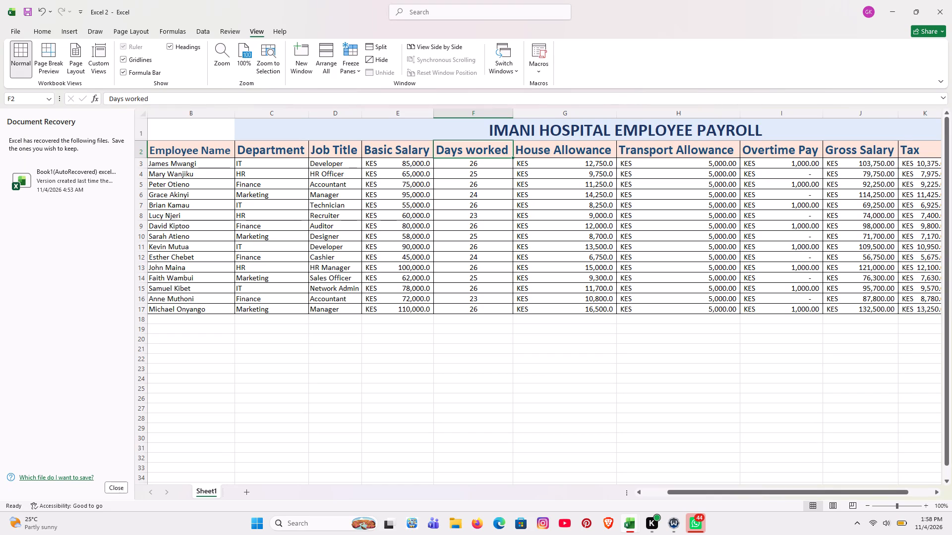
{"action": "scroll", "coordinate": [598, 208], "scroll_direction": "left", "scroll_amount": 2}
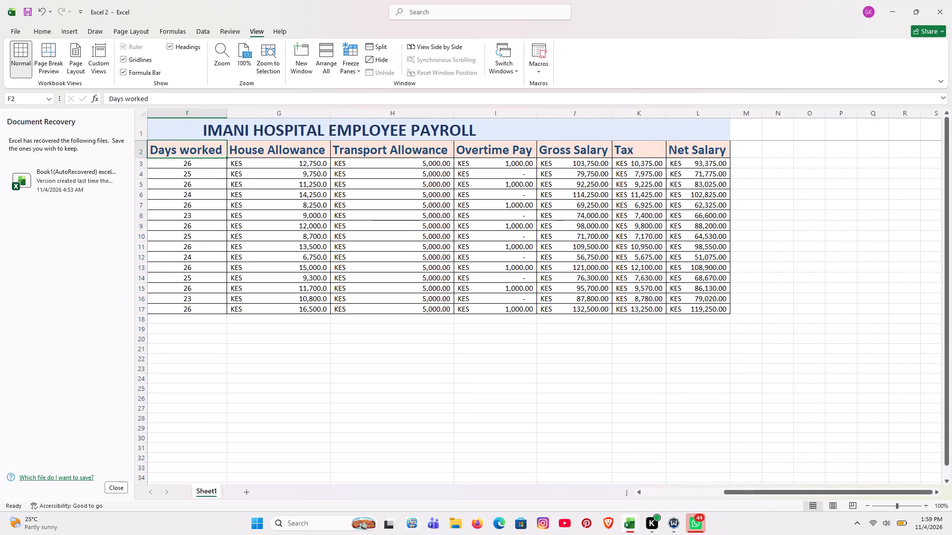
{"action": "scroll", "coordinate": [598, 208], "scroll_direction": "right", "scroll_amount": 2}
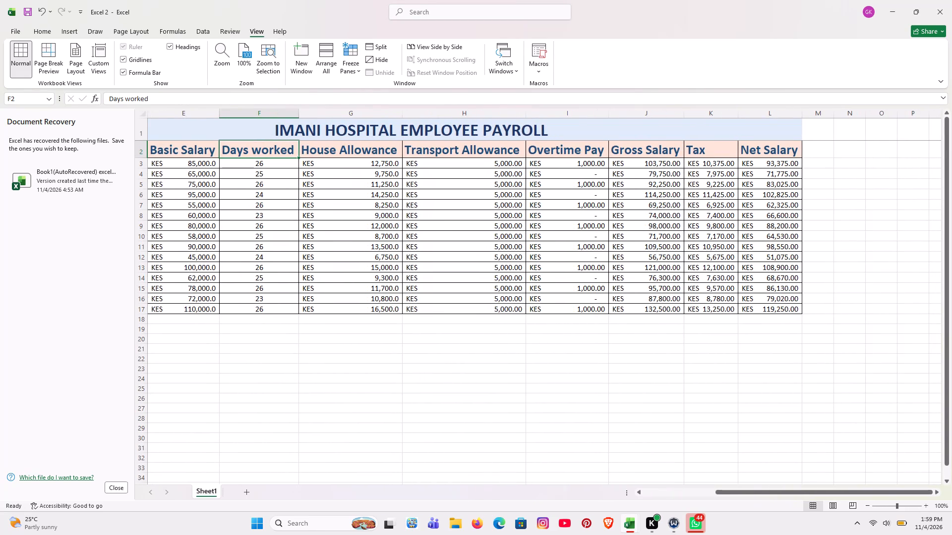
Enter =MAX(L3:L17) in cell N9 to find the highest Net Salary.
{"action": "left_click", "coordinate": [855, 220]}
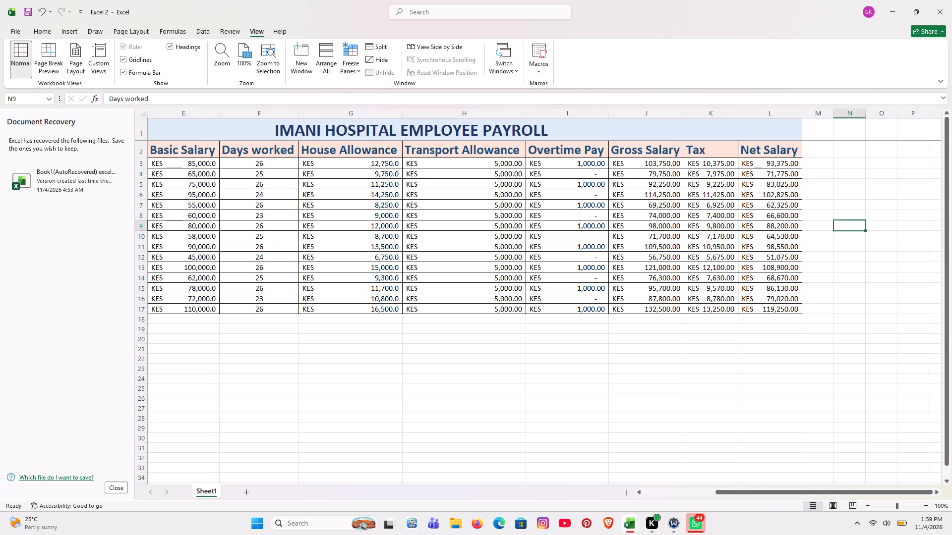
{"action": "key", "text": "equal"}
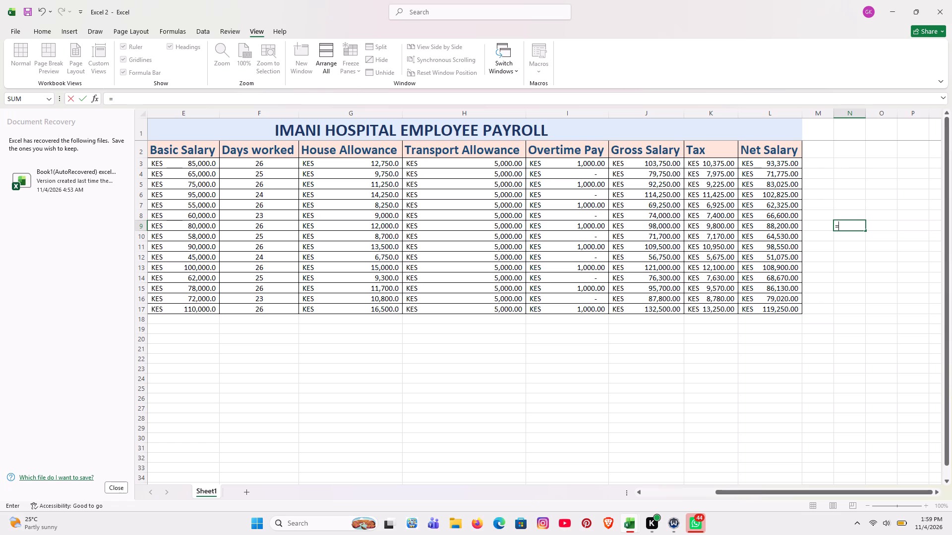
{"action": "key", "text": "n"}
{"action": "key", "text": "BackSpace"}
{"action": "type", "text": "MAX"}
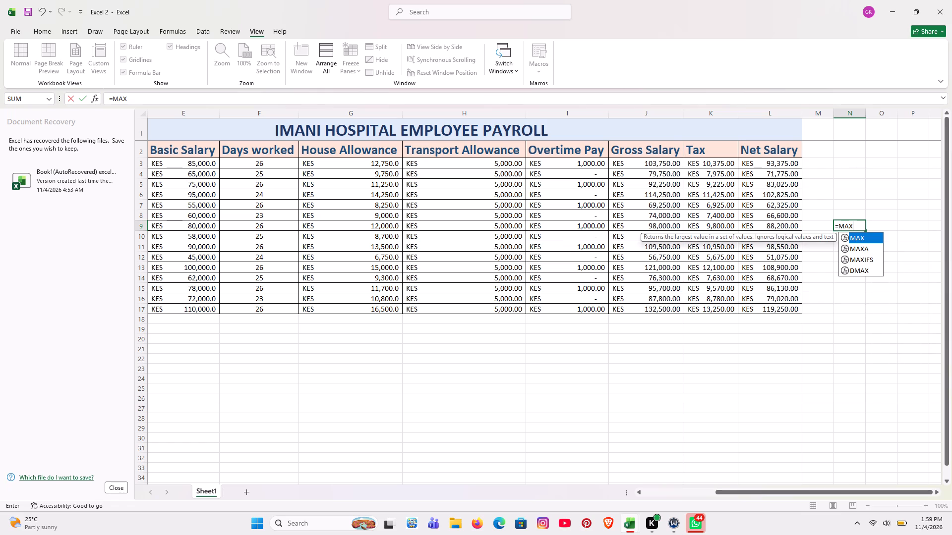
{"action": "key", "text": "shift+parenleft"}
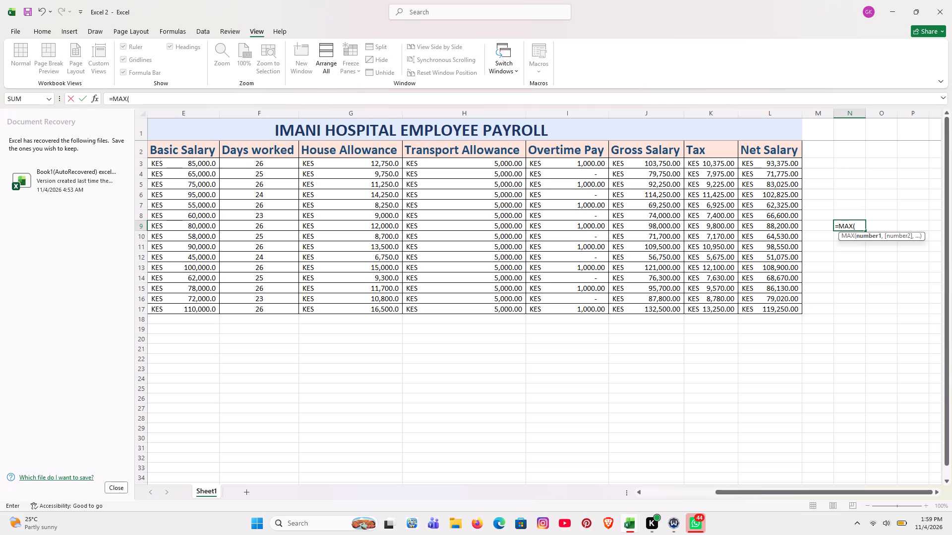
{"action": "type", "text": "L3"}
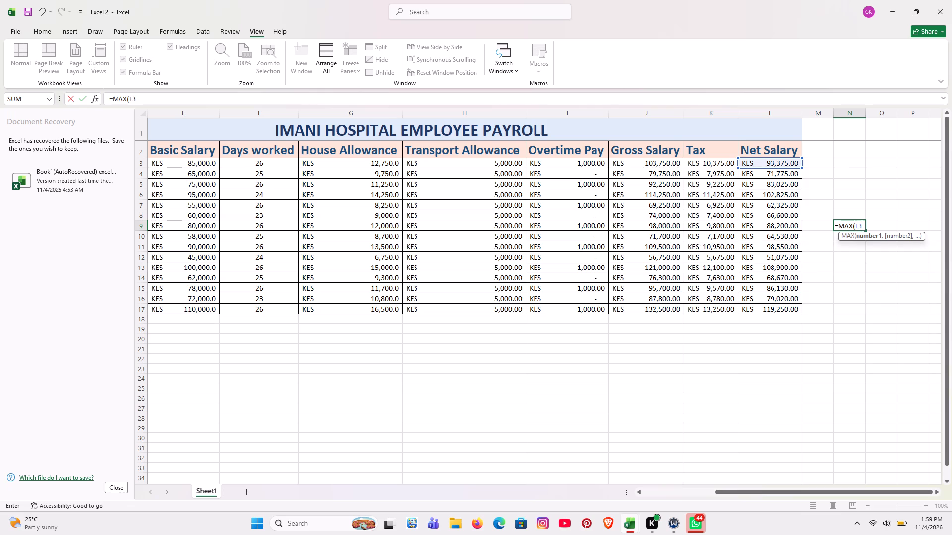
{"action": "key", "text": "shift+colon"}
{"action": "type", "text": "L17"}
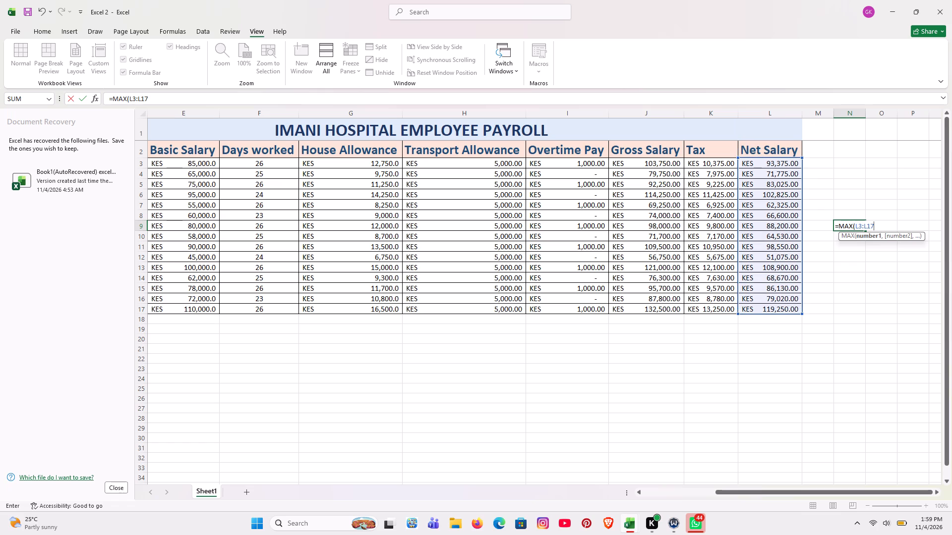
{"action": "key", "text": "shift+parenright"}
{"action": "key", "text": "Return"}
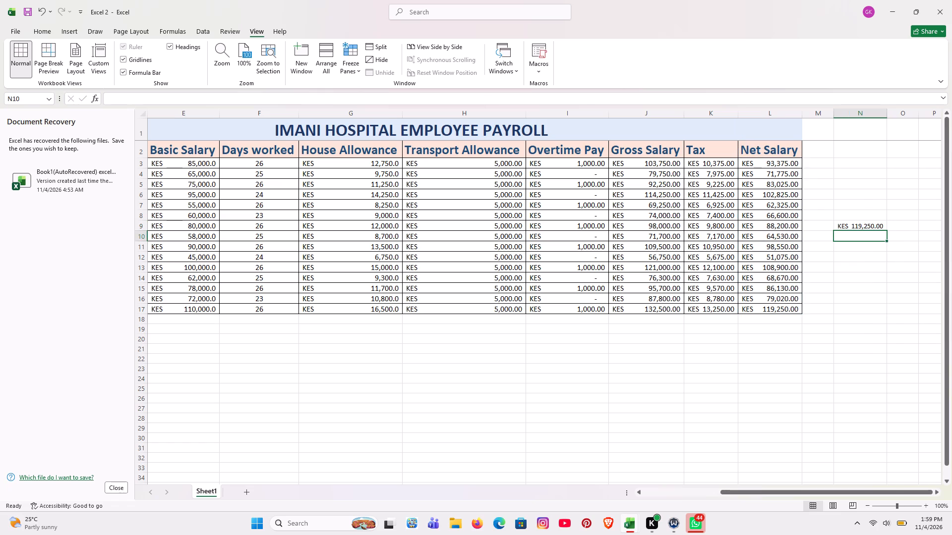
Apply a Top 10 Items conditional format to Net Salary cell L17, with rank 1 and Light Red Fill with Dark Red Text.
{"action": "left_click", "coordinate": [760, 310]}
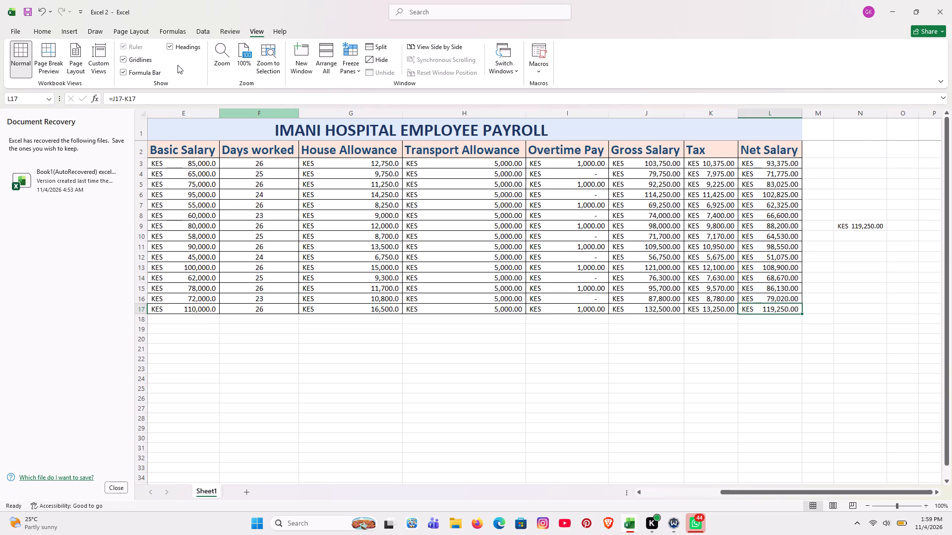
{"action": "left_click", "coordinate": [75, 30]}
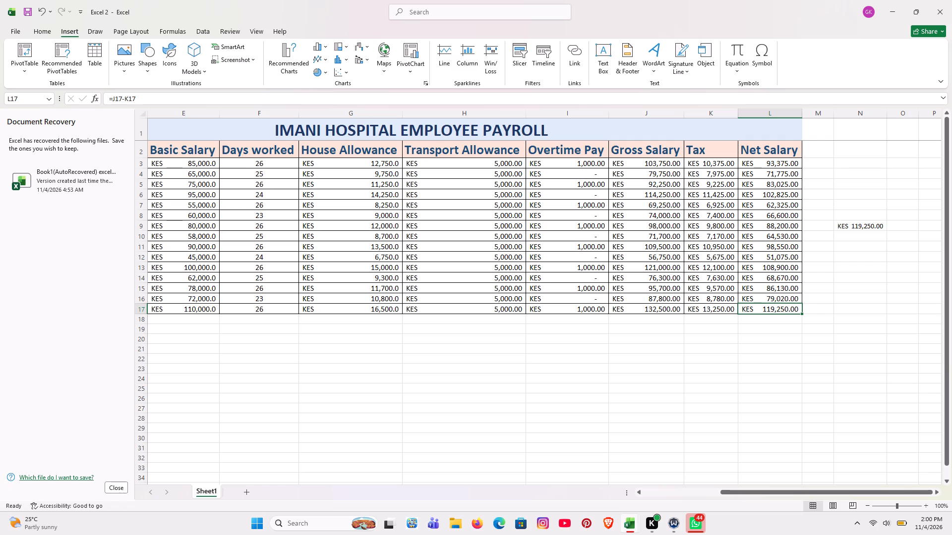
{"action": "left_click", "coordinate": [791, 309]}
{"action": "left_click", "coordinate": [46, 28]}
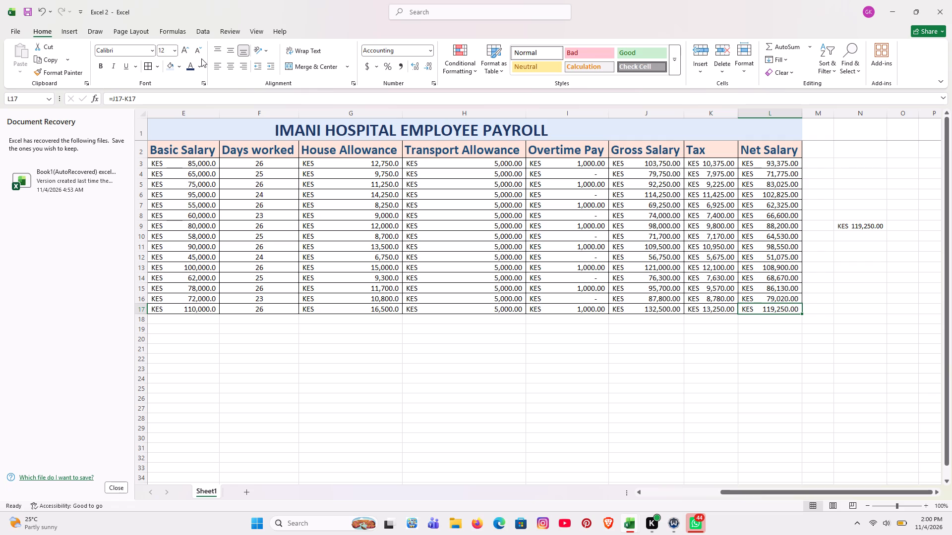
{"action": "left_click", "coordinate": [476, 69]}
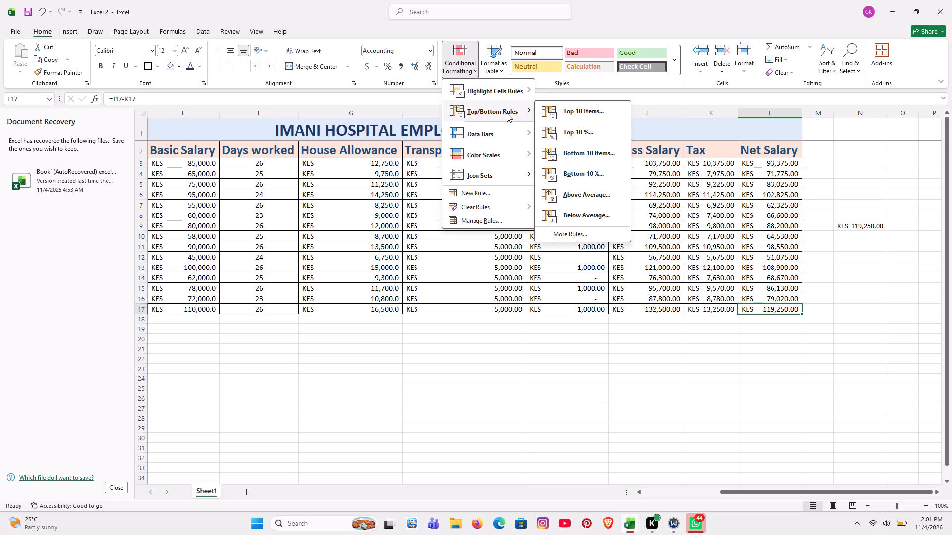
{"action": "left_click", "coordinate": [571, 114]}
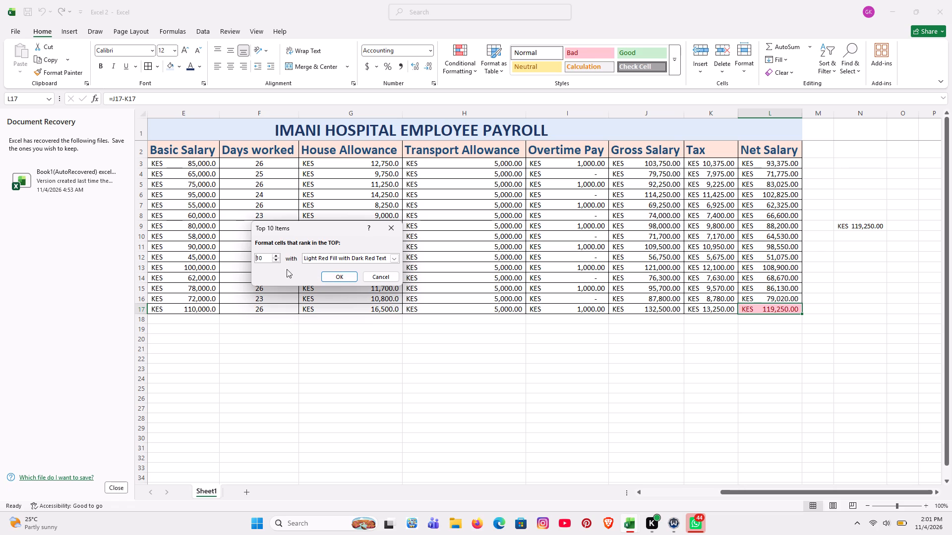
{"action": "left_click", "coordinate": [267, 257]}
{"action": "key", "text": "BackSpace"}
{"action": "left_click", "coordinate": [331, 277]}
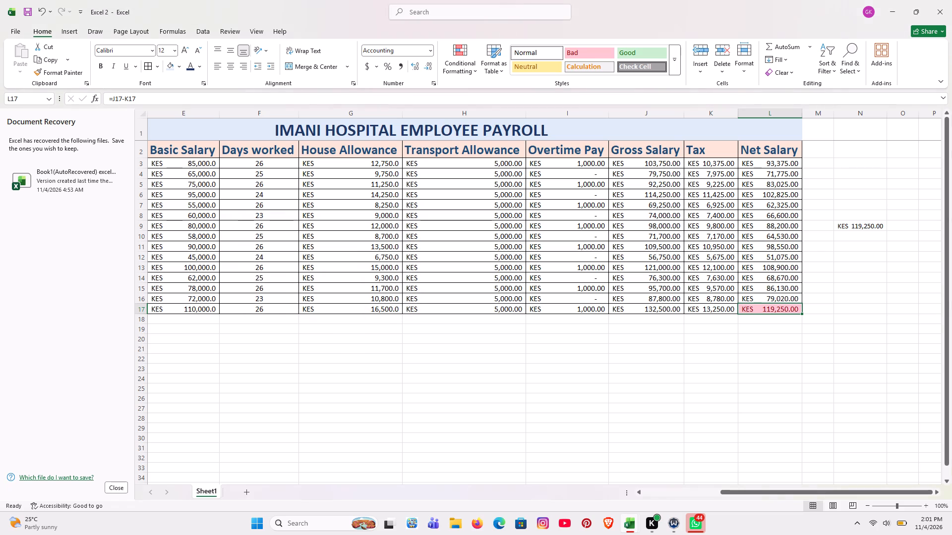
Insert a comment on Net Salary cell L17 reading HIGHEST NET SALARY.
{"action": "right_click", "coordinate": [798, 310]}
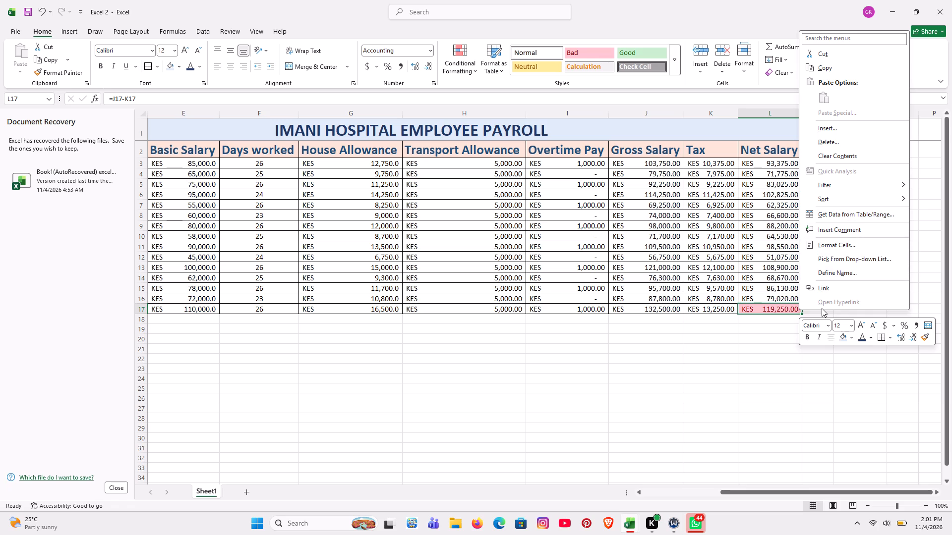
{"action": "left_click", "coordinate": [774, 364]}
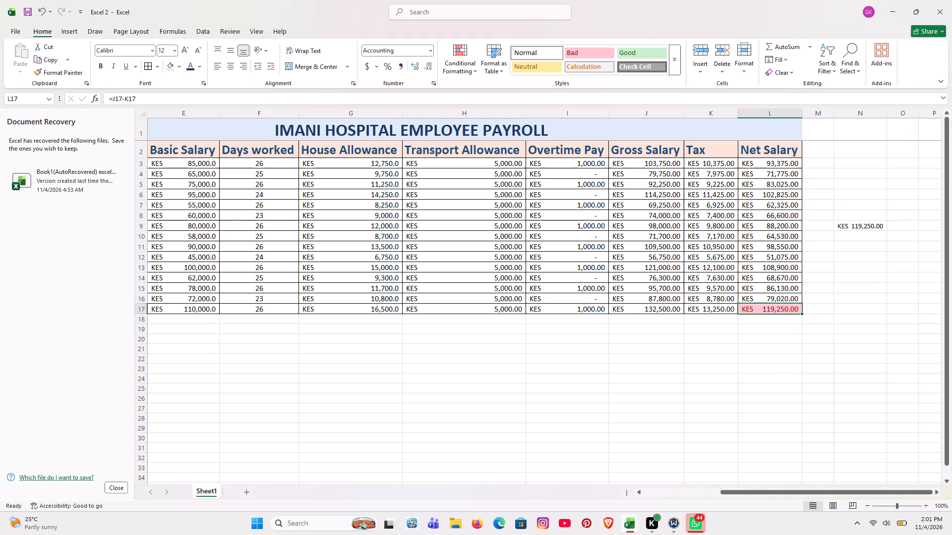
{"action": "left_click", "coordinate": [797, 307]}
{"action": "left_click", "coordinate": [797, 307]}
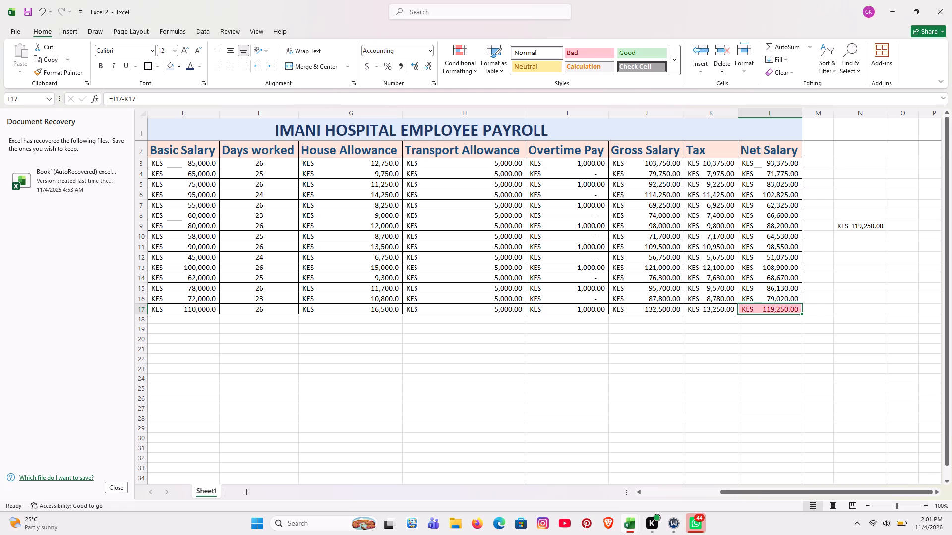
{"action": "right_click", "coordinate": [797, 307]}
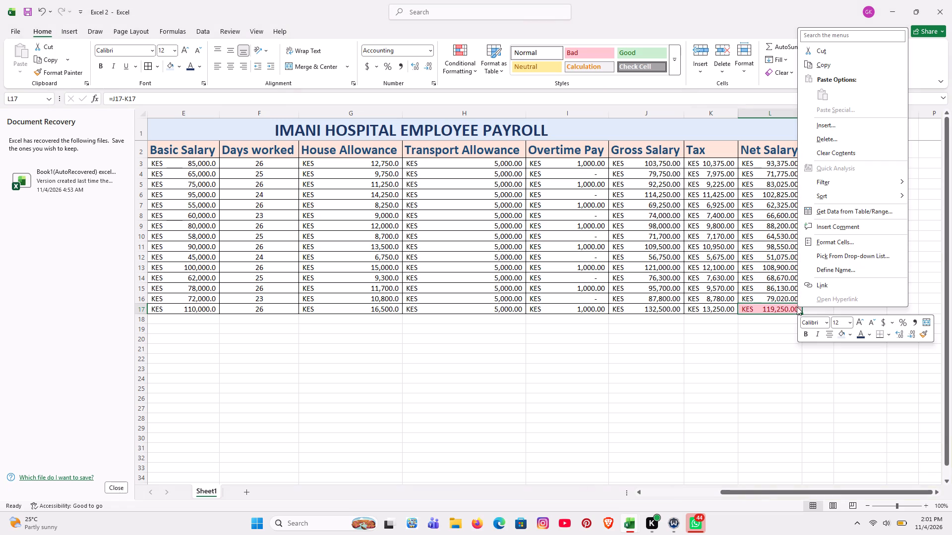
{"action": "left_click", "coordinate": [848, 221]}
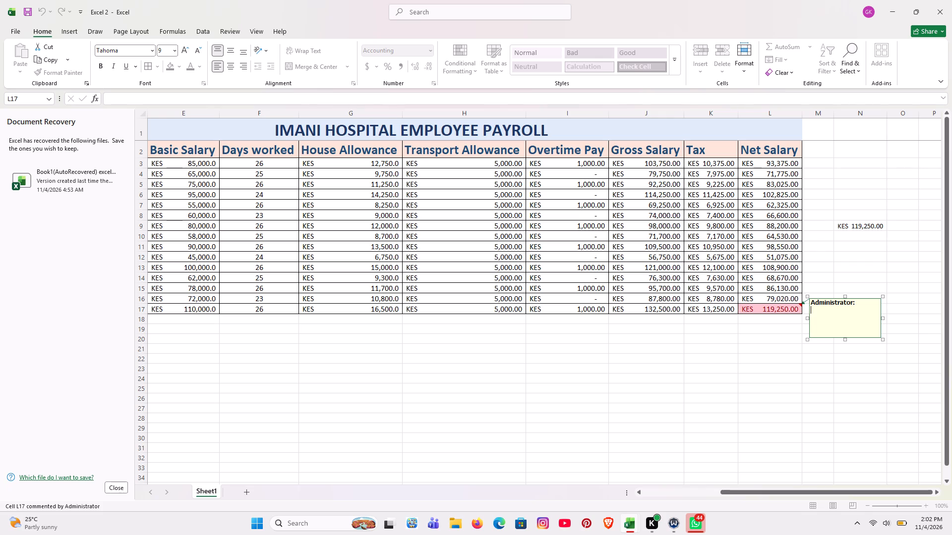
{"action": "key", "text": "h"}
{"action": "key", "text": "i"}
{"action": "type", "text": "GH"}
{"action": "type", "text": "EST"}
{"action": "type", "text": "NE"}
{"action": "key", "text": "t"}
{"action": "key", "text": "BackSpace"}
{"action": "key", "text": "BackSpace"}
{"action": "key", "text": "BackSpace"}
{"action": "key", "text": "space"}
{"action": "type", "text": "NET SALA"}
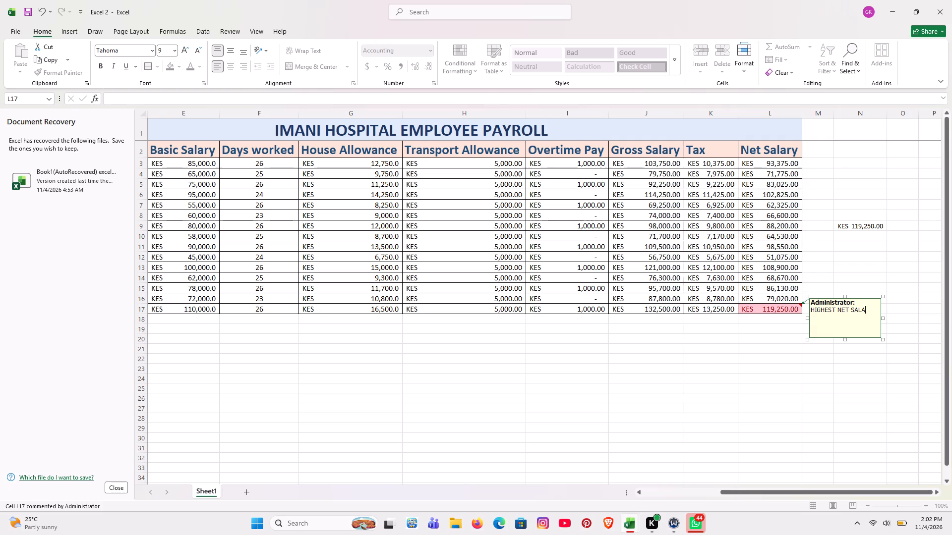
{"action": "type", "text": "RY"}
{"action": "left_click", "coordinate": [919, 353]}
{"action": "left_click", "coordinate": [797, 314]}
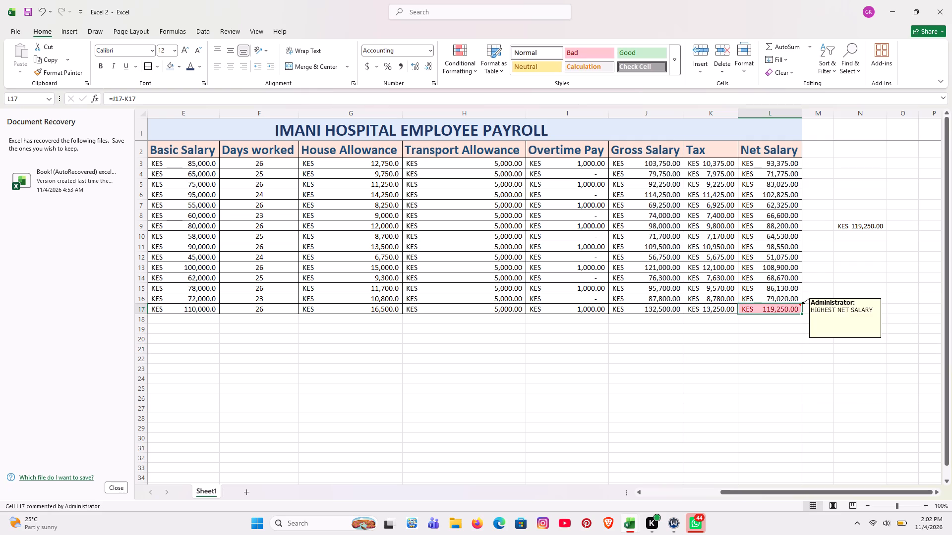
{"action": "left_click", "coordinate": [797, 314]}
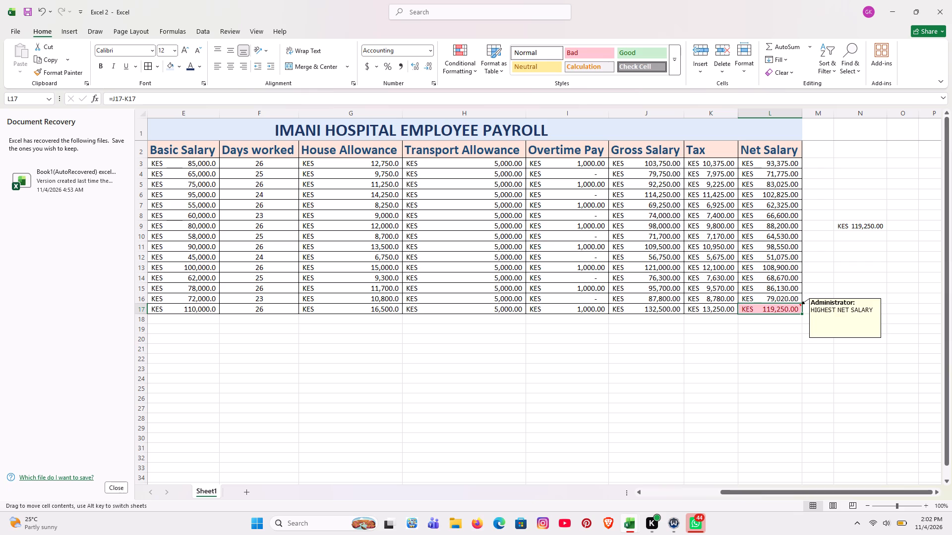
{"action": "left_click", "coordinate": [792, 312]}
{"action": "left_click", "coordinate": [811, 360]}
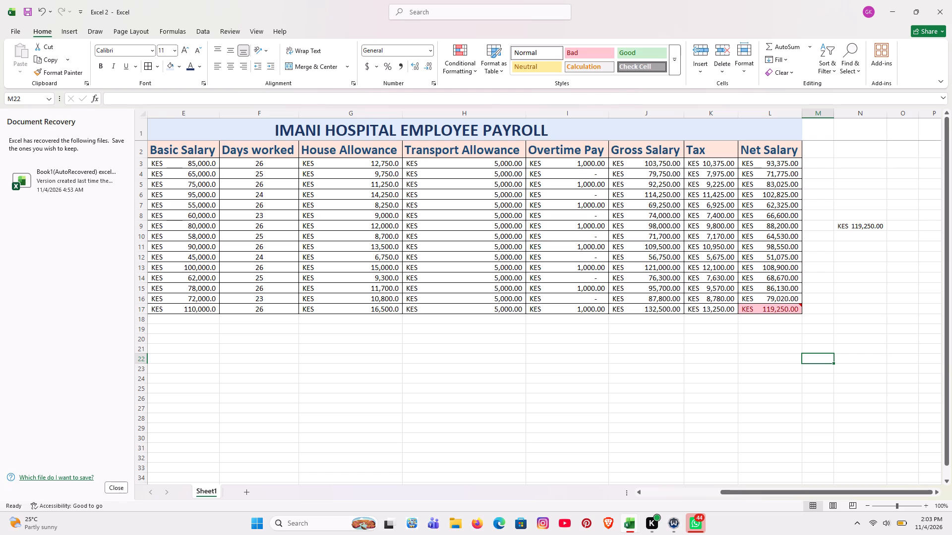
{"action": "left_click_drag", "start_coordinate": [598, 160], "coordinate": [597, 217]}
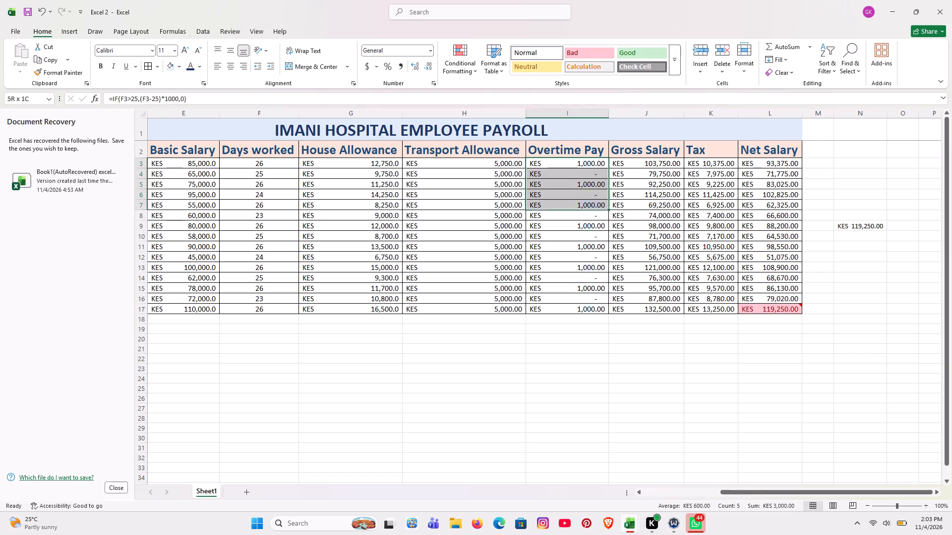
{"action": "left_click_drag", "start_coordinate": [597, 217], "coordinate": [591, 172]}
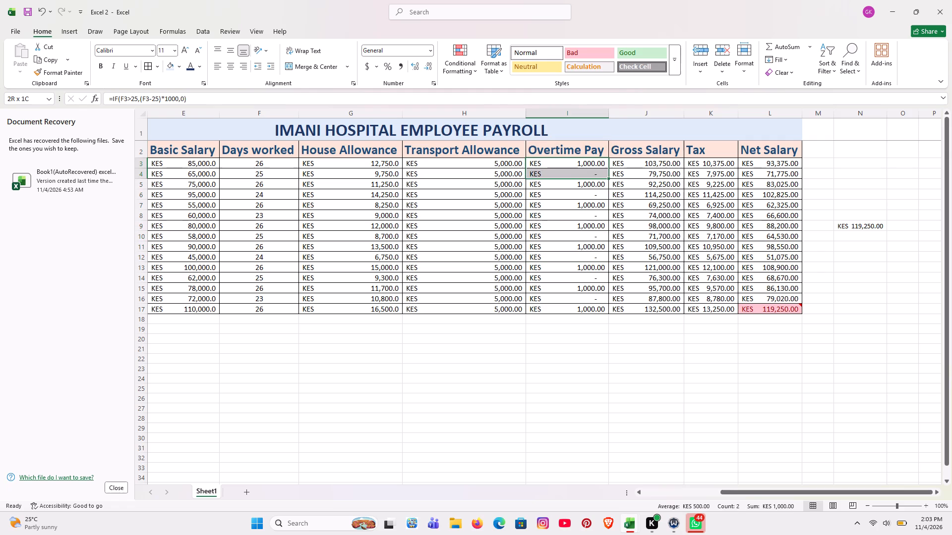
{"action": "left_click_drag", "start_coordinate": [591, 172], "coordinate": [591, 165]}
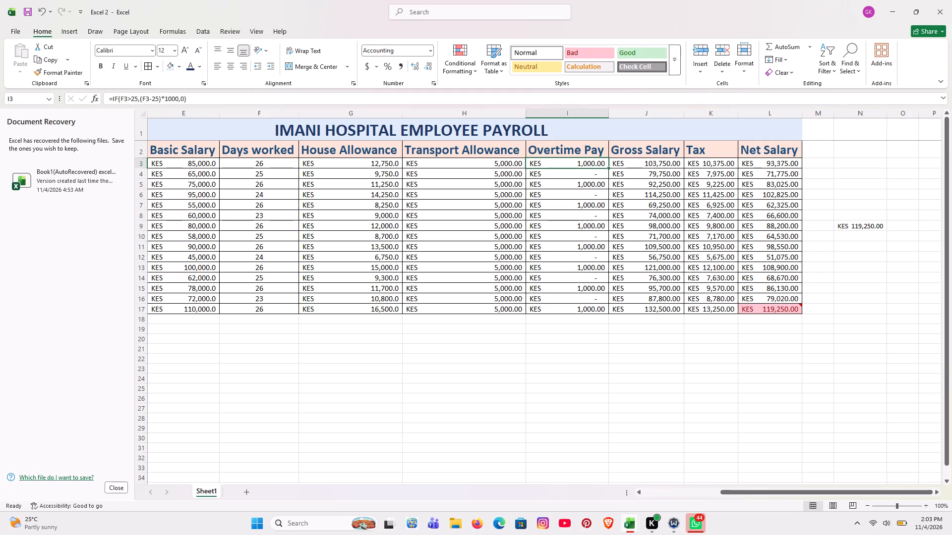
Fill the Gross Salary cells J3:J17 with a light grey theme colour.
{"action": "left_click_drag", "start_coordinate": [646, 161], "coordinate": [656, 264]}
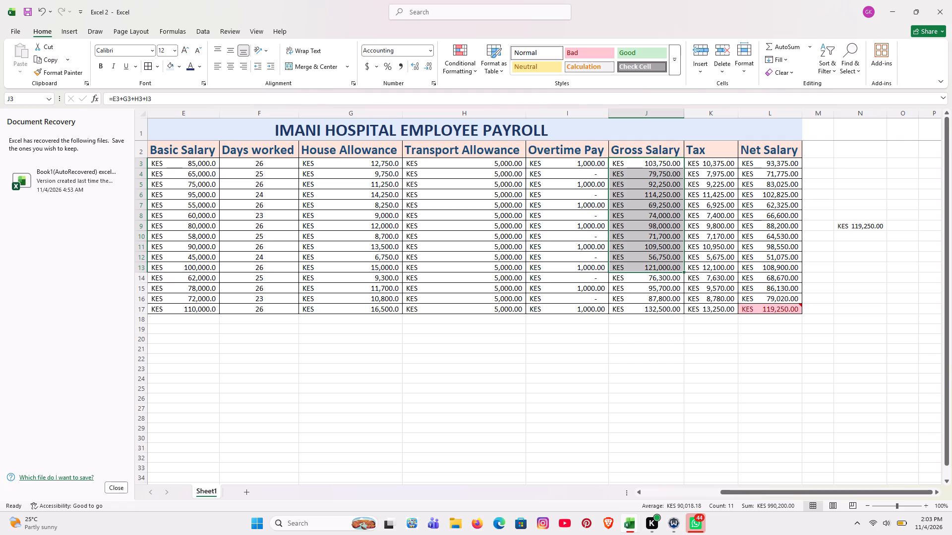
{"action": "left_click", "coordinate": [663, 325]}
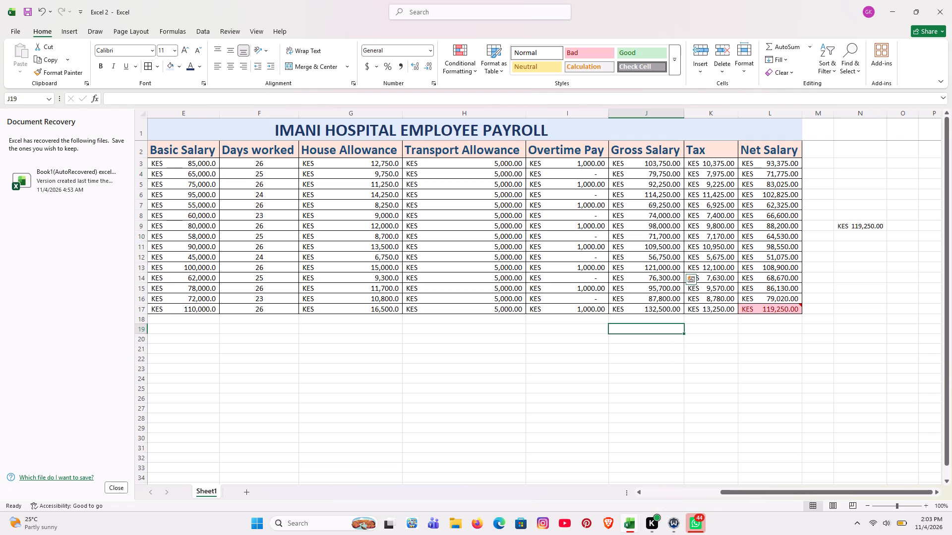
{"action": "left_click_drag", "start_coordinate": [662, 165], "coordinate": [663, 258]}
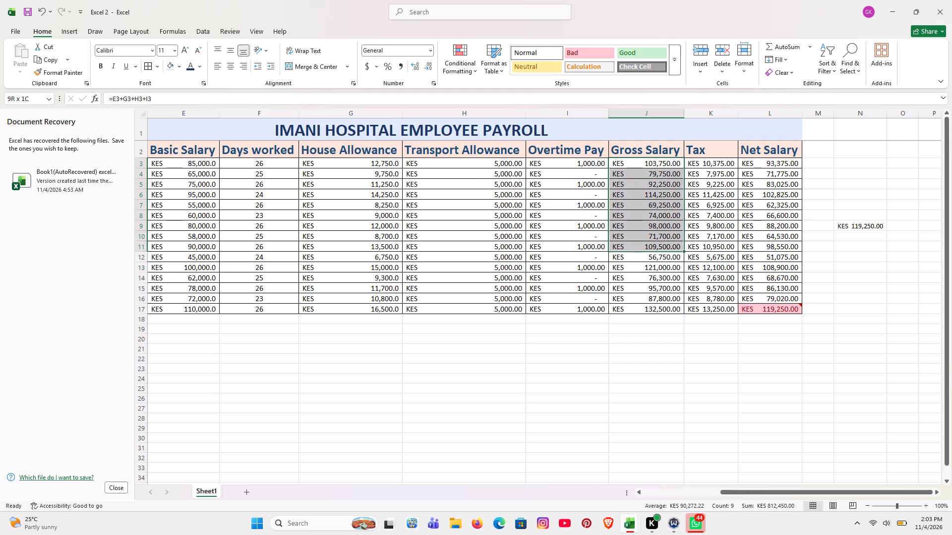
{"action": "left_click_drag", "start_coordinate": [663, 258], "coordinate": [658, 306]}
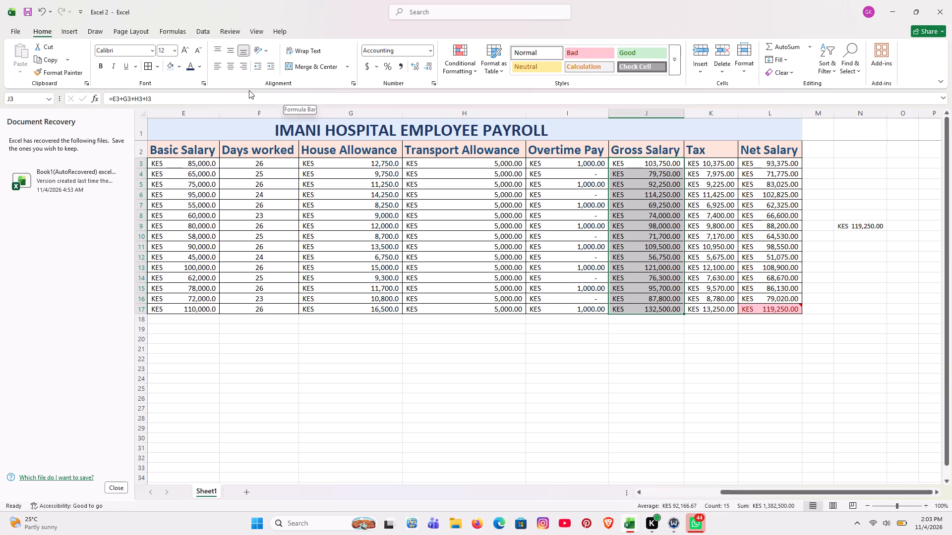
{"action": "left_click", "coordinate": [178, 68]}
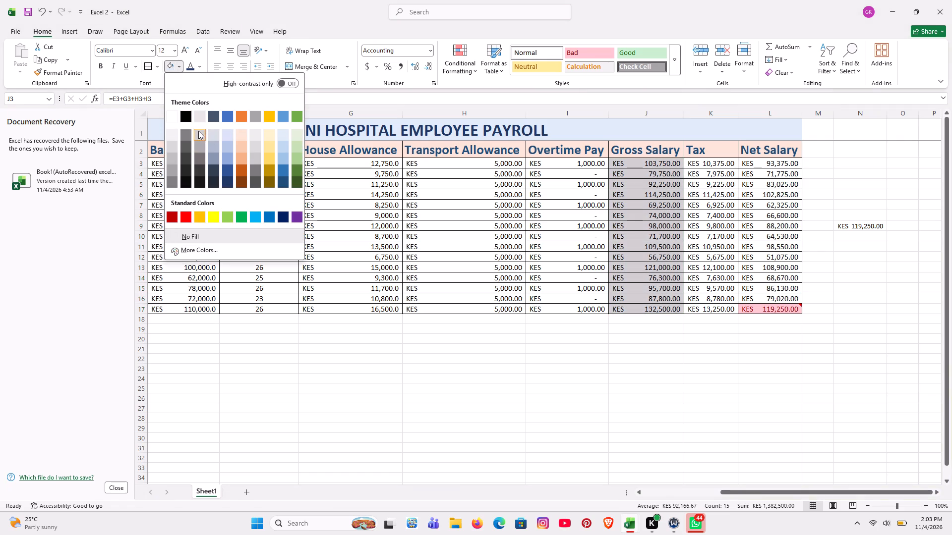
{"action": "left_click", "coordinate": [197, 130]}
{"action": "left_click", "coordinate": [329, 286]}
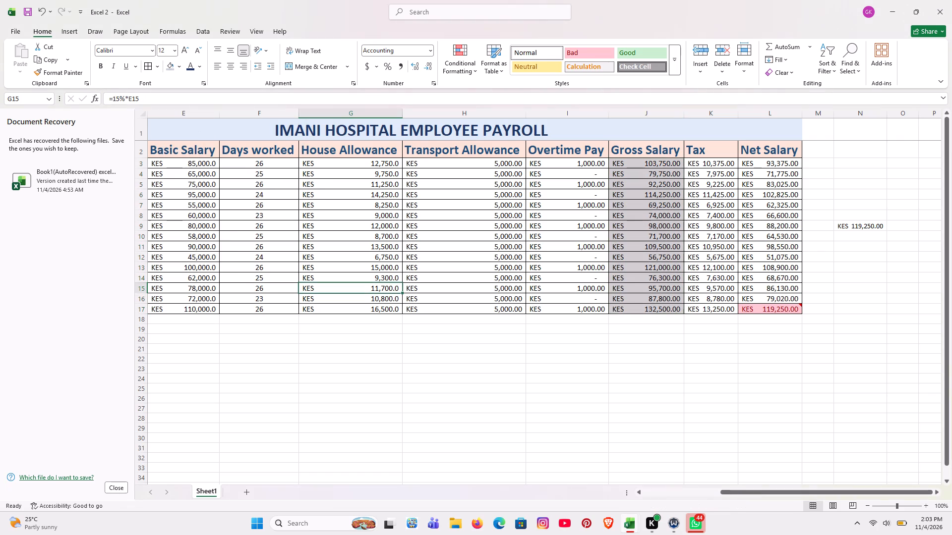
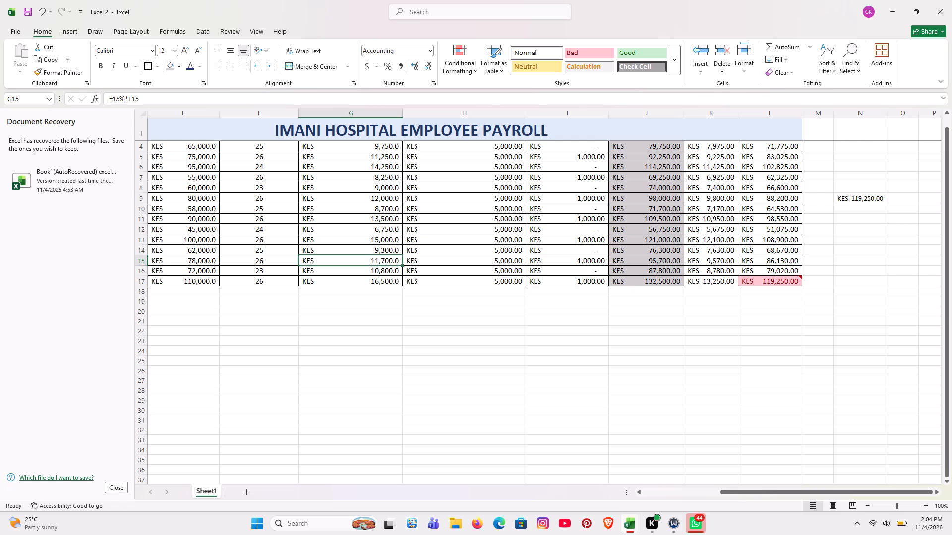
Apply a Top 10 Items conditional format to Net Salary cells L3:L17, with rank 1 and Light Red Fill with Dark Red Text.
{"action": "left_click", "coordinate": [431, 386]}
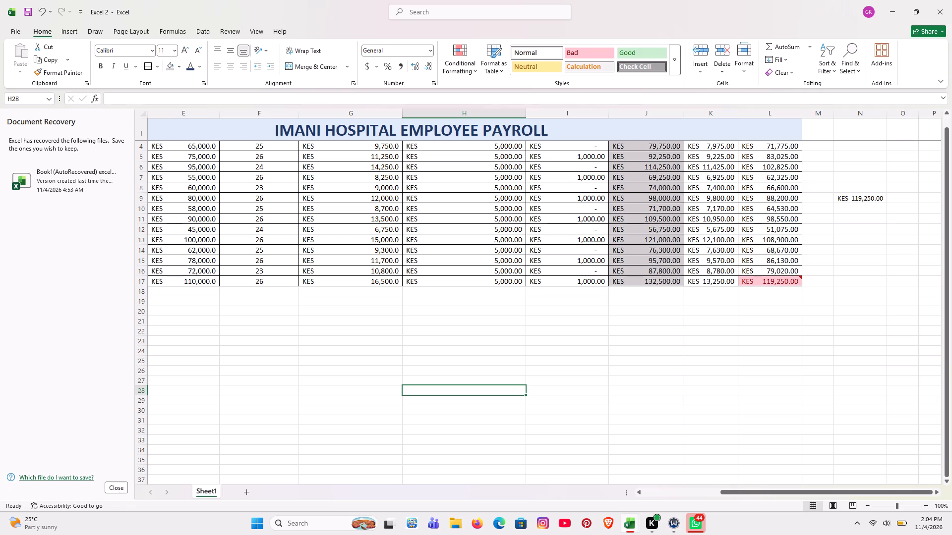
{"action": "scroll", "coordinate": [476, 263], "scroll_direction": "up", "scroll_amount": 1}
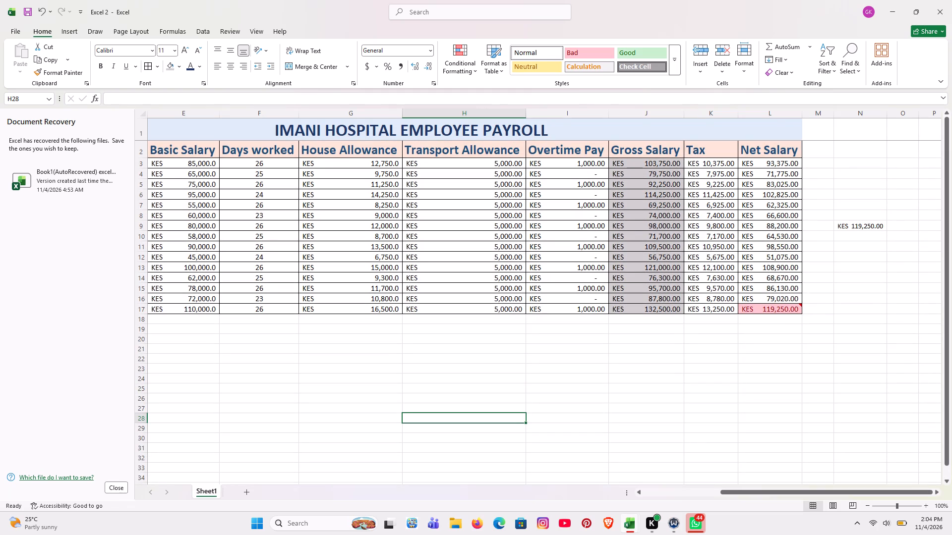
{"action": "left_click_drag", "start_coordinate": [776, 161], "coordinate": [782, 298]}
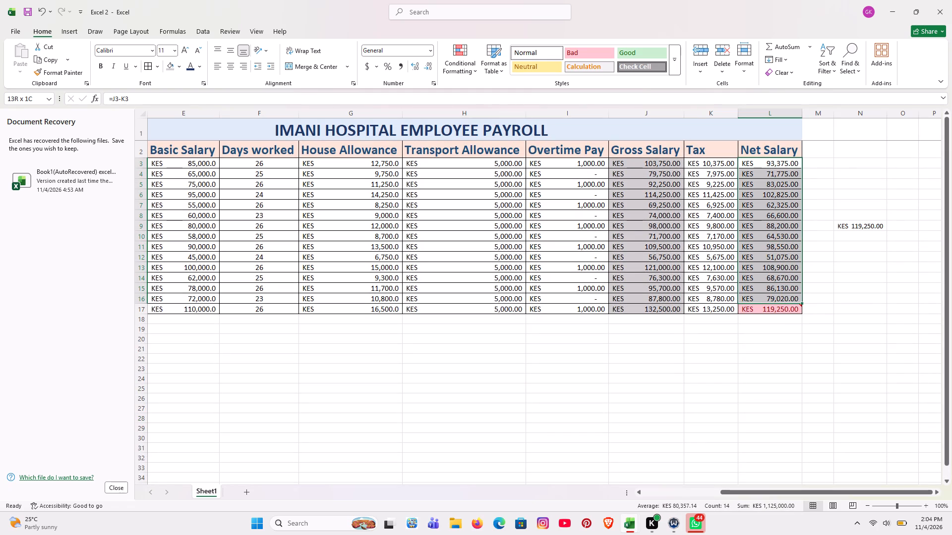
{"action": "left_click_drag", "start_coordinate": [782, 298], "coordinate": [785, 308]}
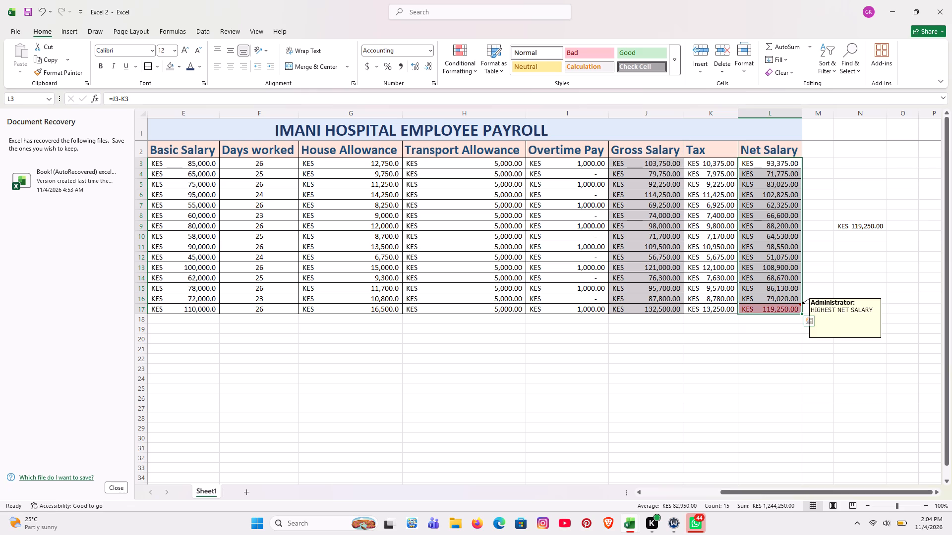
{"action": "left_click", "coordinate": [476, 77]}
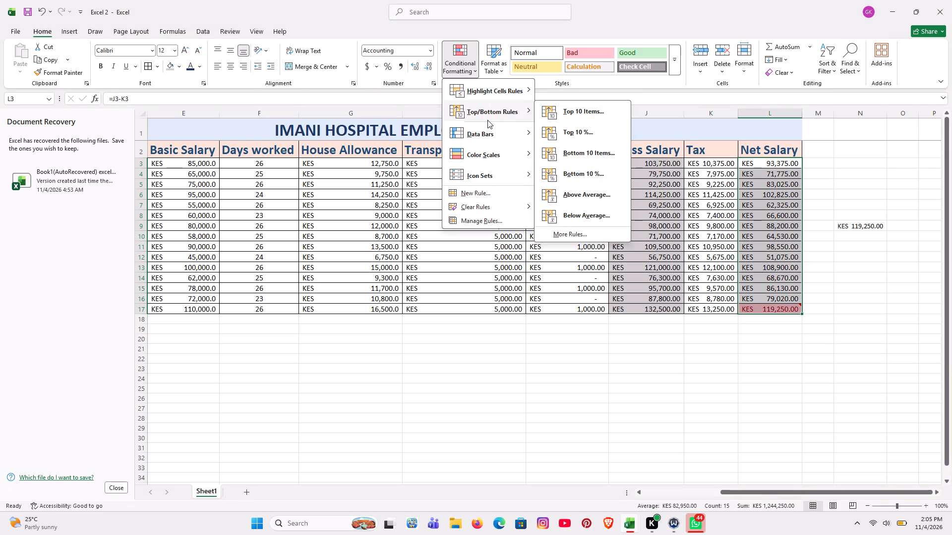
{"action": "left_click", "coordinate": [590, 115]}
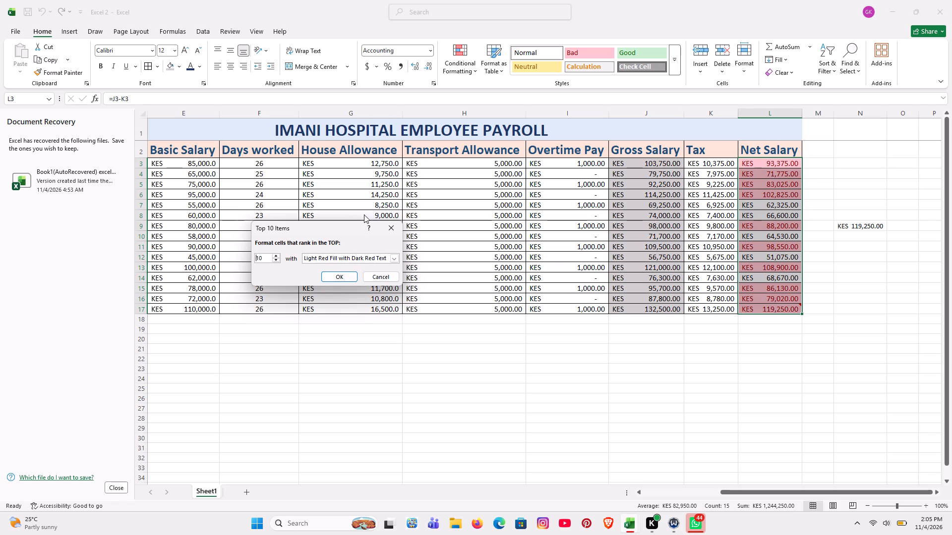
{"action": "left_click", "coordinate": [266, 257]}
{"action": "key", "text": "BackSpace"}
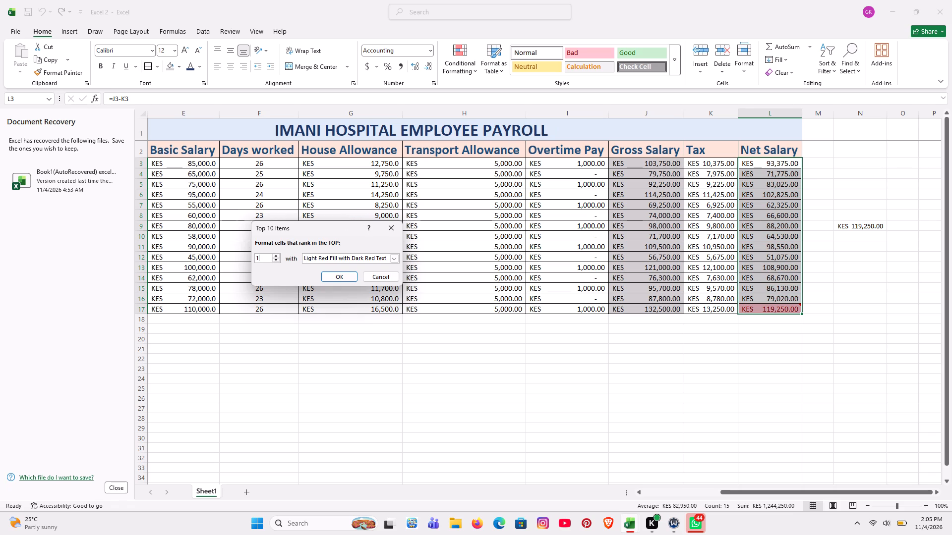
{"action": "left_click", "coordinate": [330, 276]}
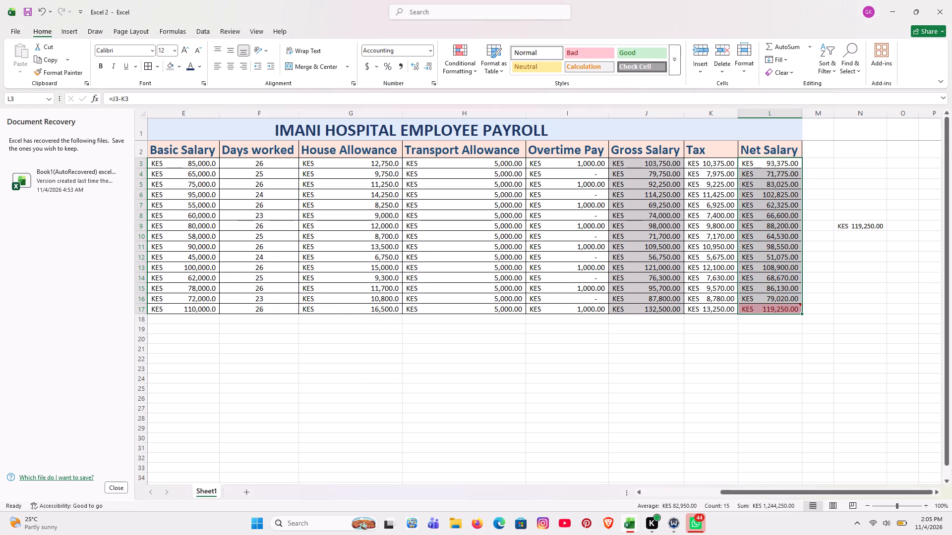
{"action": "left_click", "coordinate": [494, 385]}
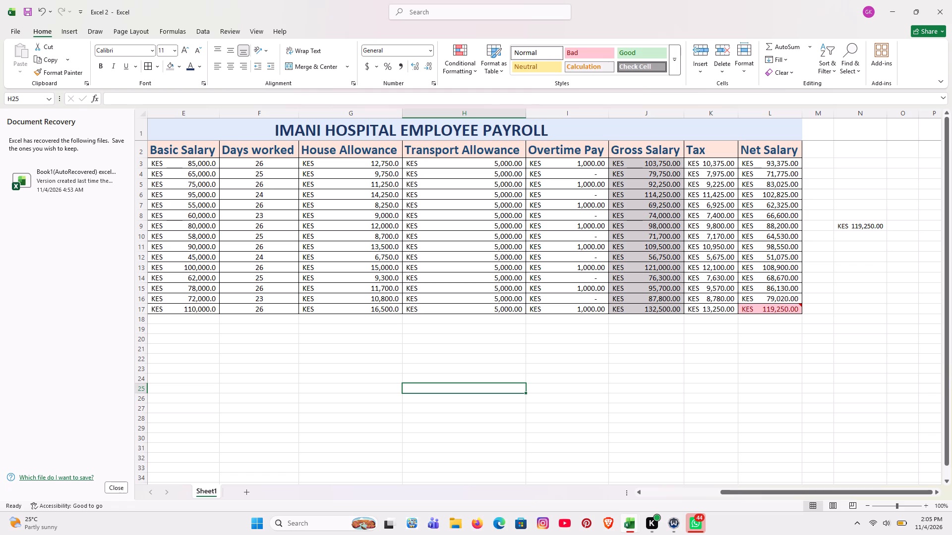
Sort the payroll table A2:L17 by Net Salary on cell values, from largest to smallest, keeping the header row.
{"action": "scroll", "coordinate": [553, 382], "scroll_direction": "right", "scroll_amount": 4}
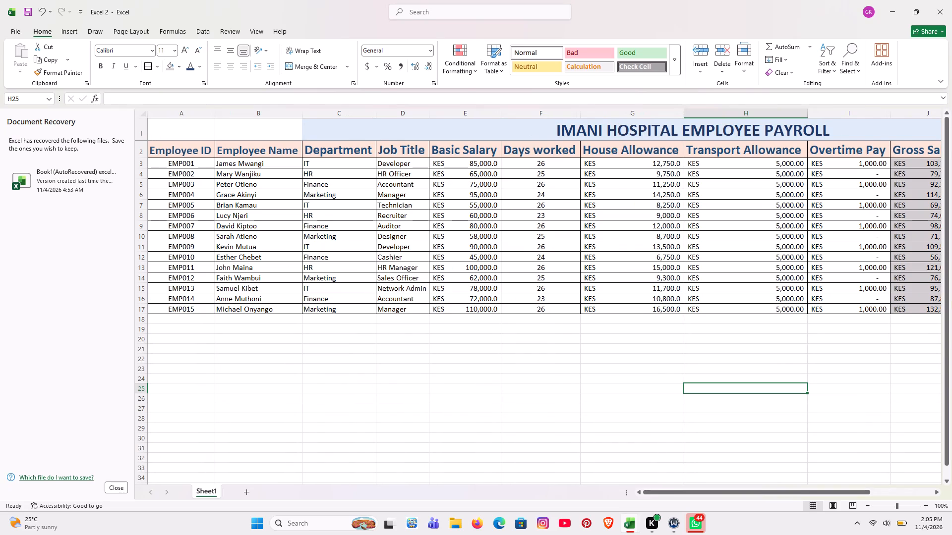
{"action": "left_click_drag", "start_coordinate": [188, 147], "coordinate": [214, 202]}
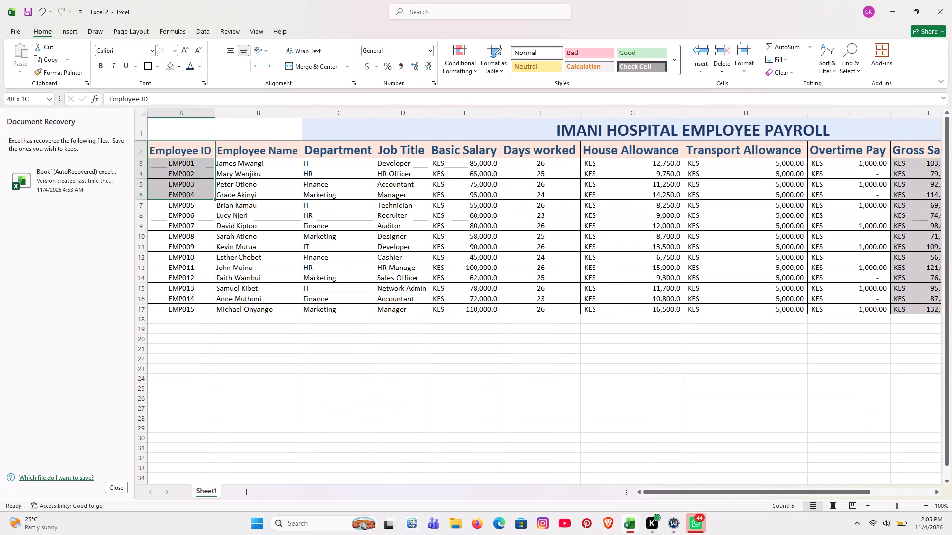
{"action": "left_click_drag", "start_coordinate": [214, 202], "coordinate": [385, 292]}
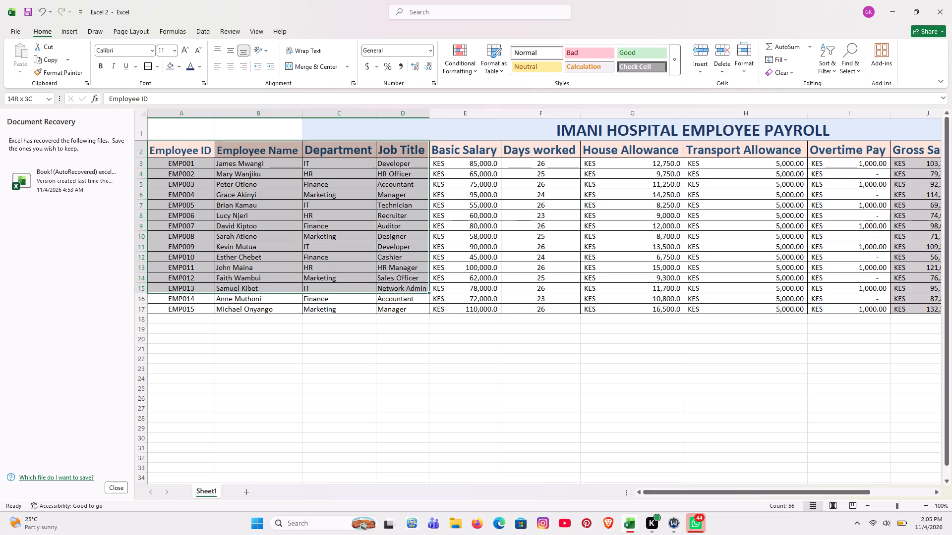
{"action": "left_click_drag", "start_coordinate": [385, 292], "coordinate": [532, 304]}
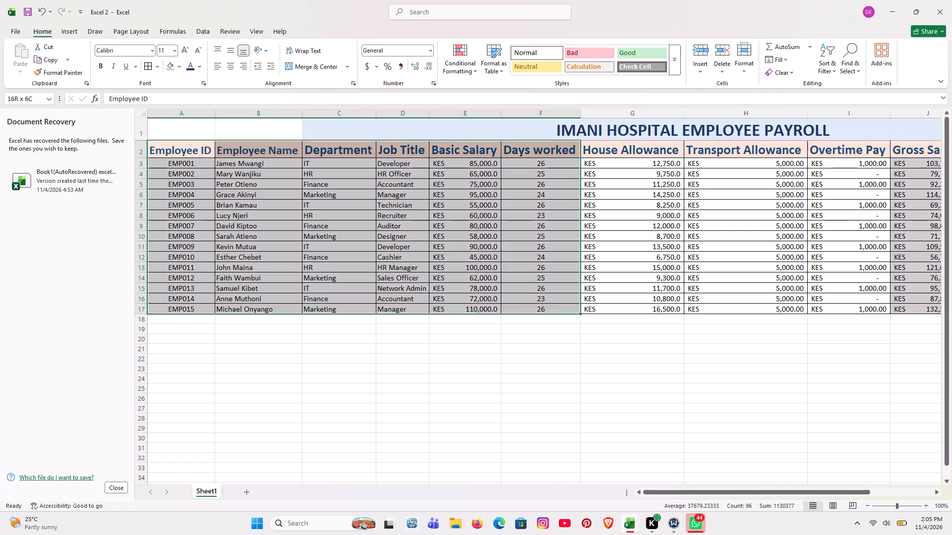
{"action": "left_click_drag", "start_coordinate": [532, 304], "coordinate": [698, 306]}
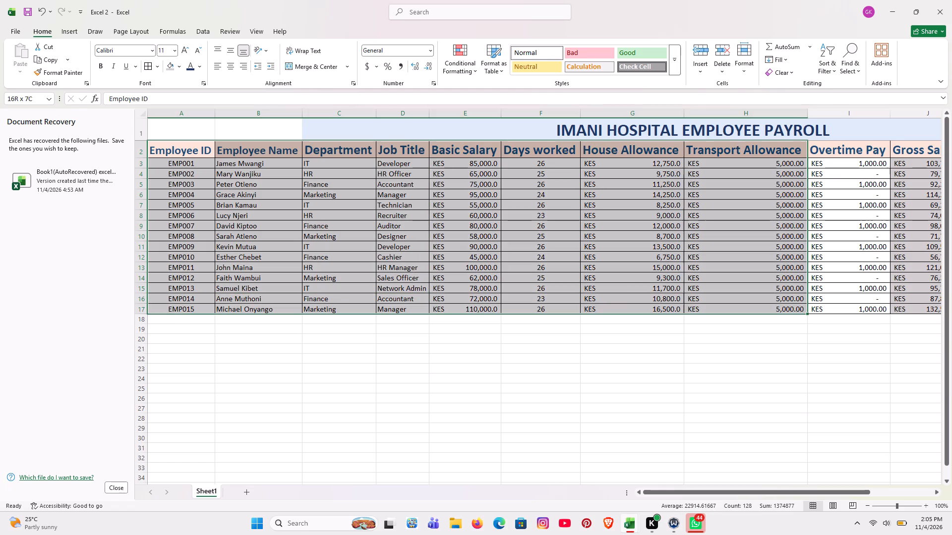
{"action": "left_click_drag", "start_coordinate": [698, 306], "coordinate": [861, 306]}
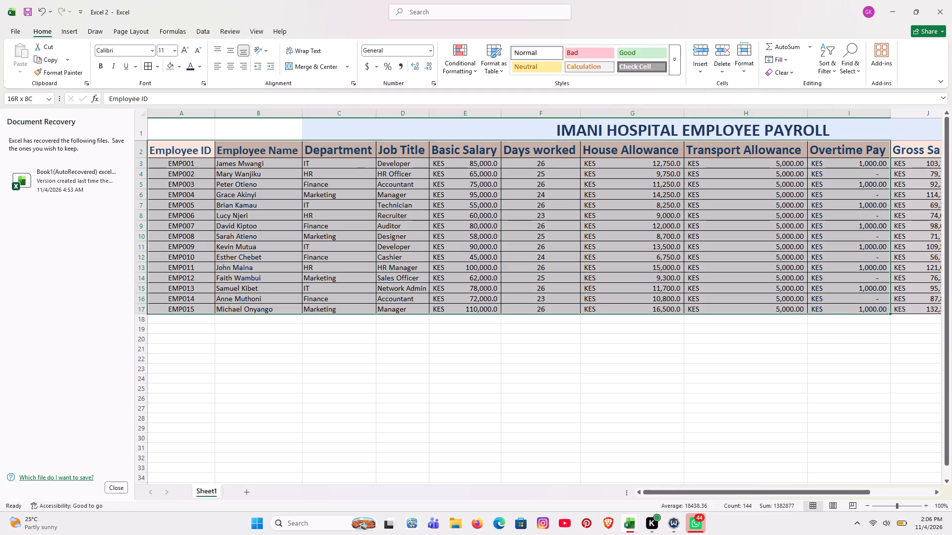
{"action": "left_click_drag", "start_coordinate": [861, 306], "coordinate": [875, 292]}
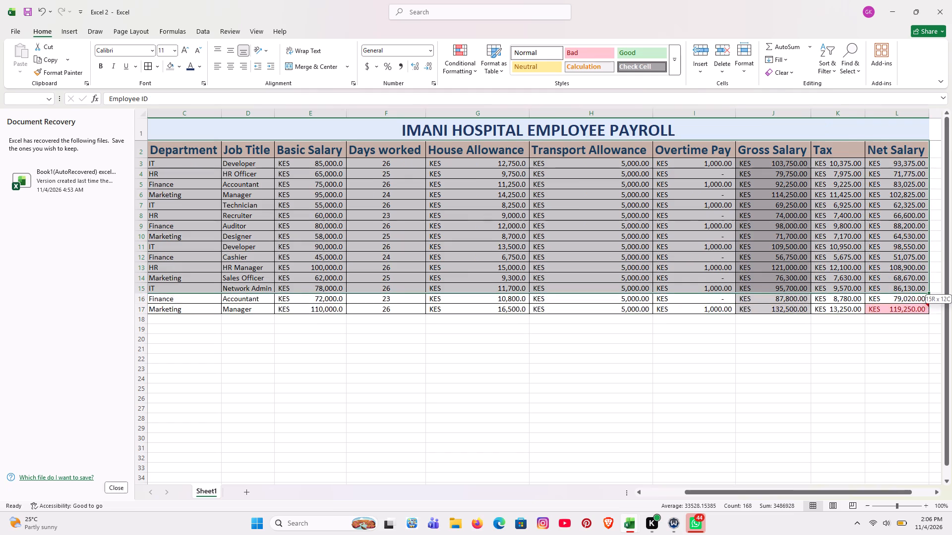
{"action": "left_click_drag", "start_coordinate": [875, 292], "coordinate": [880, 308]}
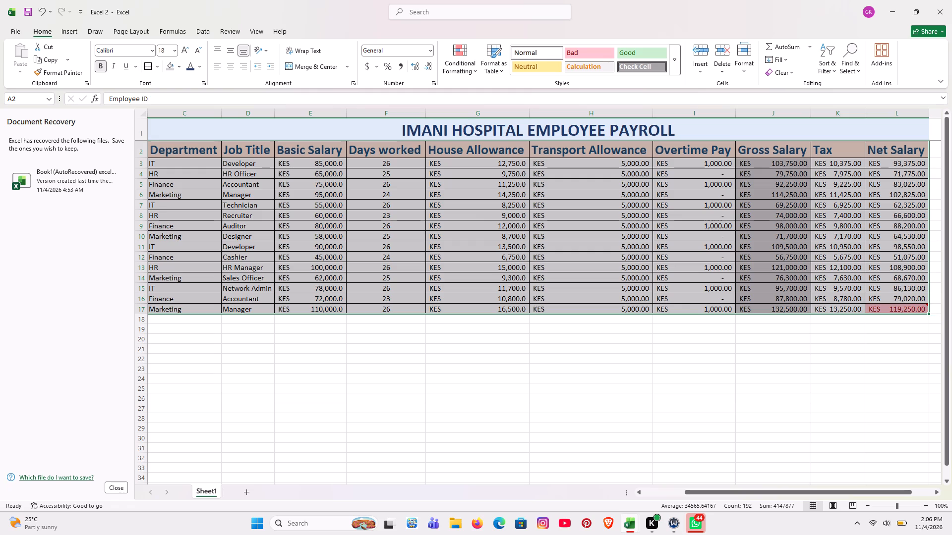
{"action": "left_click", "coordinate": [204, 31]}
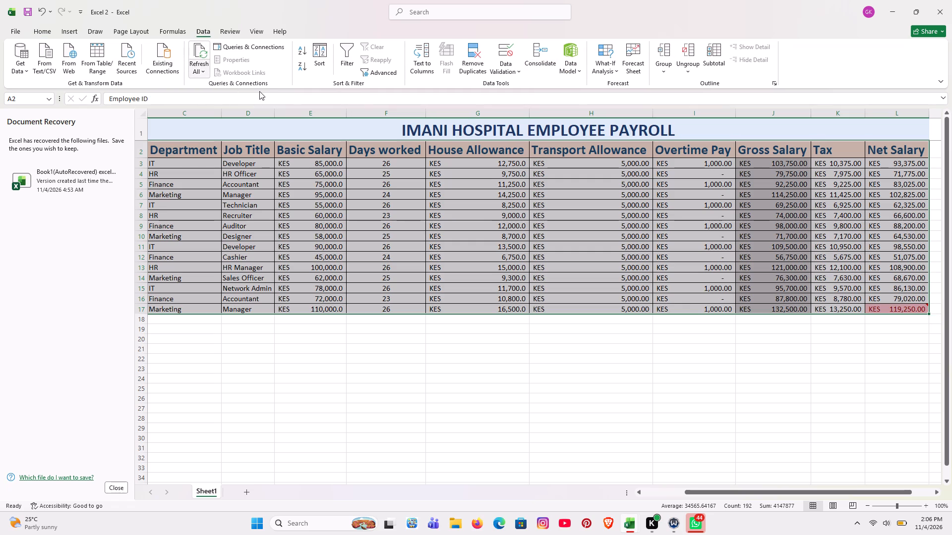
{"action": "left_click", "coordinate": [325, 54]}
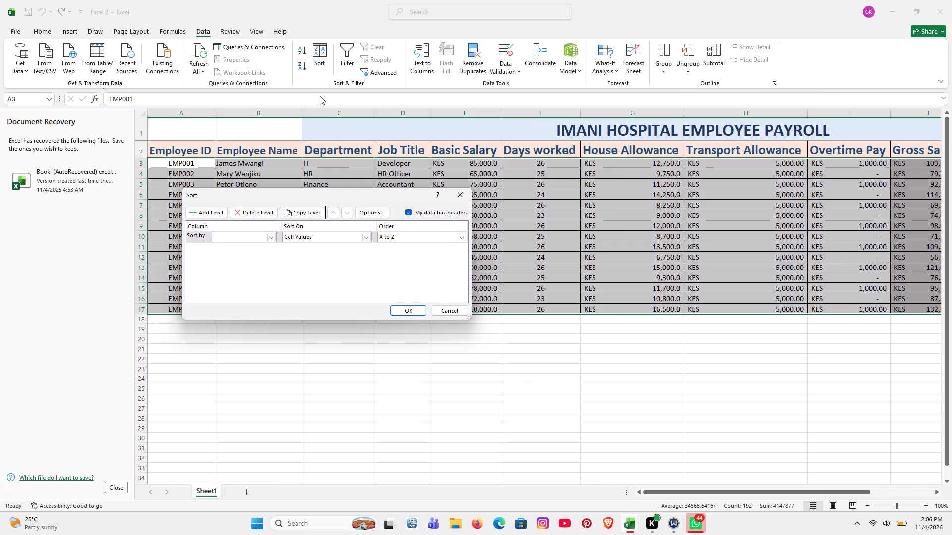
{"action": "left_click", "coordinate": [270, 235]}
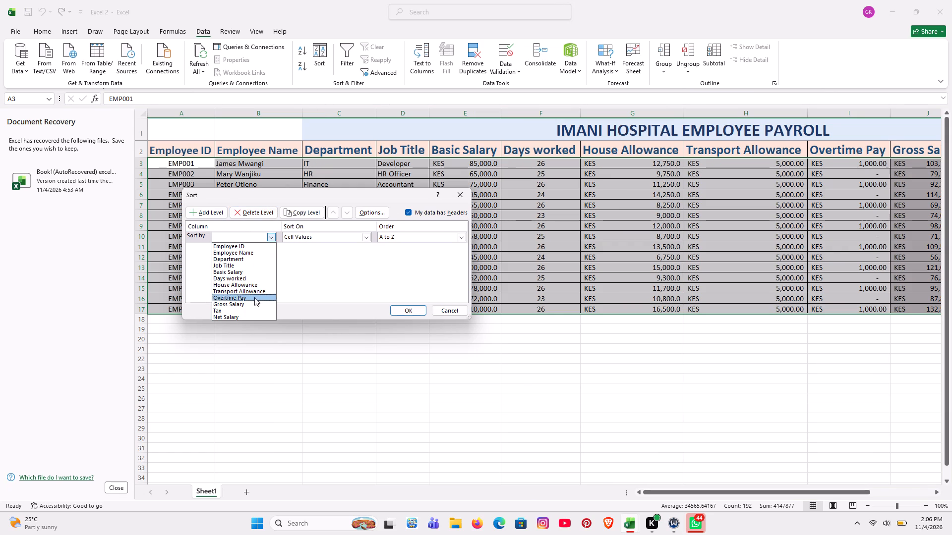
{"action": "left_click", "coordinate": [253, 317]}
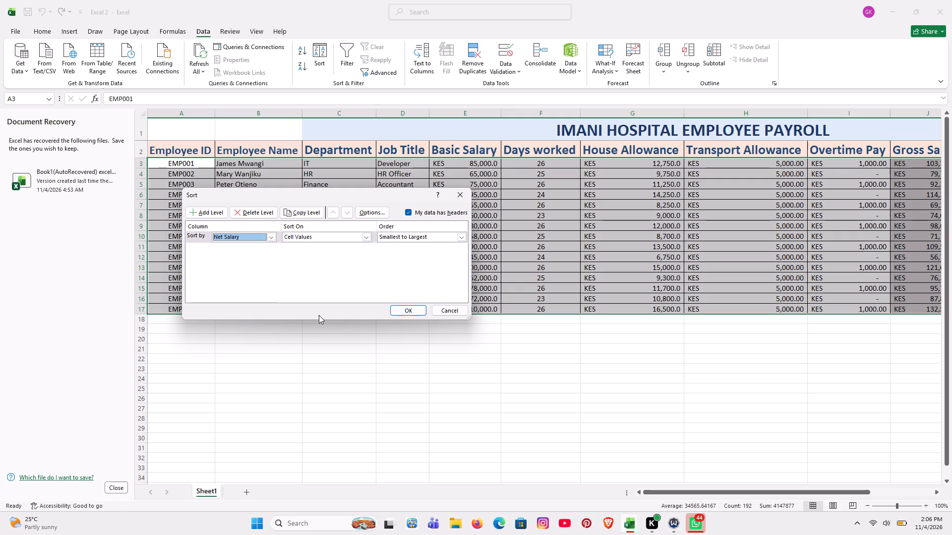
{"action": "left_click", "coordinate": [367, 235]}
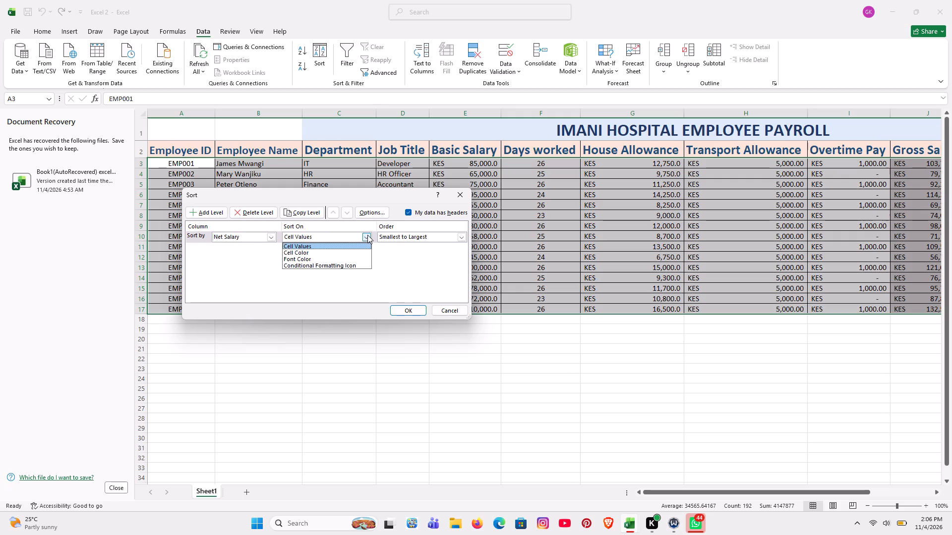
{"action": "left_click", "coordinate": [355, 245]}
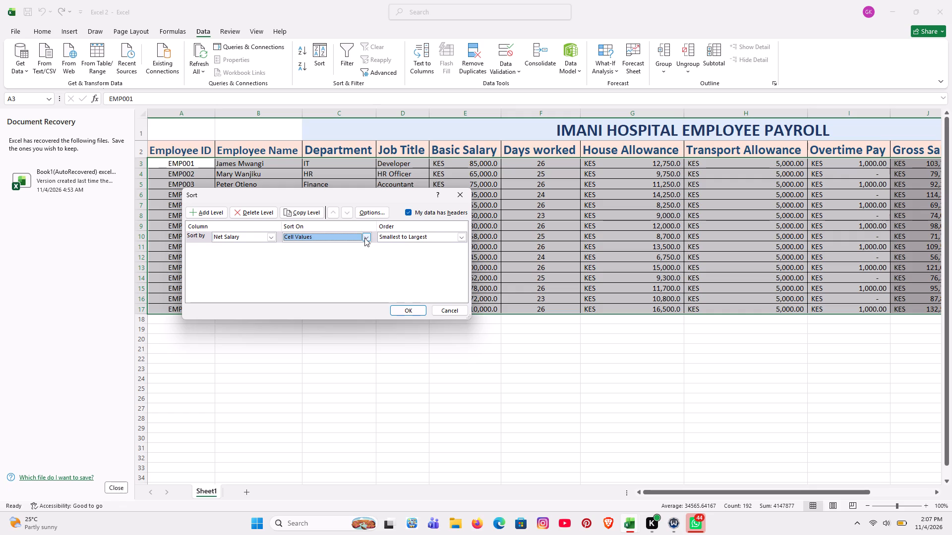
{"action": "left_click", "coordinate": [462, 235]}
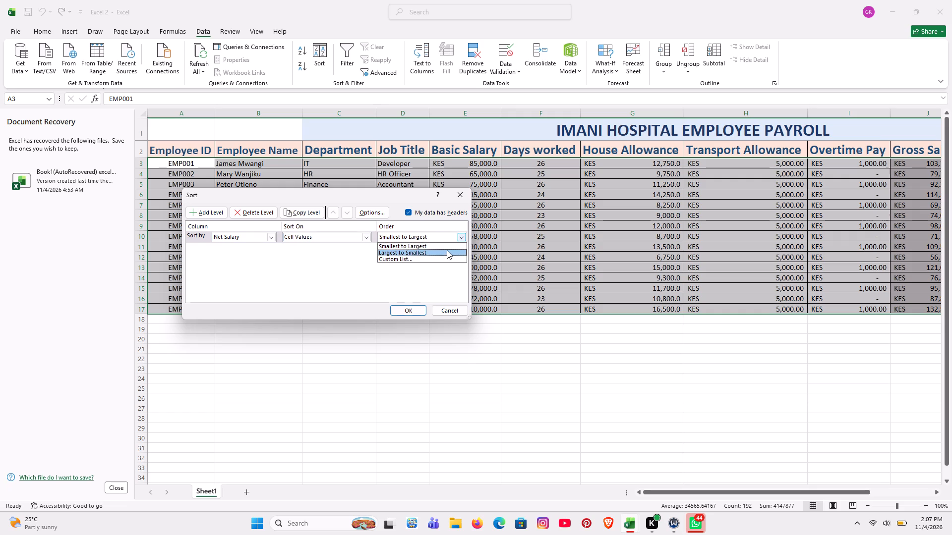
{"action": "left_click", "coordinate": [447, 250]}
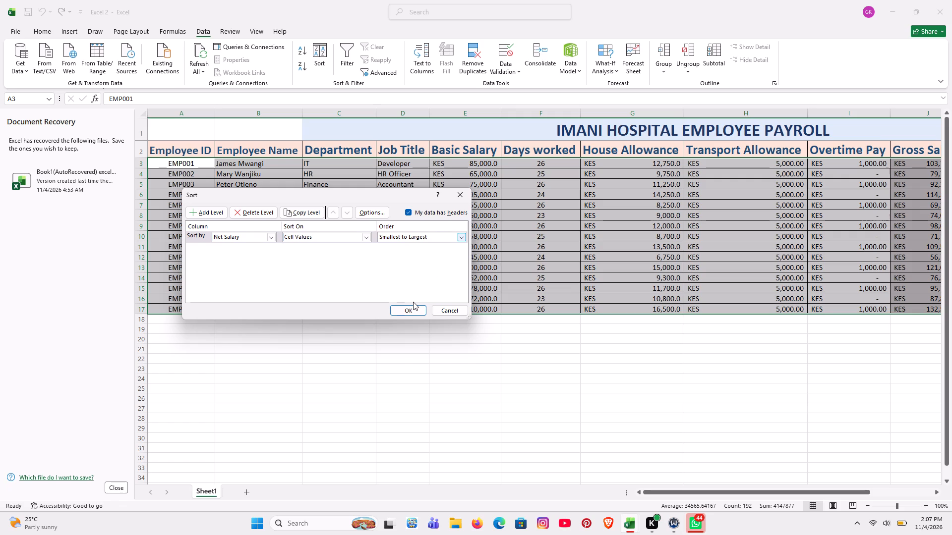
{"action": "left_click", "coordinate": [410, 306]}
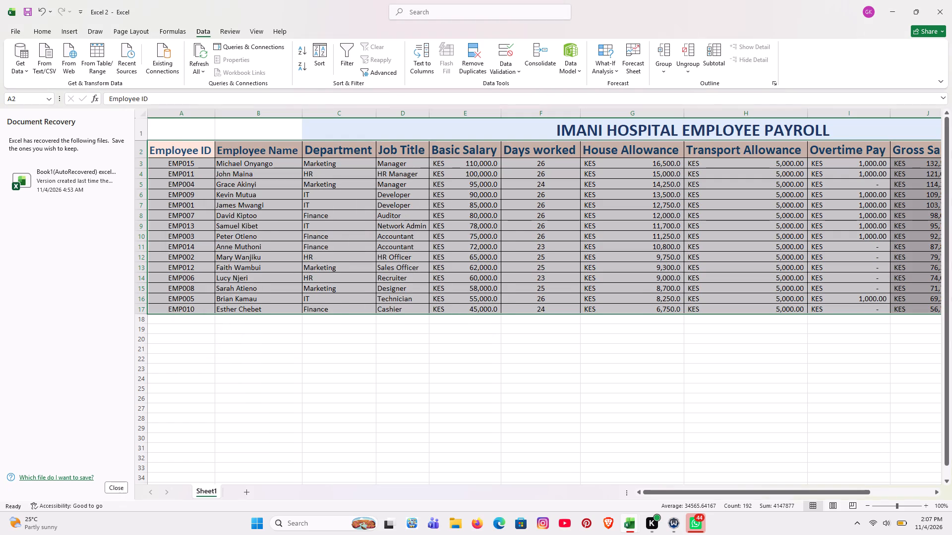
Review the sorted payroll table across all columns, from Employee ID to Net Salary, checking row order and highlighting.
{"action": "scroll", "coordinate": [410, 306], "scroll_direction": "up", "scroll_amount": 1}
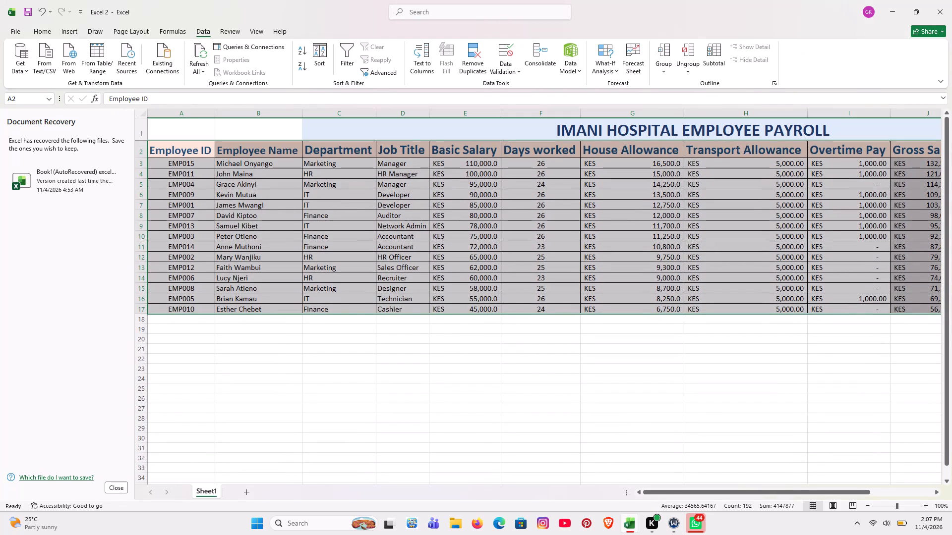
{"action": "left_click", "coordinate": [417, 324]}
{"action": "scroll", "coordinate": [417, 299], "scroll_direction": "down", "scroll_amount": 1}
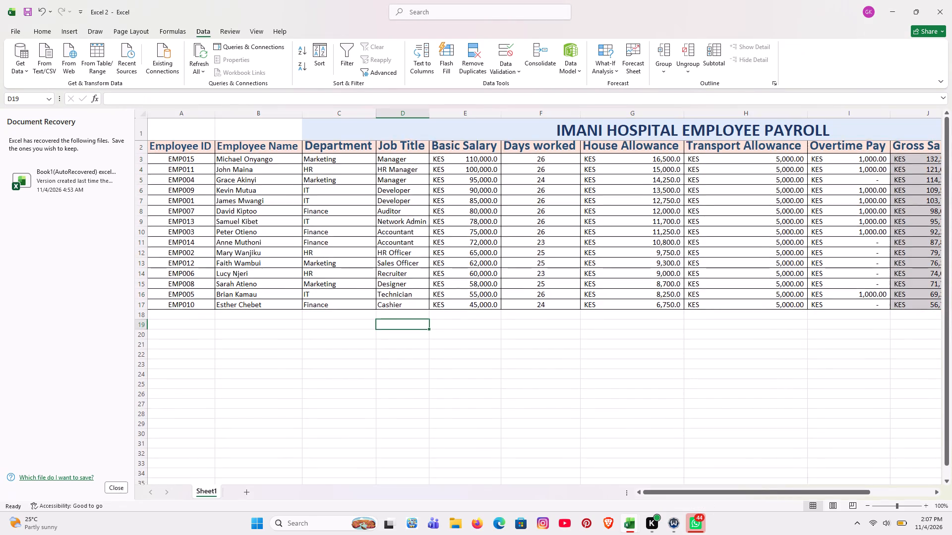
{"action": "scroll", "coordinate": [417, 299], "scroll_direction": "down", "scroll_amount": 1}
{"action": "scroll", "coordinate": [417, 299], "scroll_direction": "left", "scroll_amount": 3}
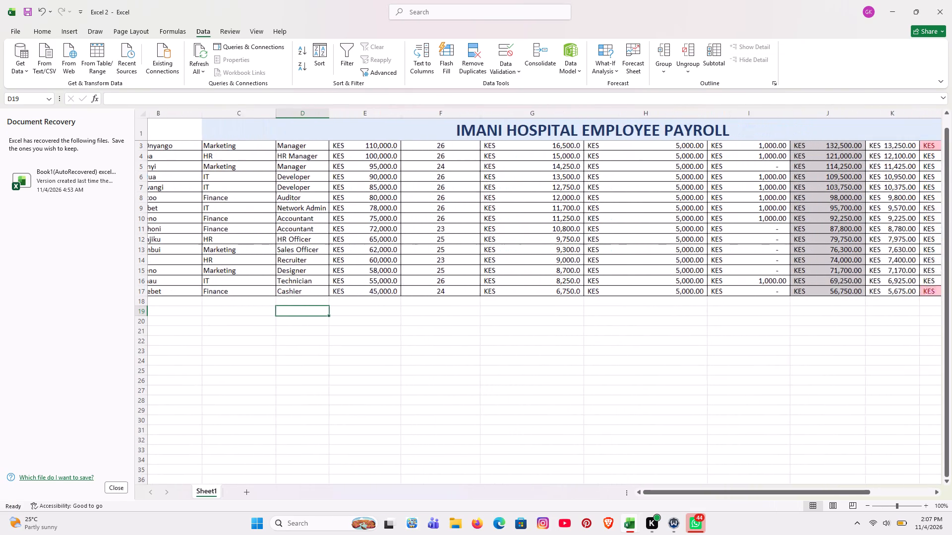
{"action": "scroll", "coordinate": [417, 299], "scroll_direction": "left", "scroll_amount": 1}
{"action": "scroll", "coordinate": [417, 299], "scroll_direction": "up", "scroll_amount": 1}
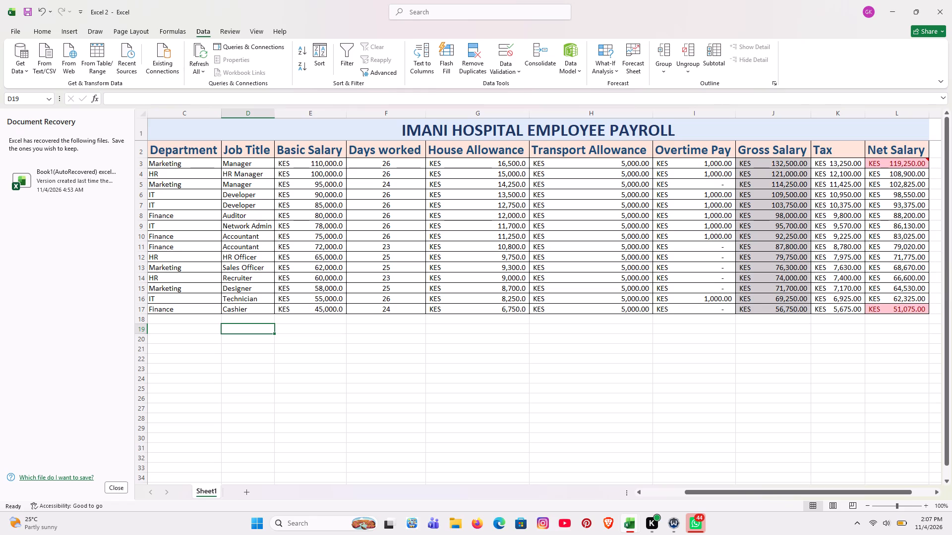
{"action": "scroll", "coordinate": [504, 295], "scroll_direction": "right", "scroll_amount": 1}
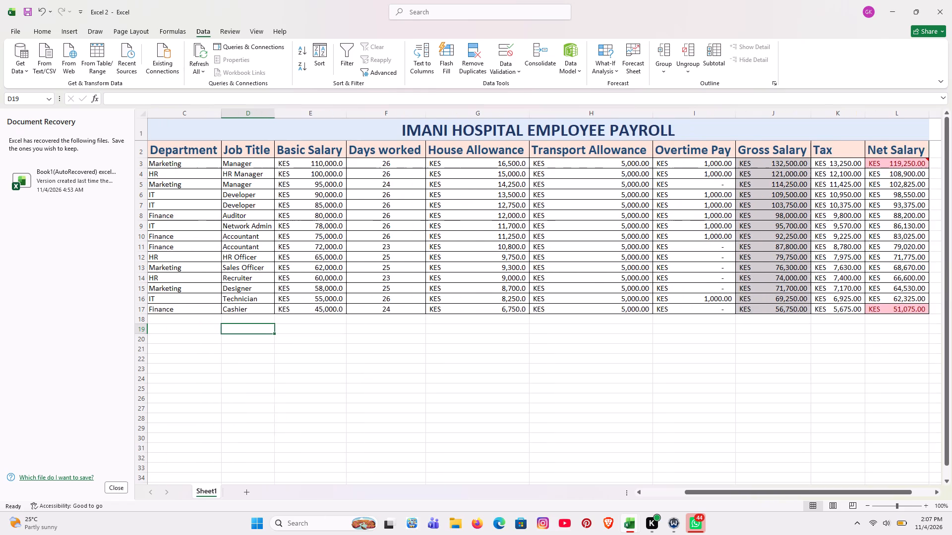
{"action": "scroll", "coordinate": [504, 295], "scroll_direction": "right", "scroll_amount": 3}
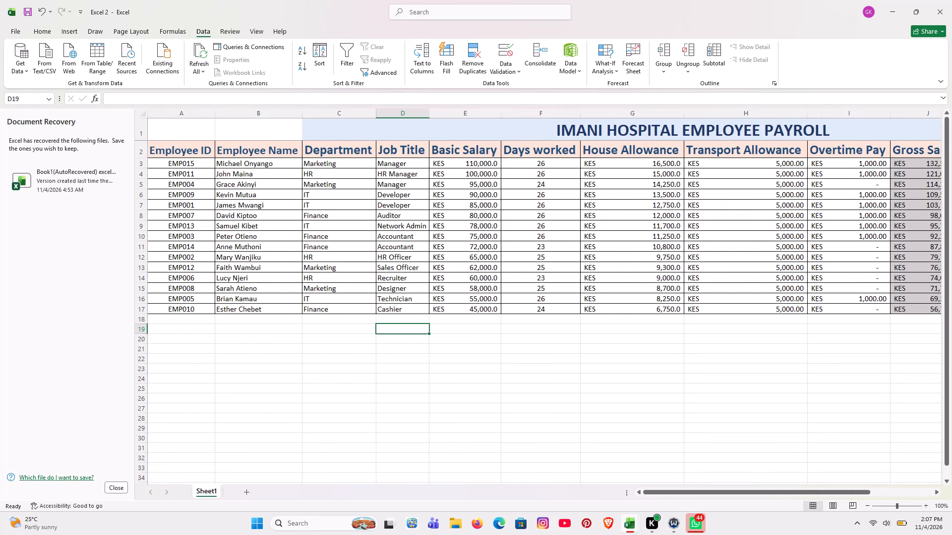
{"action": "scroll", "coordinate": [504, 295], "scroll_direction": "left", "scroll_amount": 1}
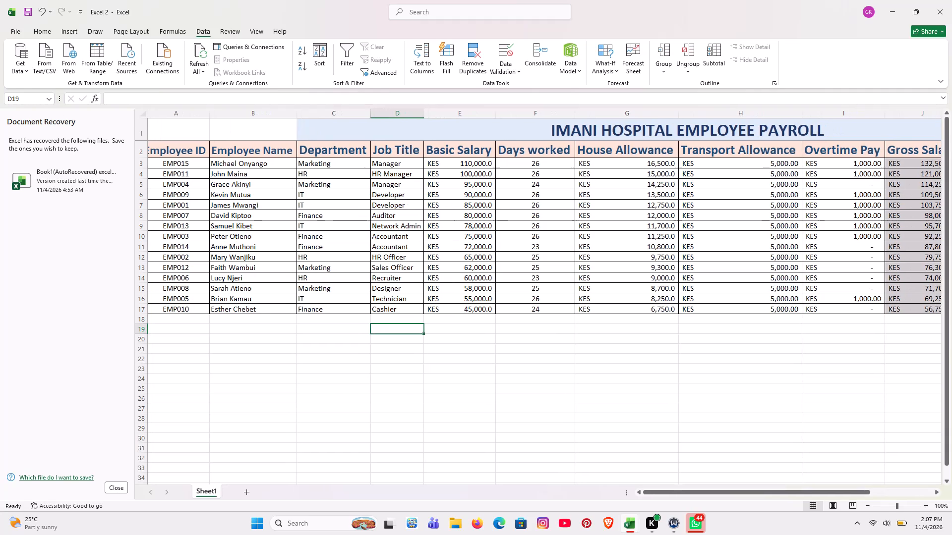
{"action": "scroll", "coordinate": [504, 295], "scroll_direction": "left", "scroll_amount": 3}
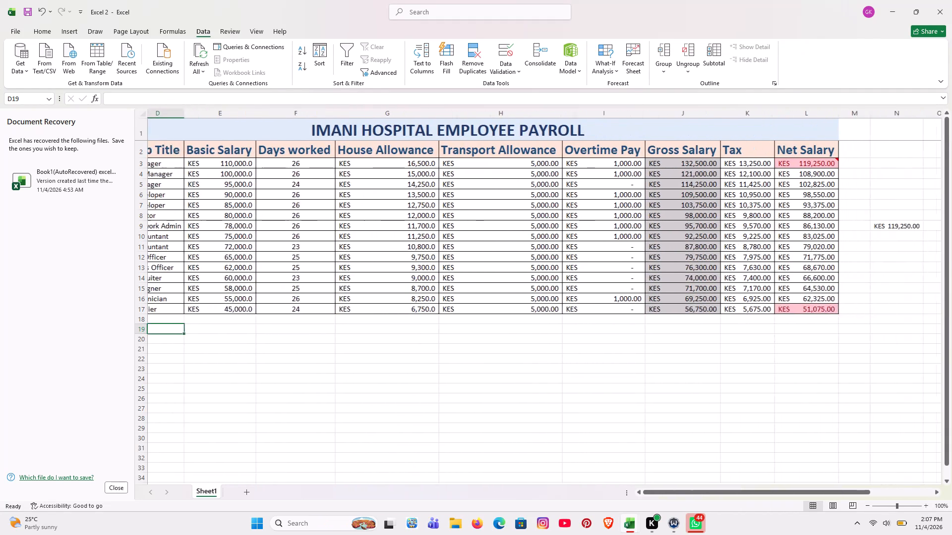
Turn on AutoFilter for the header row of the payroll table.
{"action": "scroll", "coordinate": [504, 295], "scroll_direction": "right", "scroll_amount": 3}
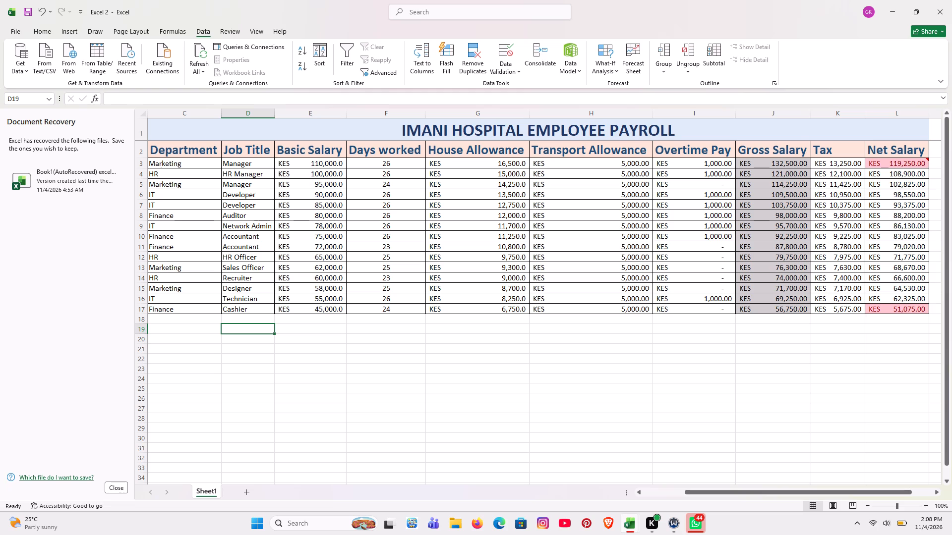
{"action": "left_click", "coordinate": [573, 336]}
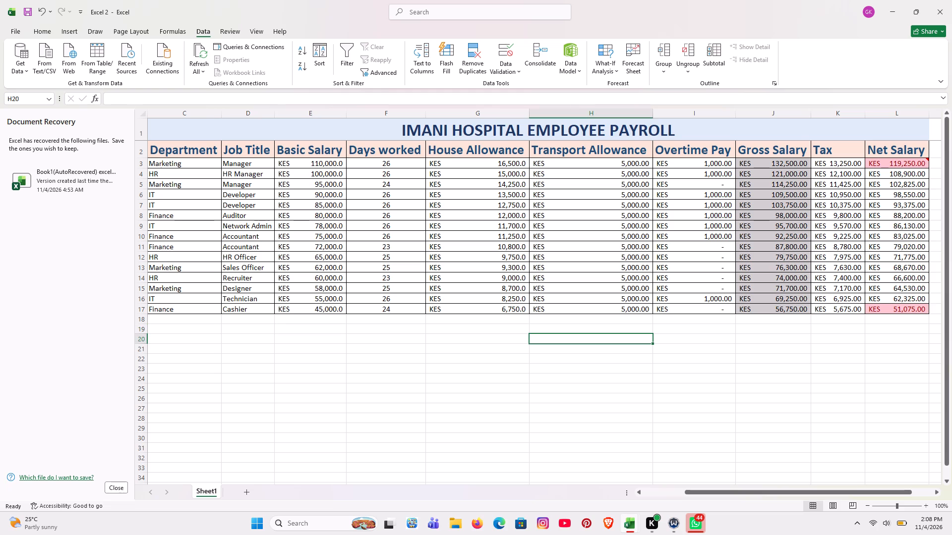
{"action": "left_click", "coordinate": [565, 232]}
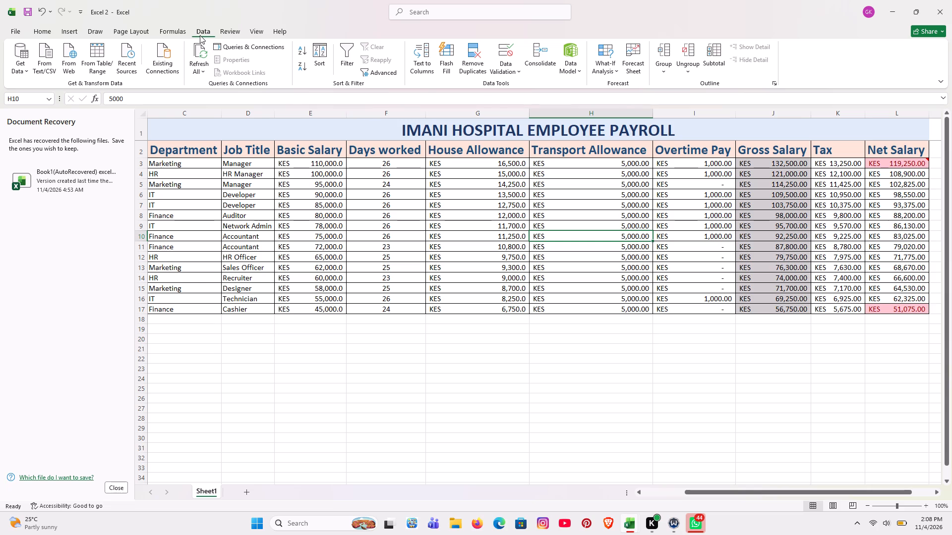
{"action": "left_click", "coordinate": [342, 62]}
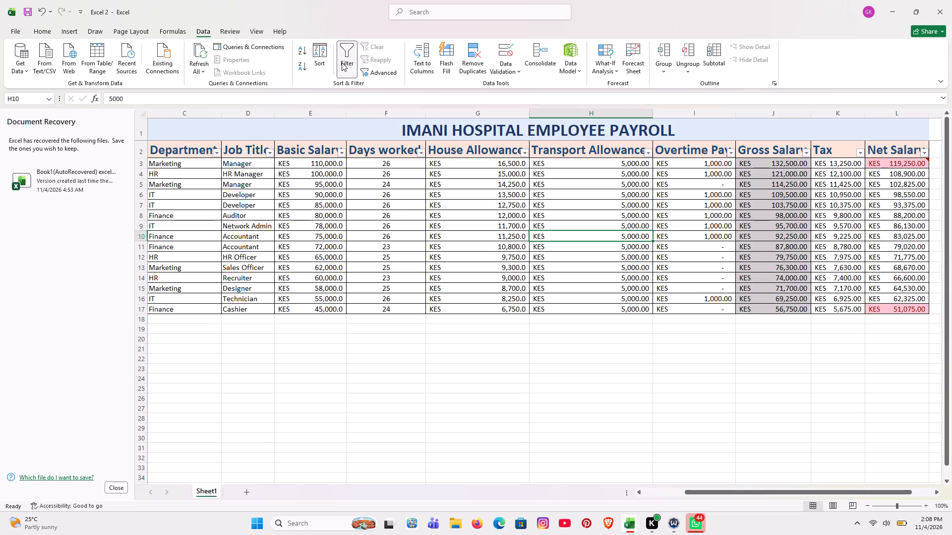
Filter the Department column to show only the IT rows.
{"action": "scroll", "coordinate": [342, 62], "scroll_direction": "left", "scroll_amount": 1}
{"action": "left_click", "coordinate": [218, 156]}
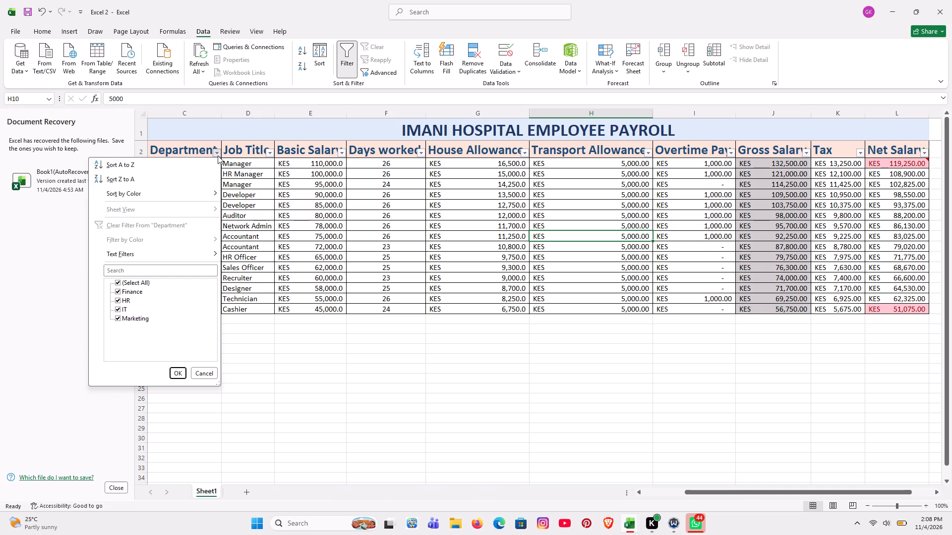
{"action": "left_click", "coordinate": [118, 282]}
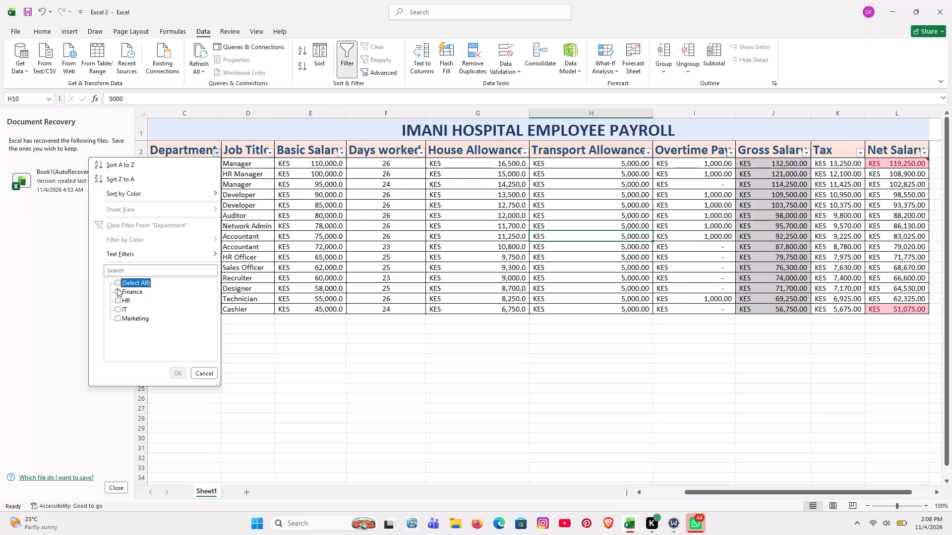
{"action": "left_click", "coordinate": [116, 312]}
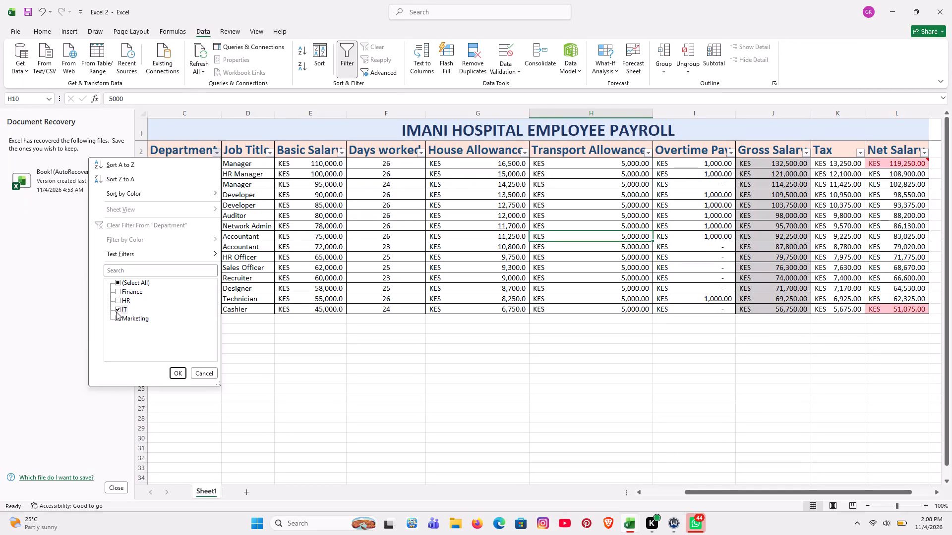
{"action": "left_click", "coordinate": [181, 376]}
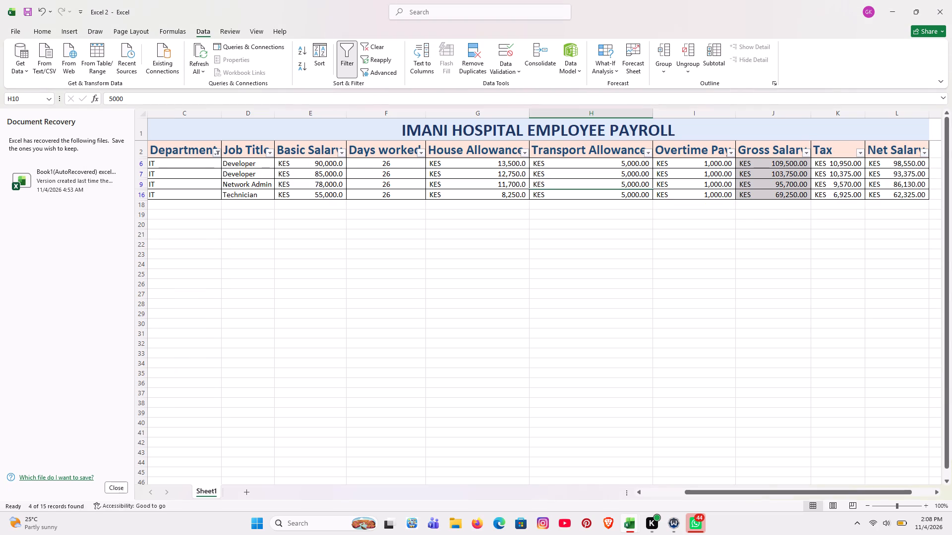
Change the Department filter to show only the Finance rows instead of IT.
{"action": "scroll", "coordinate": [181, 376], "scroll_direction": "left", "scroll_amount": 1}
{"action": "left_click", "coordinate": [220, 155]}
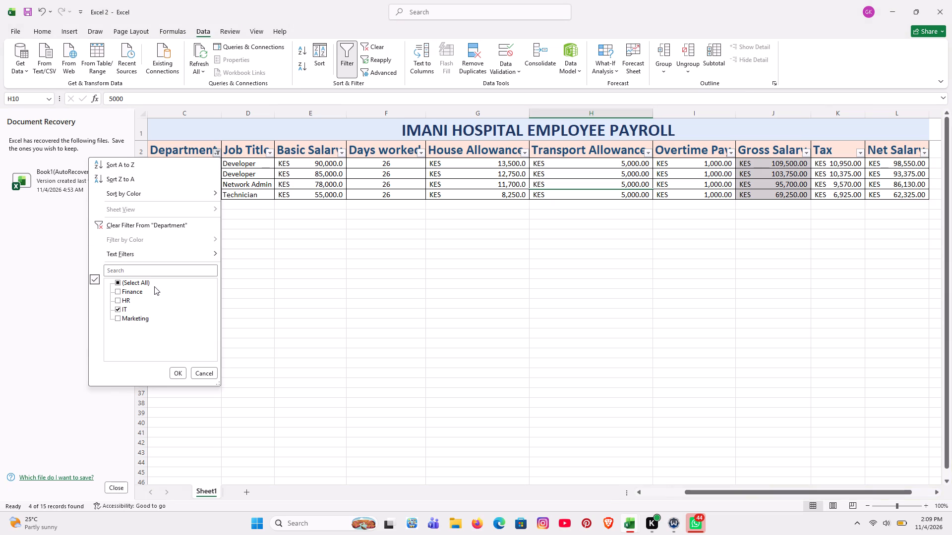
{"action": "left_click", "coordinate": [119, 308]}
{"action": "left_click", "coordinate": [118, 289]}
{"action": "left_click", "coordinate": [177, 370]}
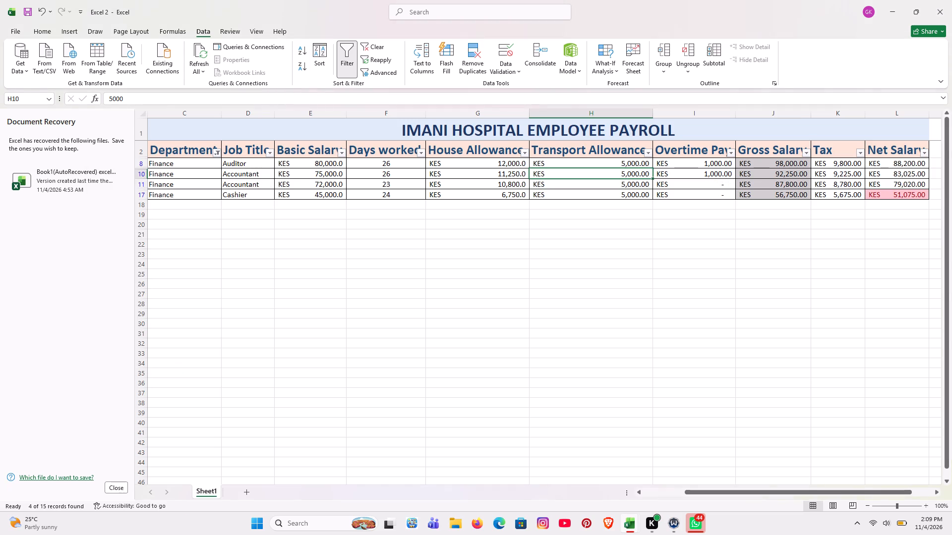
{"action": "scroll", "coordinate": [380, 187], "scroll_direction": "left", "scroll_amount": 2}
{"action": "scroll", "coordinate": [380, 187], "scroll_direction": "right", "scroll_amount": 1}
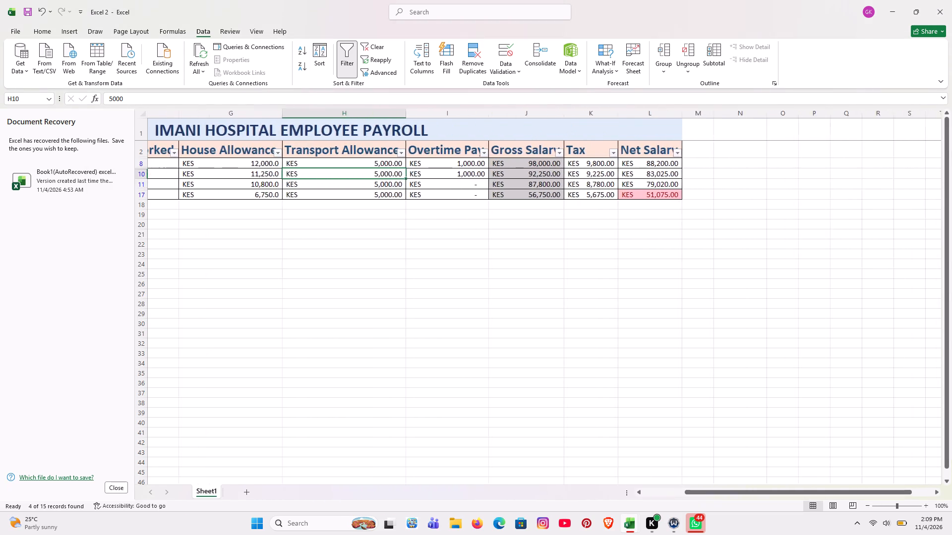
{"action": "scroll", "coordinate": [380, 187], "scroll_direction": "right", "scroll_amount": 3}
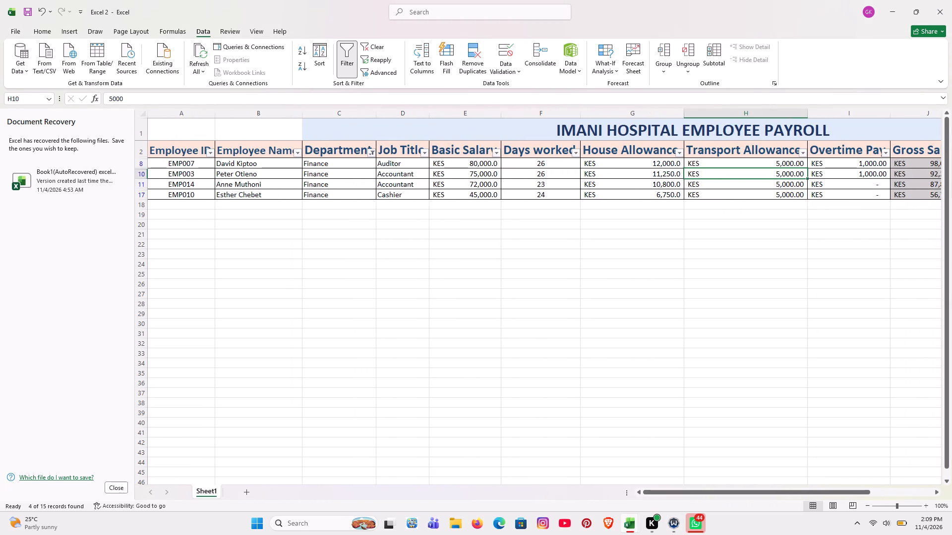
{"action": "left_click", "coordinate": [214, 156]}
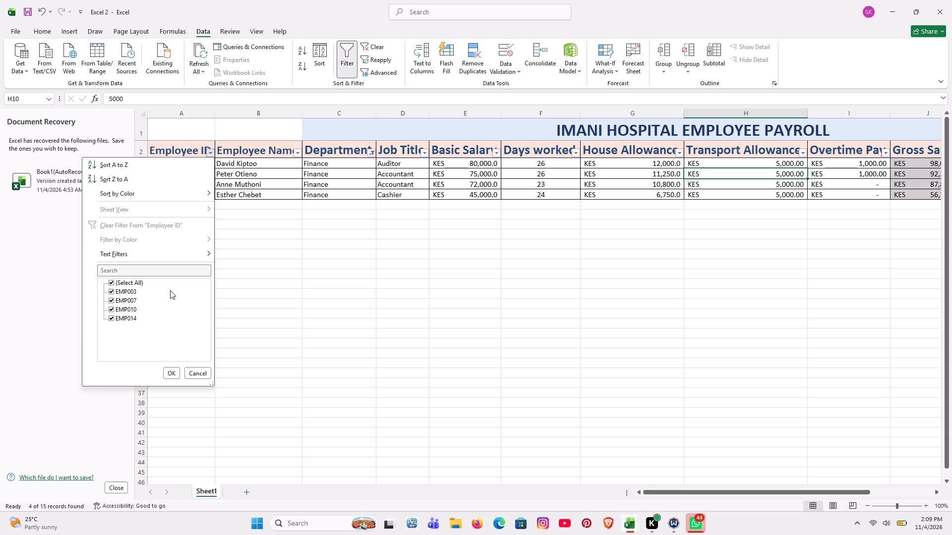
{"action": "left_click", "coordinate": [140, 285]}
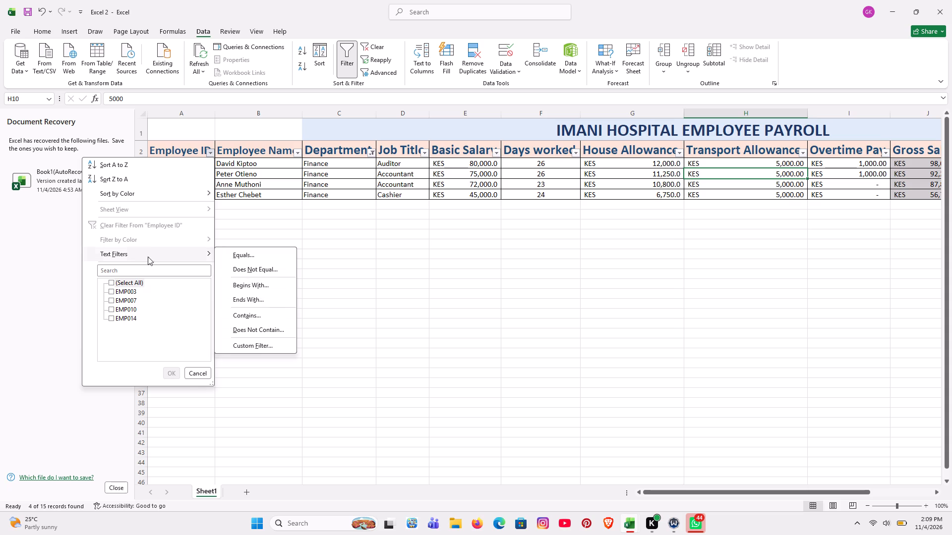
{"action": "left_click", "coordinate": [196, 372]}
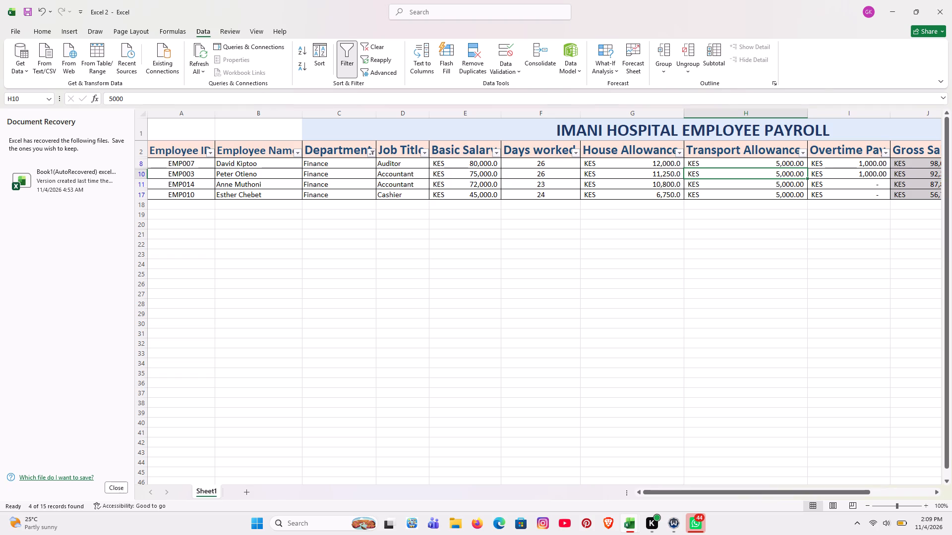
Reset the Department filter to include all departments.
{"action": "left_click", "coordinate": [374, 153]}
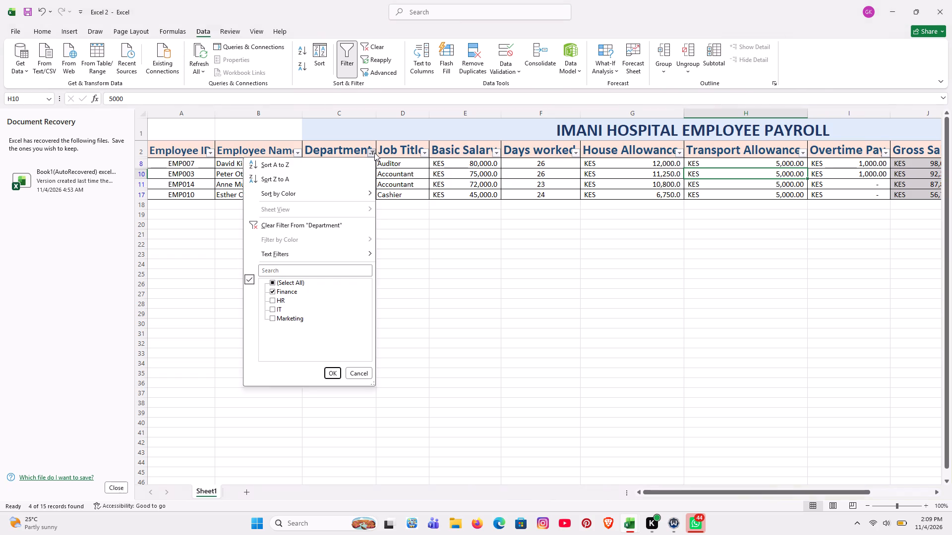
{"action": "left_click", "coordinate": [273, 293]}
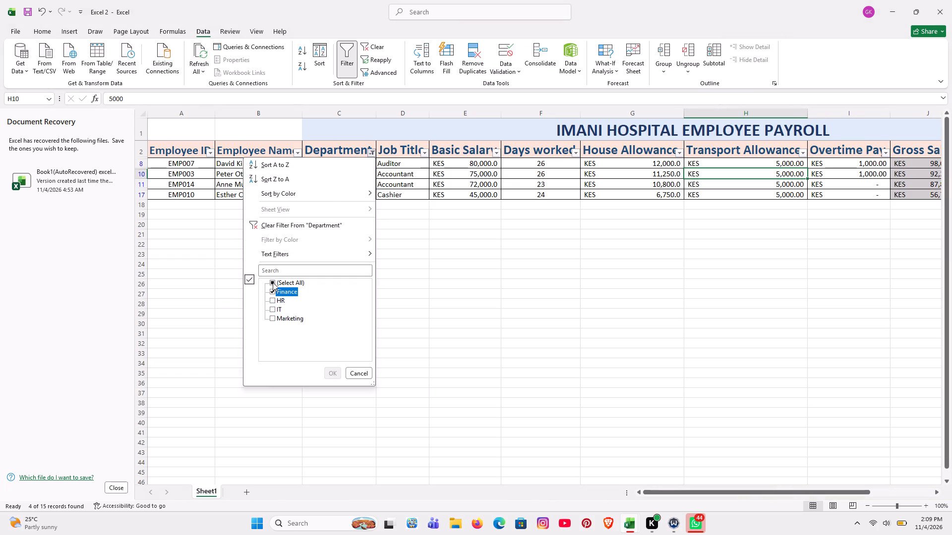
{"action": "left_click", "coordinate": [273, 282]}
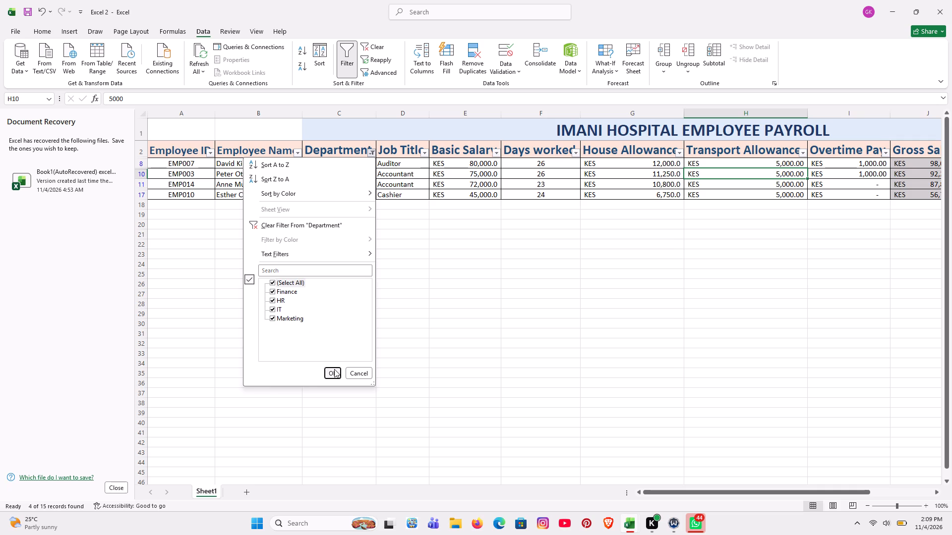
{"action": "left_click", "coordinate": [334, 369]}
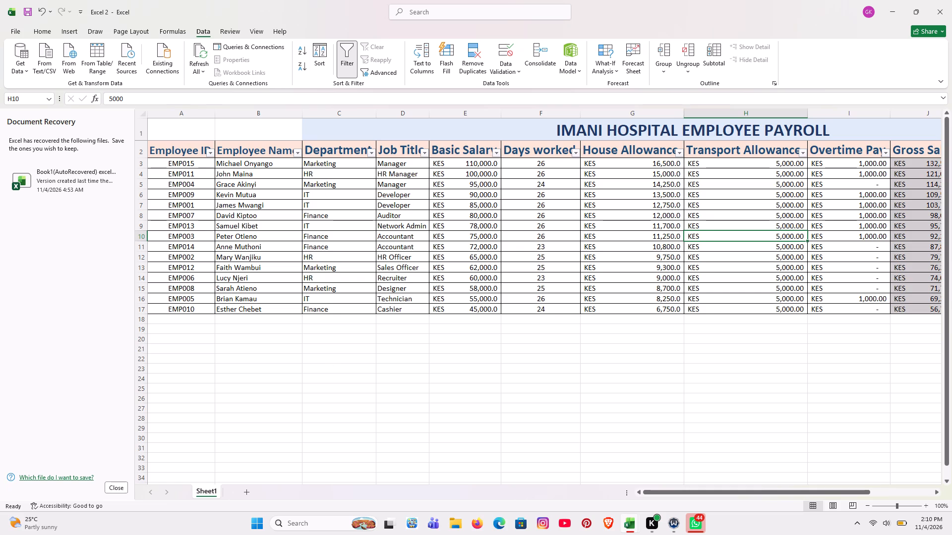
Apply a Greater Than number filter to the Basic Salary column with the value 70000.
{"action": "scroll", "coordinate": [433, 366], "scroll_direction": "left", "scroll_amount": 1}
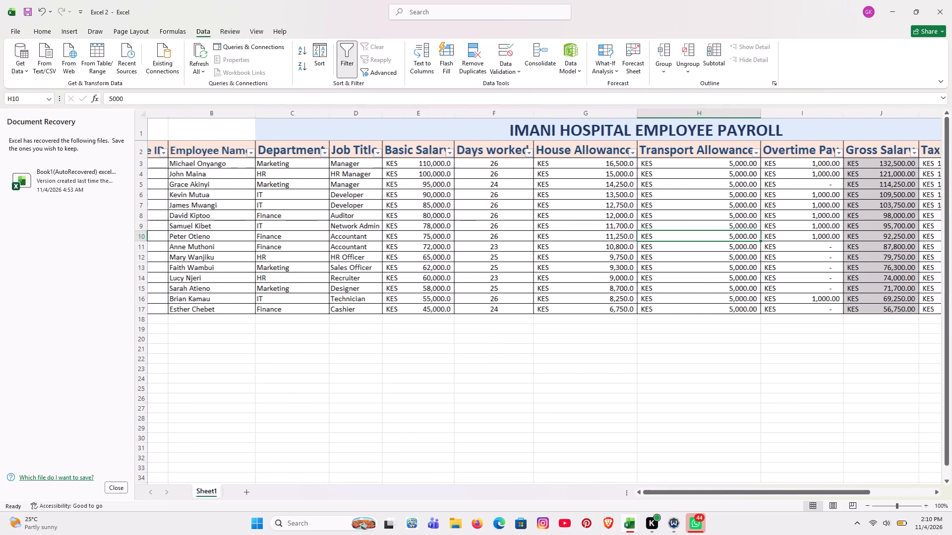
{"action": "scroll", "coordinate": [433, 366], "scroll_direction": "left", "scroll_amount": 1}
{"action": "right_click", "coordinate": [433, 366]}
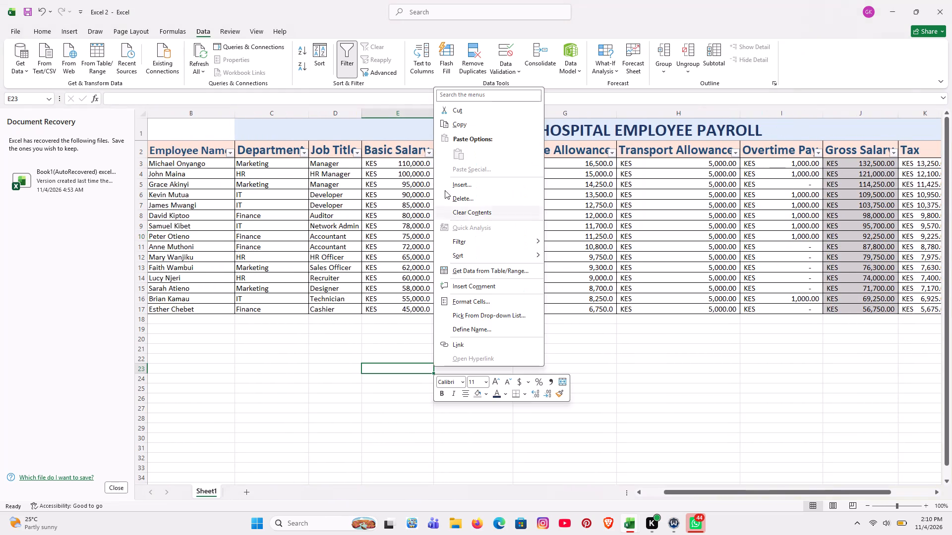
{"action": "left_click", "coordinate": [405, 341]}
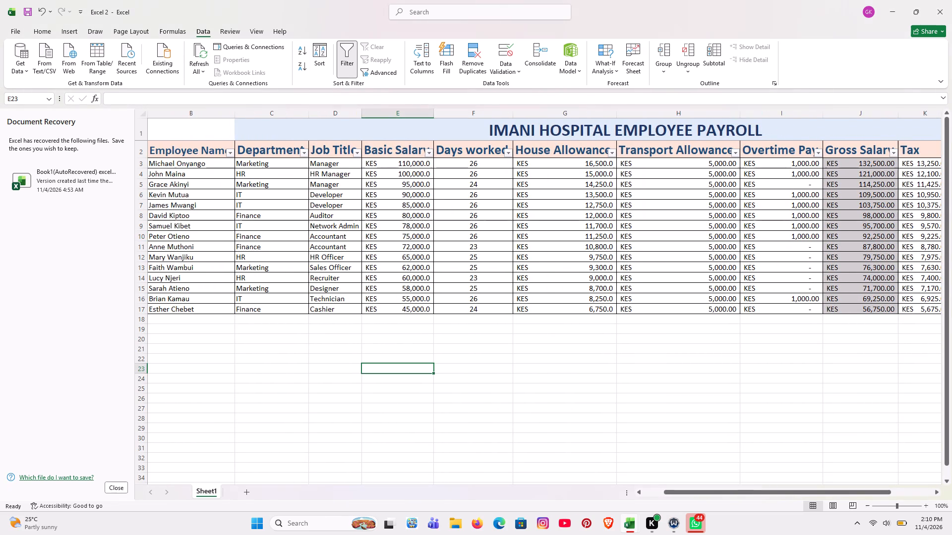
{"action": "left_click", "coordinate": [430, 159]}
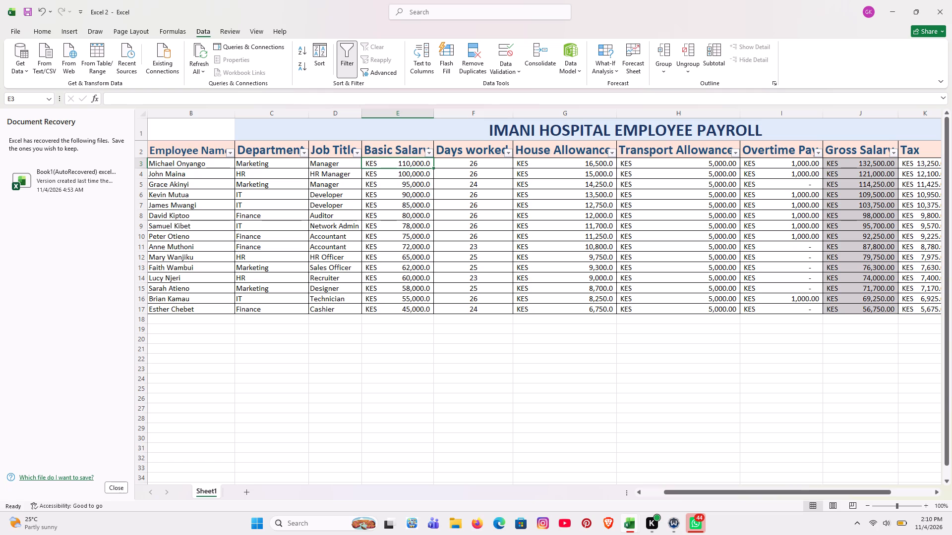
{"action": "left_click", "coordinate": [429, 153]}
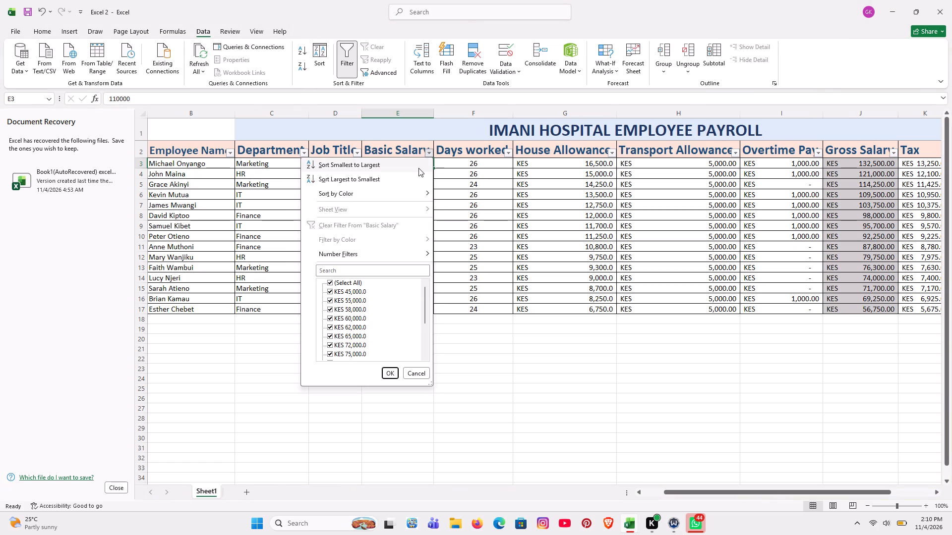
{"action": "left_click", "coordinate": [388, 253]}
{"action": "left_click", "coordinate": [331, 280]}
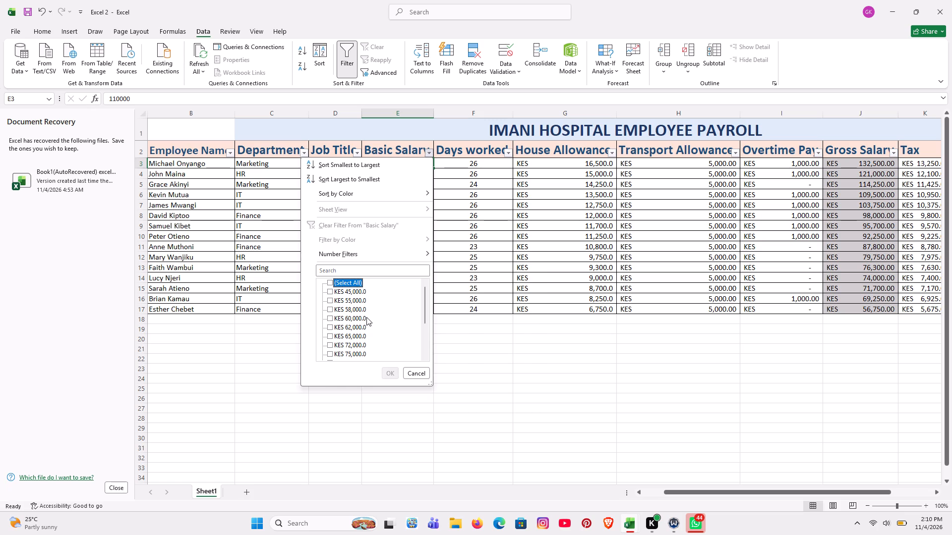
{"action": "left_click", "coordinate": [330, 282]}
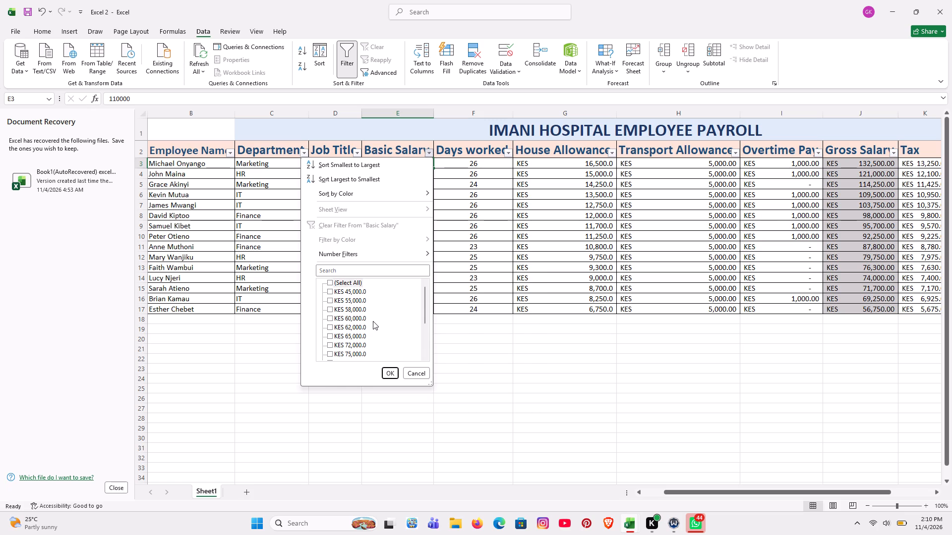
{"action": "scroll", "coordinate": [373, 321], "scroll_direction": "down", "scroll_amount": 2}
{"action": "scroll", "coordinate": [373, 321], "scroll_direction": "up", "scroll_amount": 2}
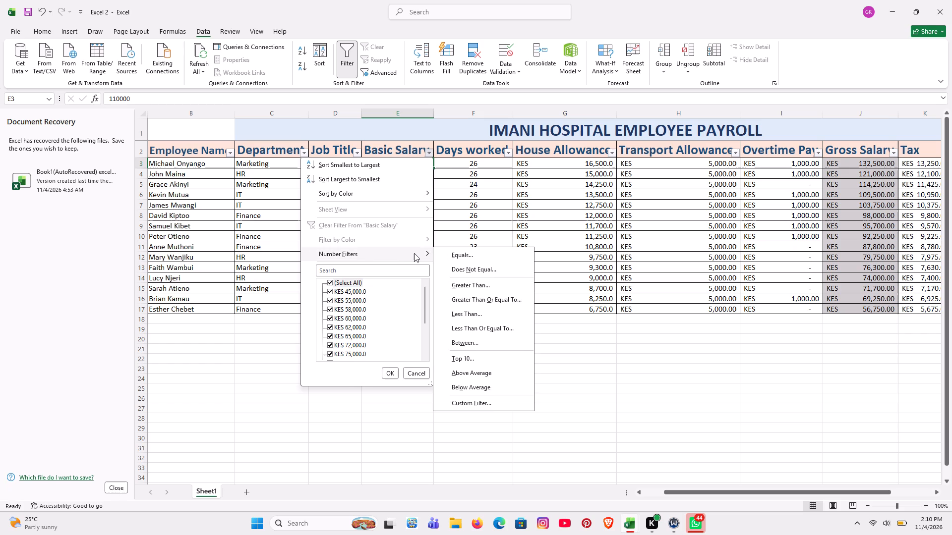
{"action": "left_click", "coordinate": [460, 281]}
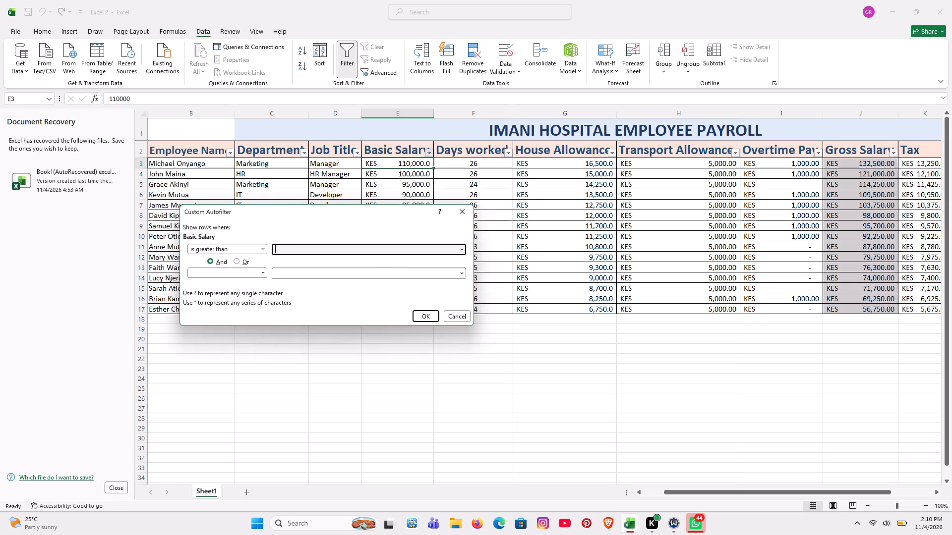
{"action": "type", "text": "70000"}
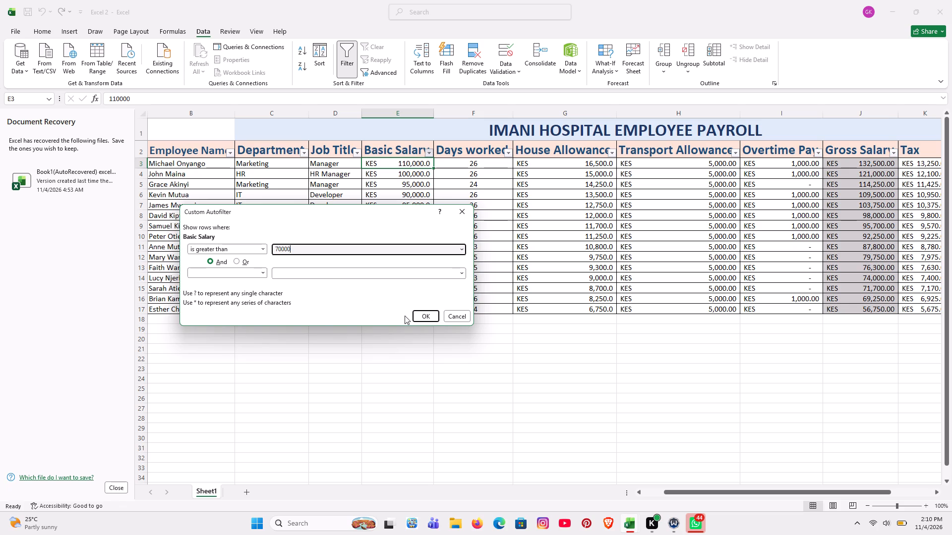
{"action": "left_click", "coordinate": [428, 315]}
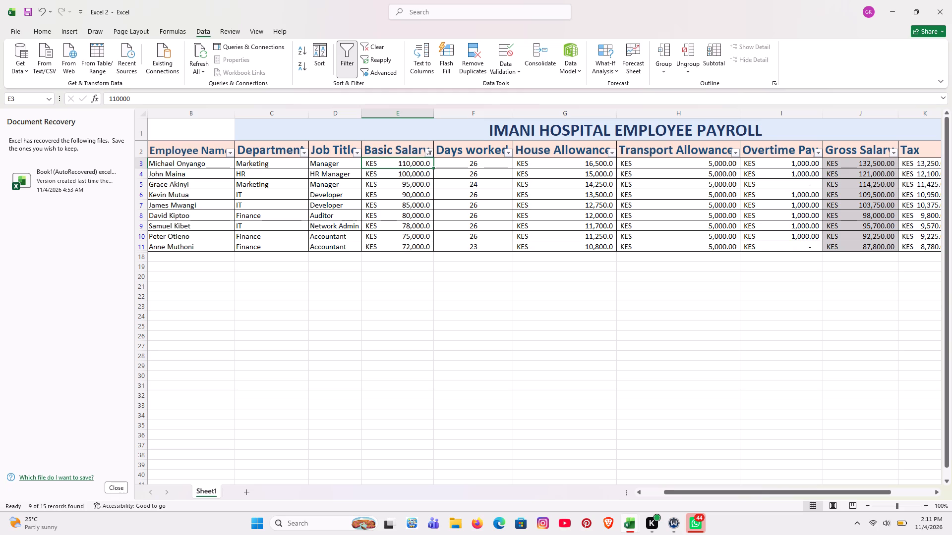
Clear the filter from the Basic Salary column.
{"action": "left_click", "coordinate": [426, 152]}
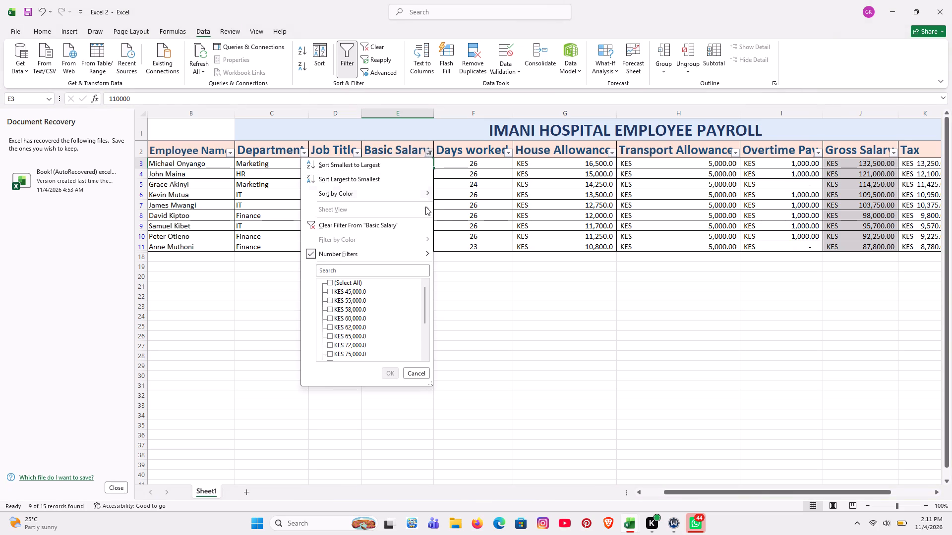
{"action": "left_click", "coordinate": [411, 225]}
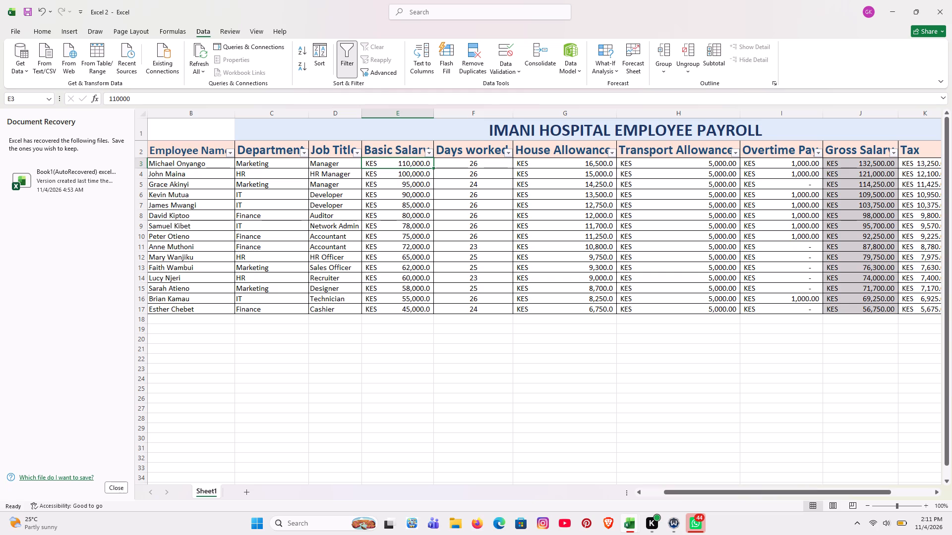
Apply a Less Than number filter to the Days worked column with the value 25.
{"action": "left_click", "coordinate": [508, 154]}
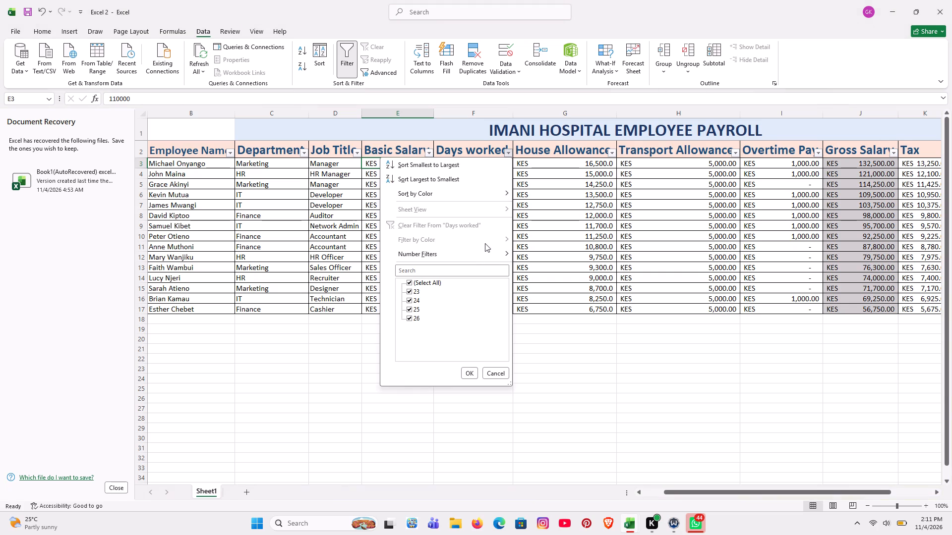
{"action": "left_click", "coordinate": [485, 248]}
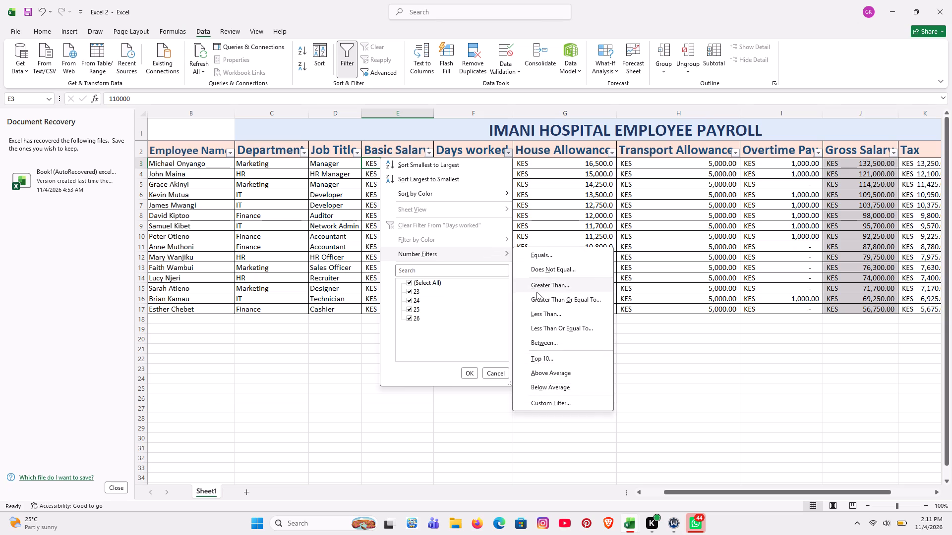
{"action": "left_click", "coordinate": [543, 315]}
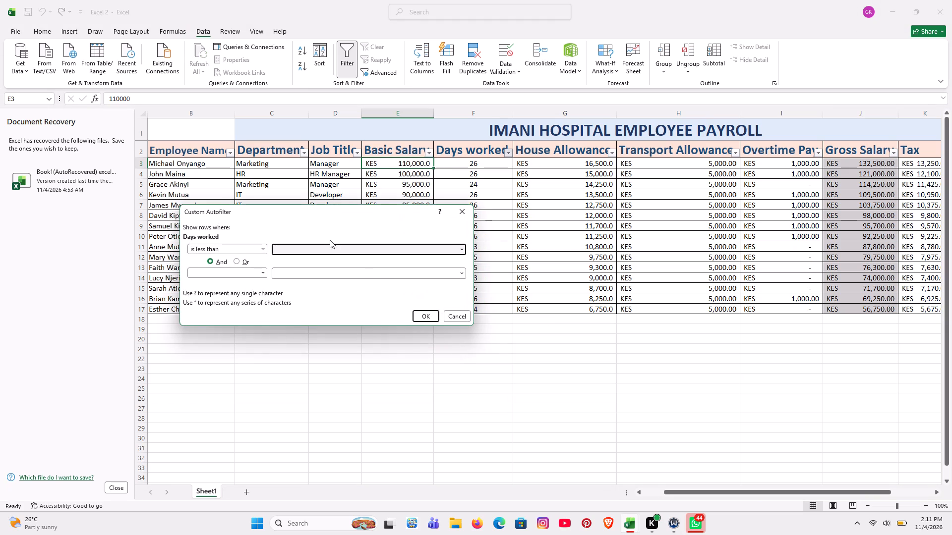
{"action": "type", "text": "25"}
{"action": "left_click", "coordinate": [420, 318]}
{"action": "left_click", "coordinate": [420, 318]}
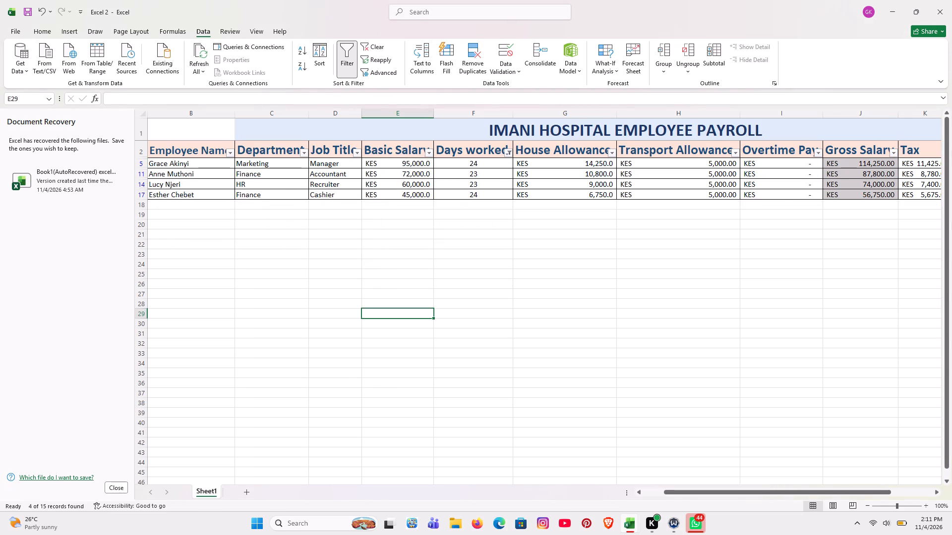
Review the filtered employee rows across the payroll columns through Net Salary.
{"action": "scroll", "coordinate": [470, 197], "scroll_direction": "left", "scroll_amount": 1}
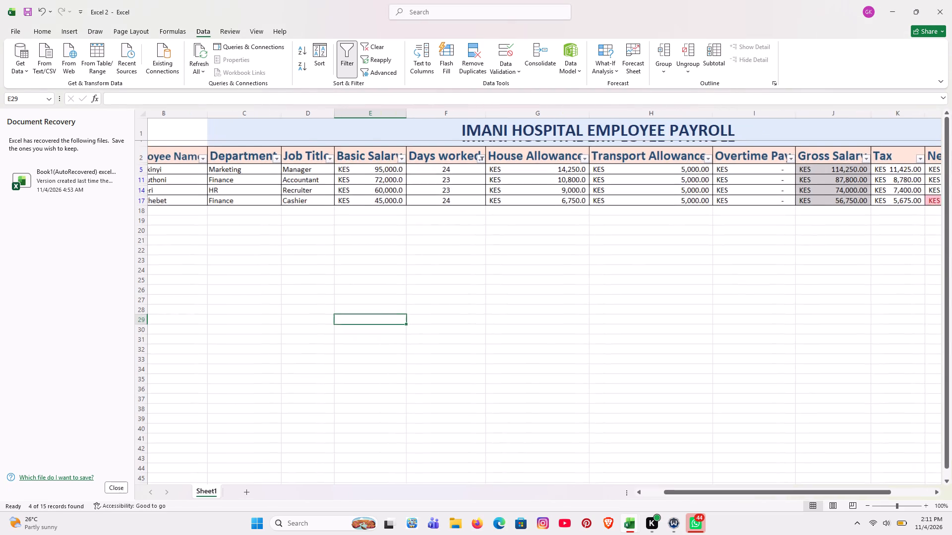
{"action": "scroll", "coordinate": [470, 197], "scroll_direction": "left", "scroll_amount": 3}
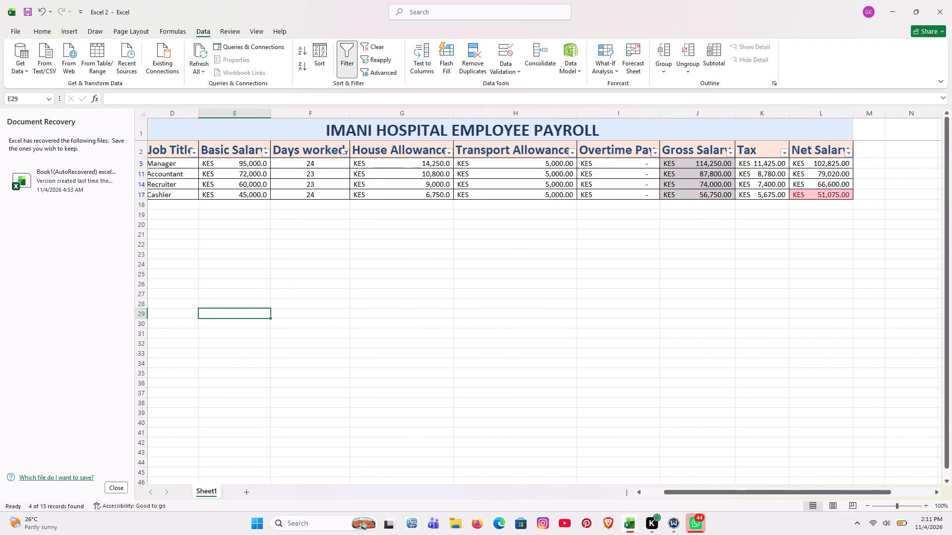
{"action": "scroll", "coordinate": [470, 197], "scroll_direction": "right", "scroll_amount": 1}
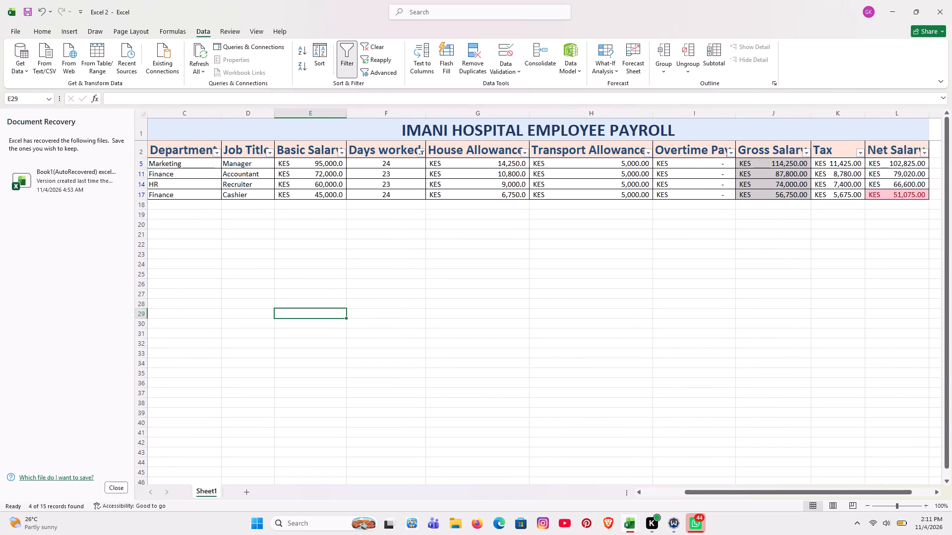
{"action": "left_click", "coordinate": [525, 152]}
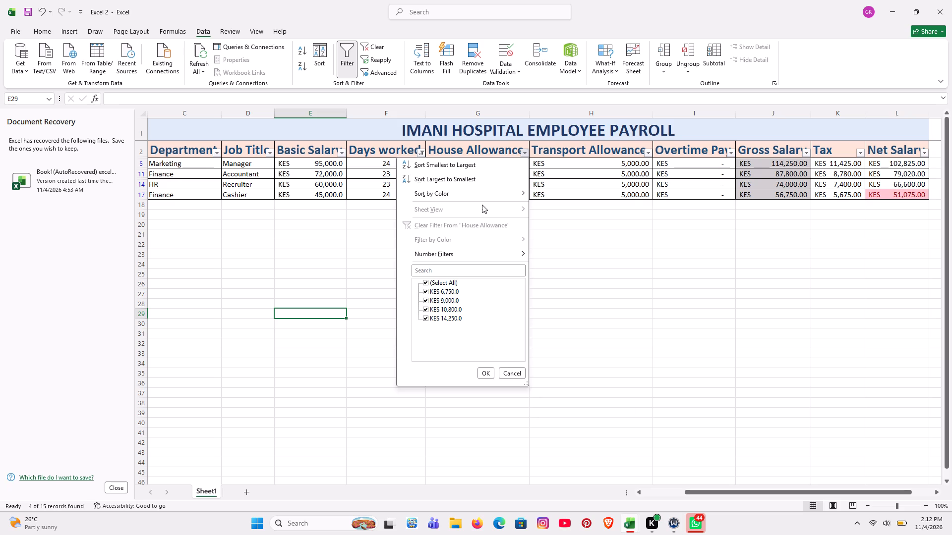
{"action": "left_click", "coordinate": [557, 265]}
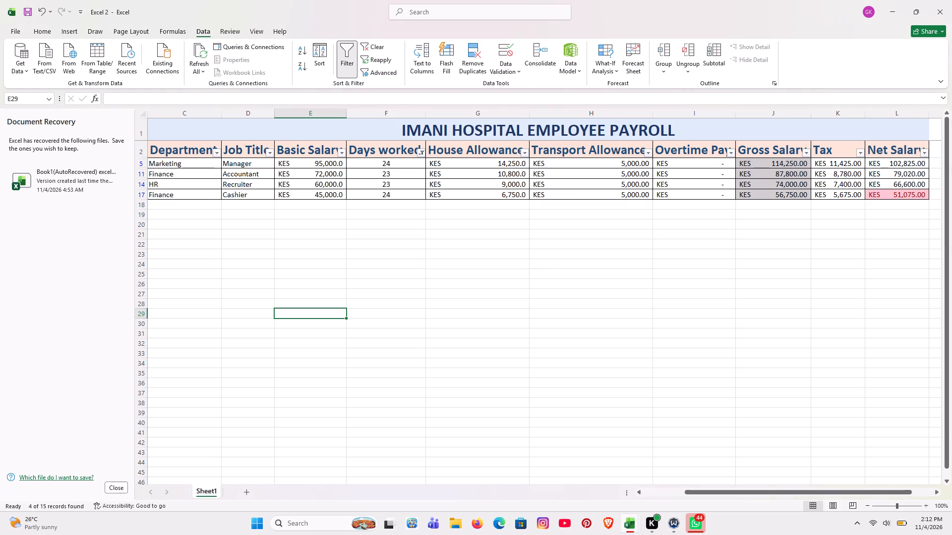
{"action": "scroll", "coordinate": [557, 201], "scroll_direction": "right", "scroll_amount": 1}
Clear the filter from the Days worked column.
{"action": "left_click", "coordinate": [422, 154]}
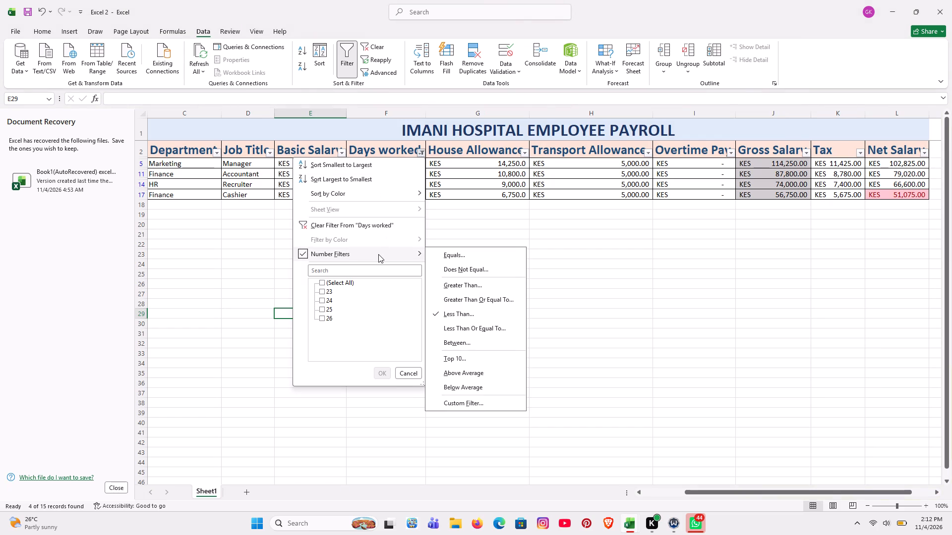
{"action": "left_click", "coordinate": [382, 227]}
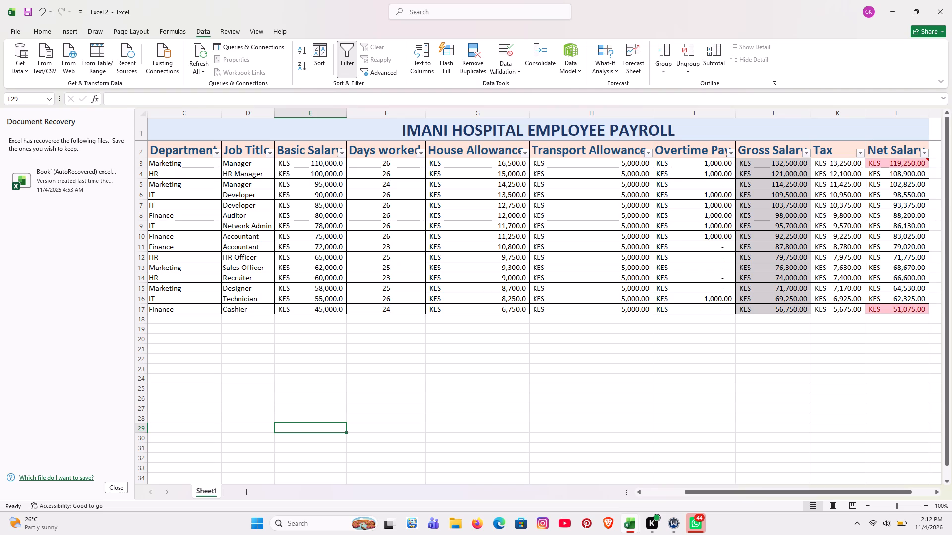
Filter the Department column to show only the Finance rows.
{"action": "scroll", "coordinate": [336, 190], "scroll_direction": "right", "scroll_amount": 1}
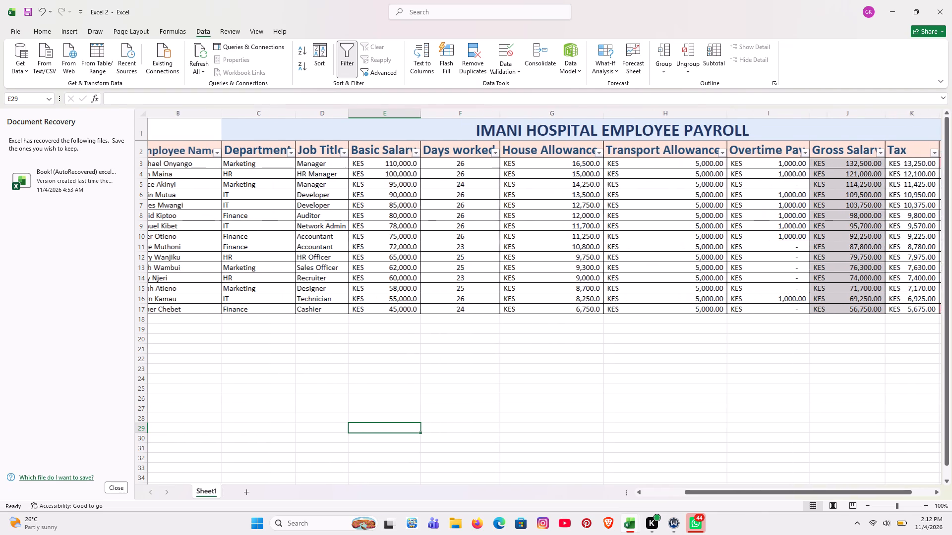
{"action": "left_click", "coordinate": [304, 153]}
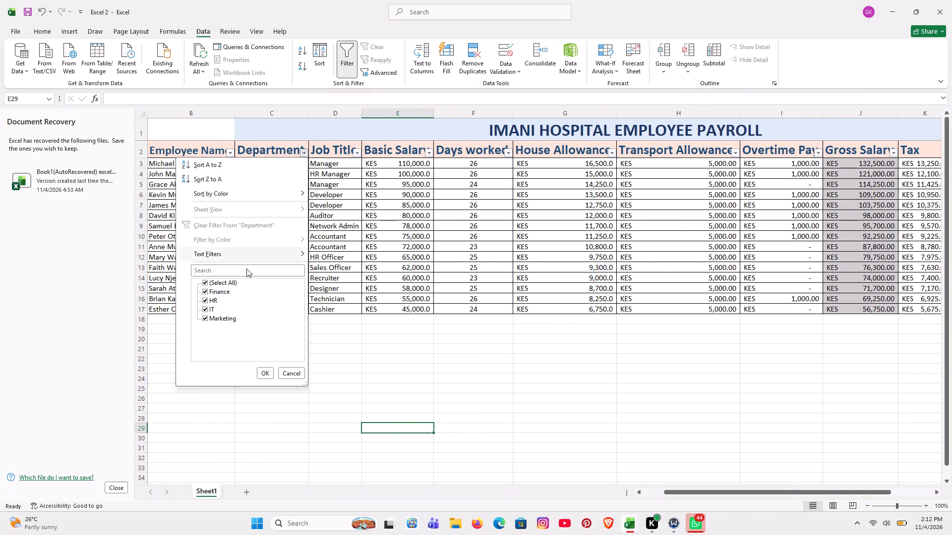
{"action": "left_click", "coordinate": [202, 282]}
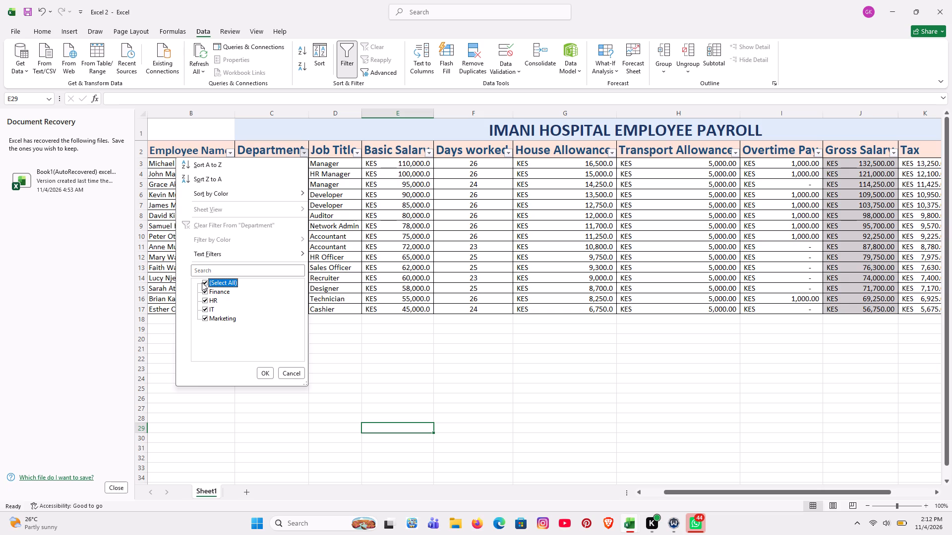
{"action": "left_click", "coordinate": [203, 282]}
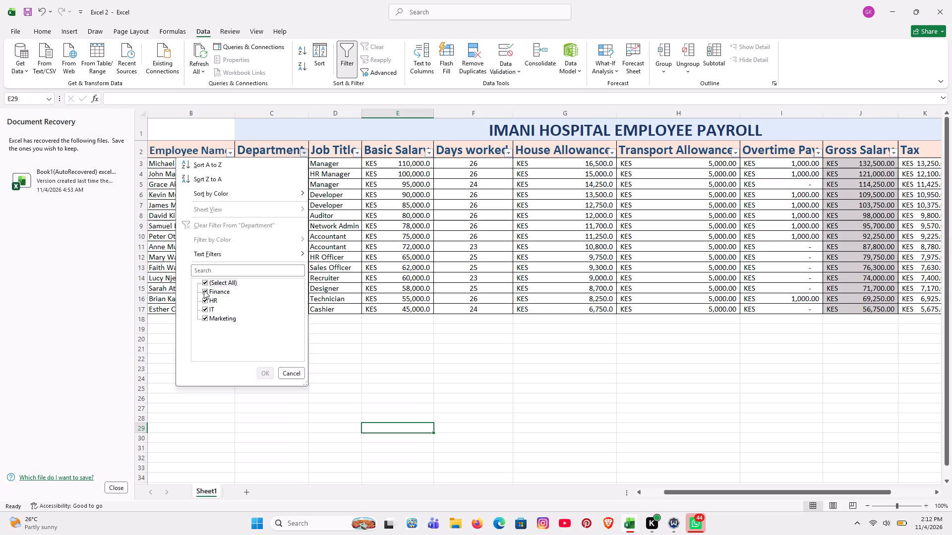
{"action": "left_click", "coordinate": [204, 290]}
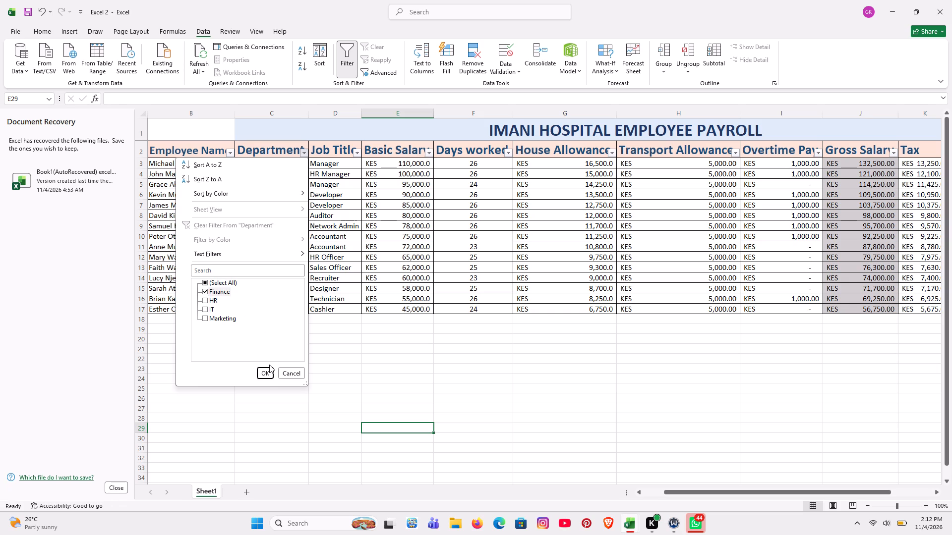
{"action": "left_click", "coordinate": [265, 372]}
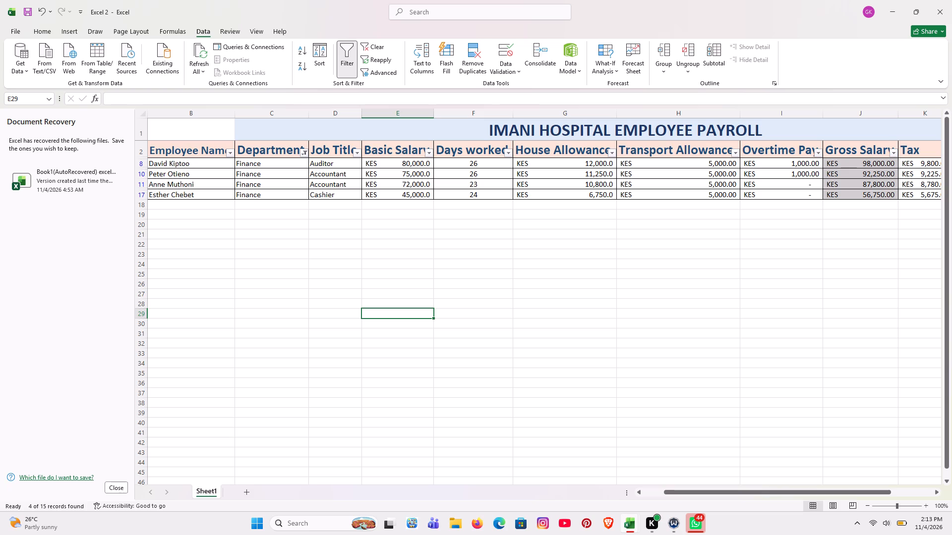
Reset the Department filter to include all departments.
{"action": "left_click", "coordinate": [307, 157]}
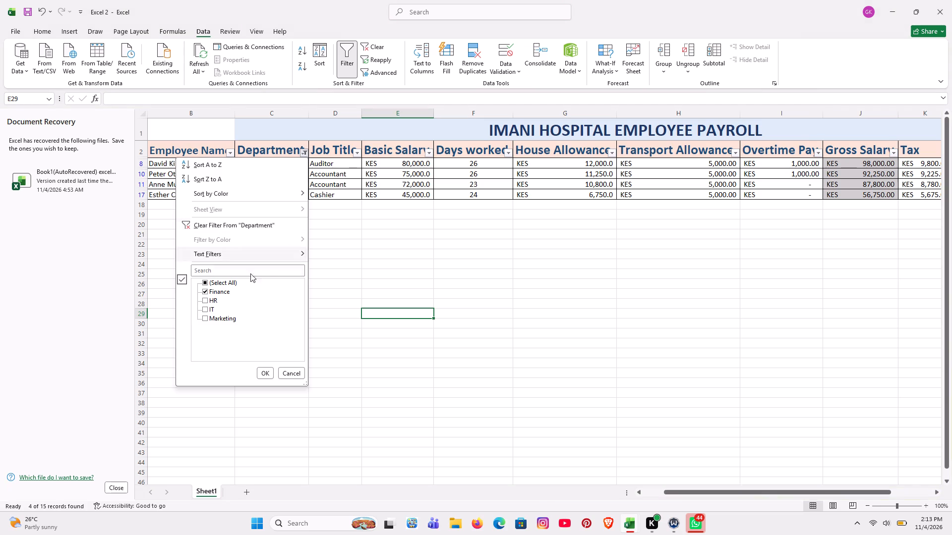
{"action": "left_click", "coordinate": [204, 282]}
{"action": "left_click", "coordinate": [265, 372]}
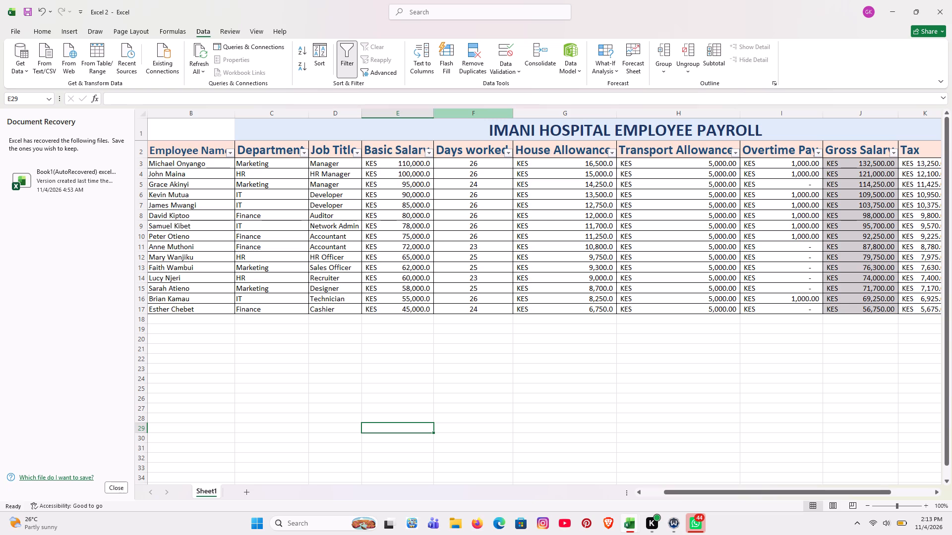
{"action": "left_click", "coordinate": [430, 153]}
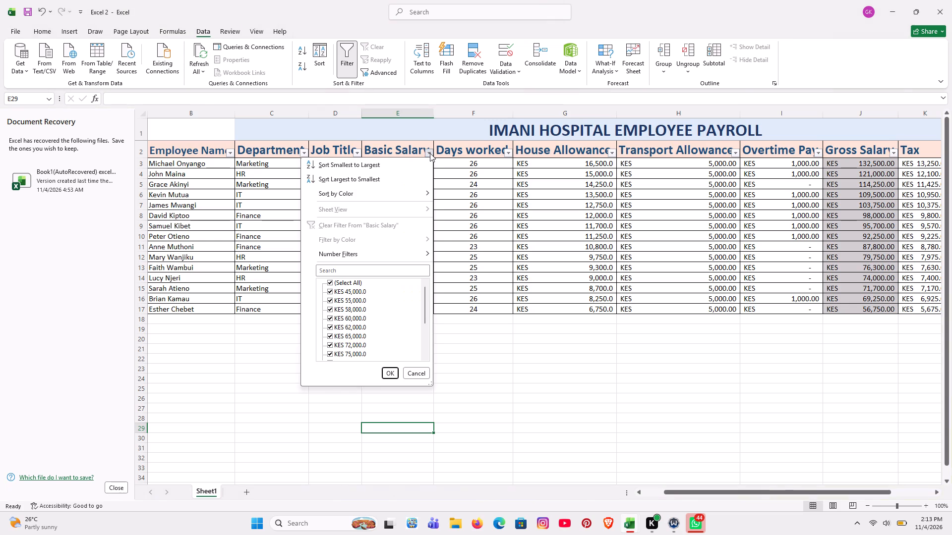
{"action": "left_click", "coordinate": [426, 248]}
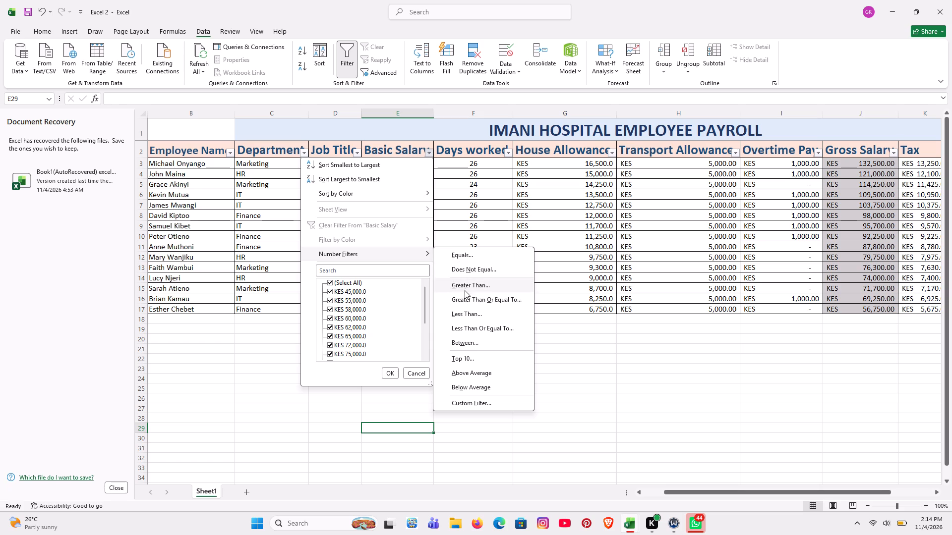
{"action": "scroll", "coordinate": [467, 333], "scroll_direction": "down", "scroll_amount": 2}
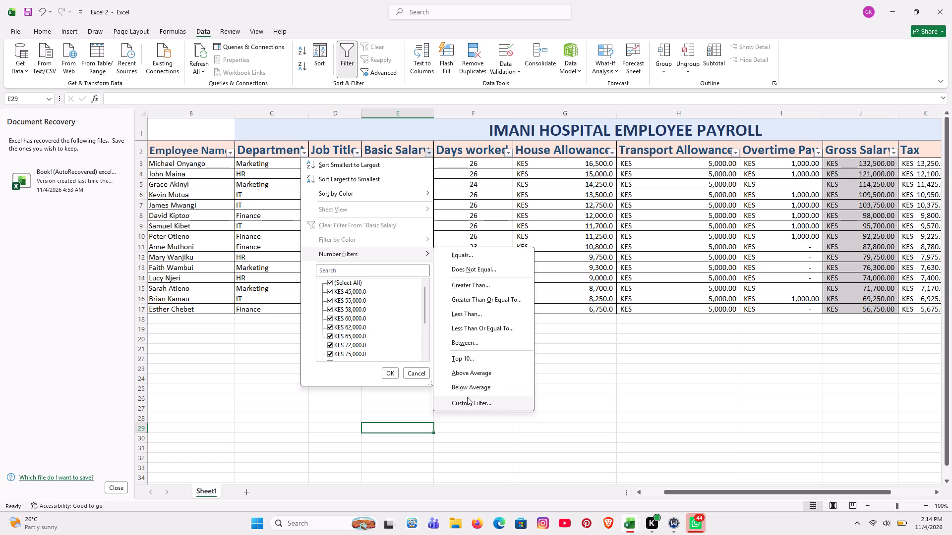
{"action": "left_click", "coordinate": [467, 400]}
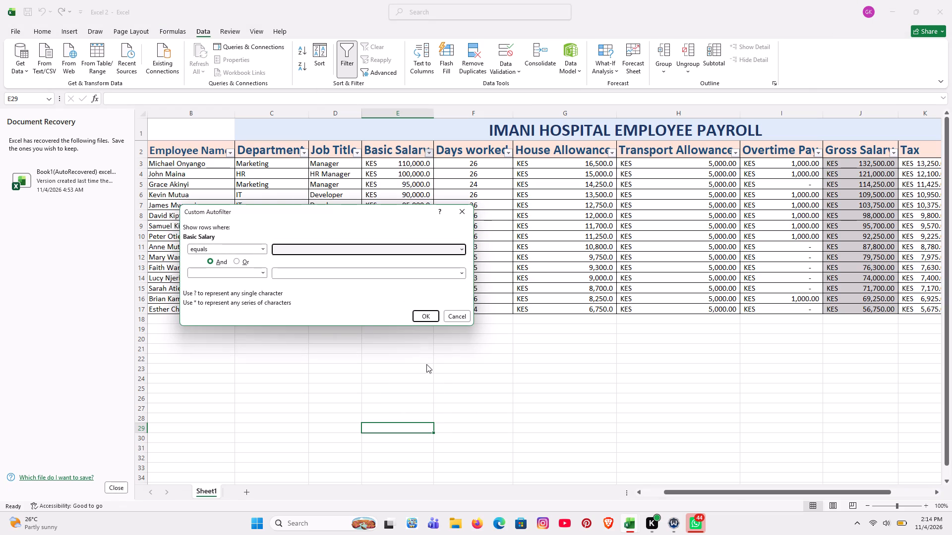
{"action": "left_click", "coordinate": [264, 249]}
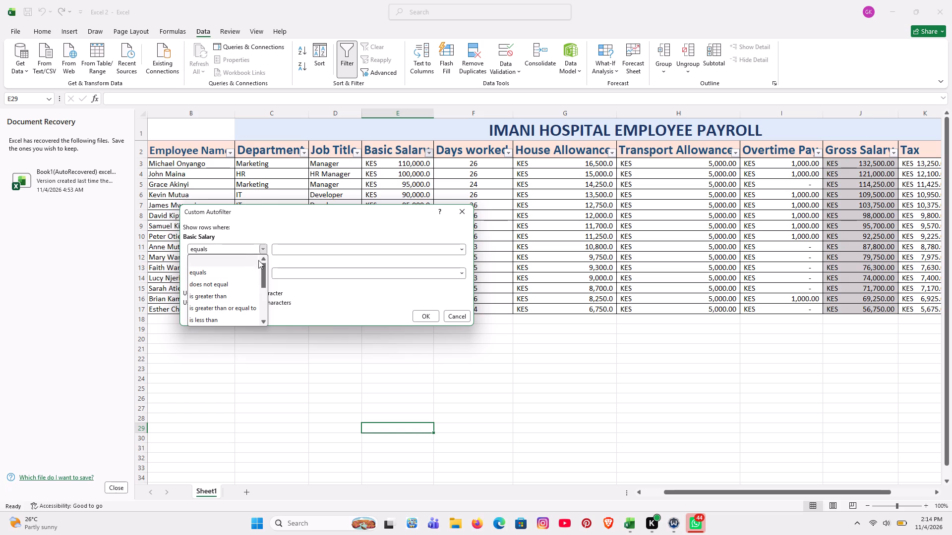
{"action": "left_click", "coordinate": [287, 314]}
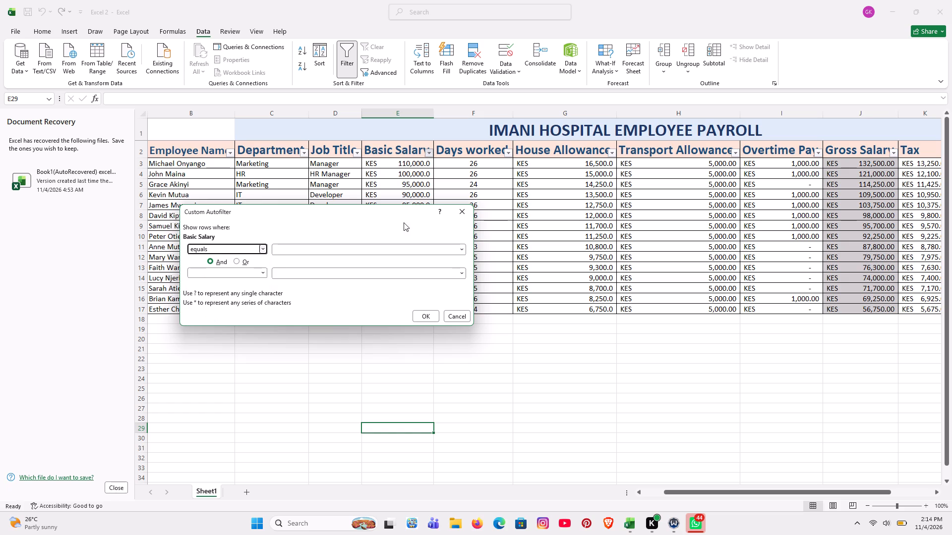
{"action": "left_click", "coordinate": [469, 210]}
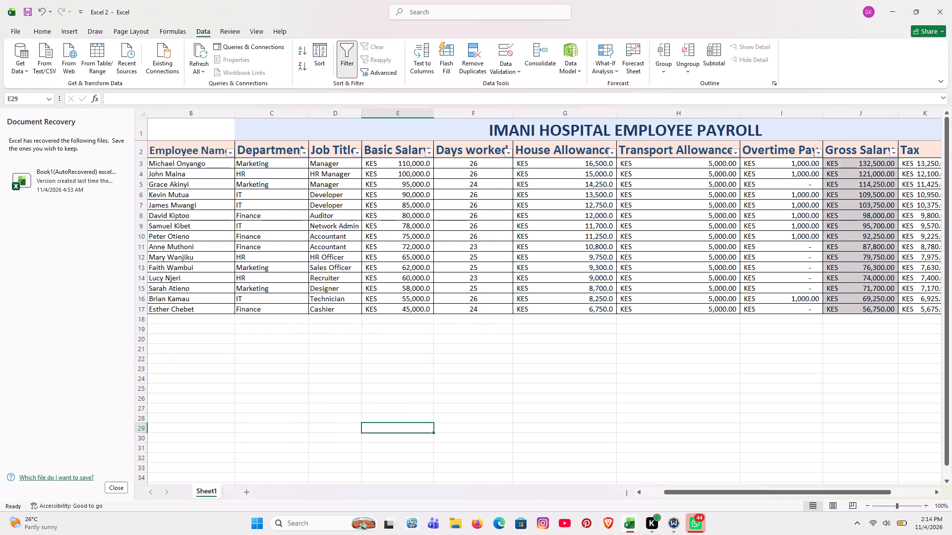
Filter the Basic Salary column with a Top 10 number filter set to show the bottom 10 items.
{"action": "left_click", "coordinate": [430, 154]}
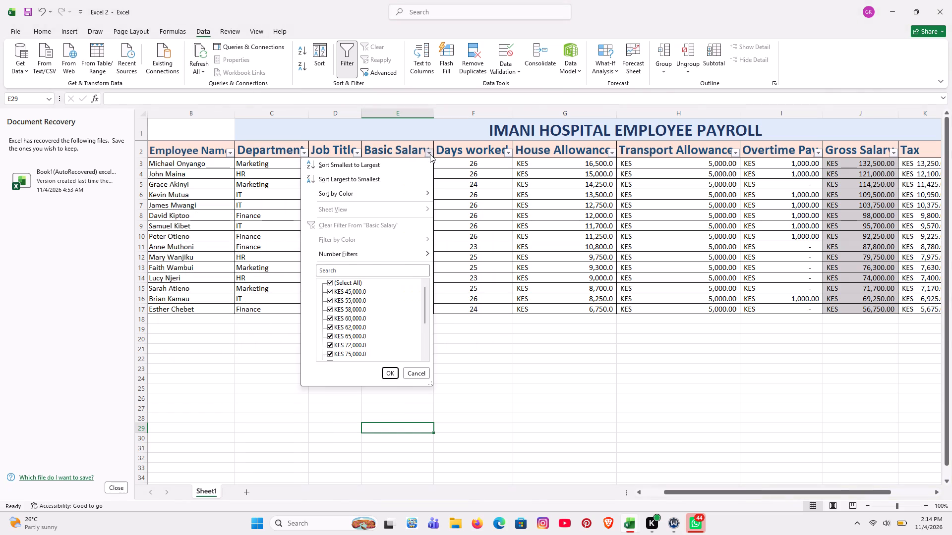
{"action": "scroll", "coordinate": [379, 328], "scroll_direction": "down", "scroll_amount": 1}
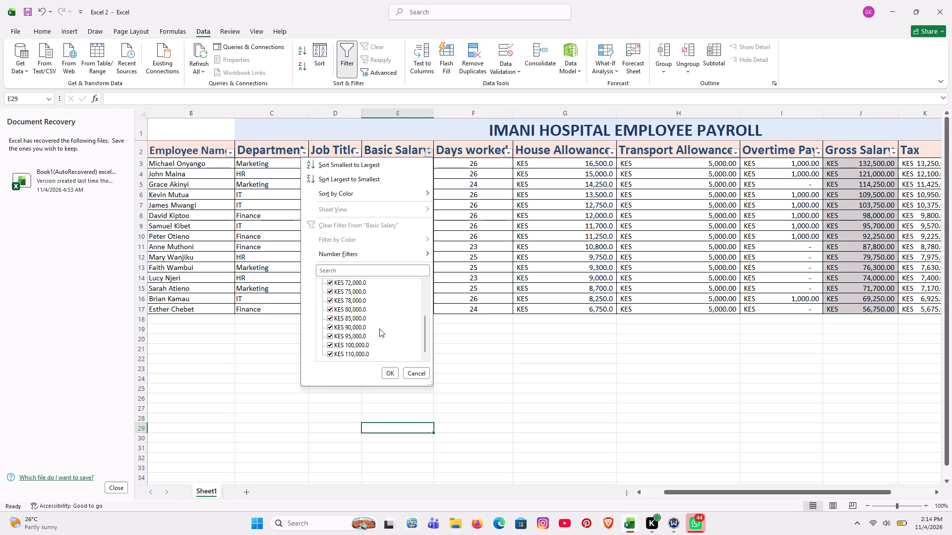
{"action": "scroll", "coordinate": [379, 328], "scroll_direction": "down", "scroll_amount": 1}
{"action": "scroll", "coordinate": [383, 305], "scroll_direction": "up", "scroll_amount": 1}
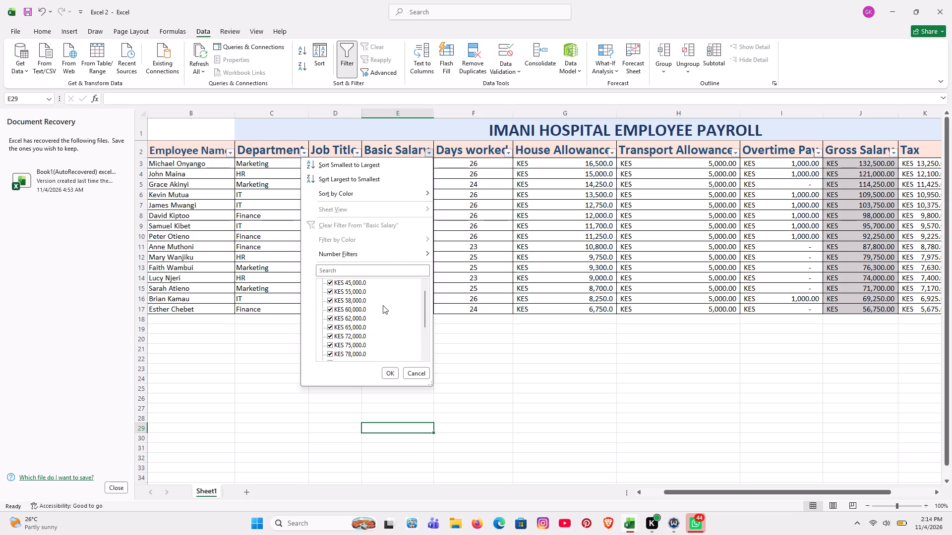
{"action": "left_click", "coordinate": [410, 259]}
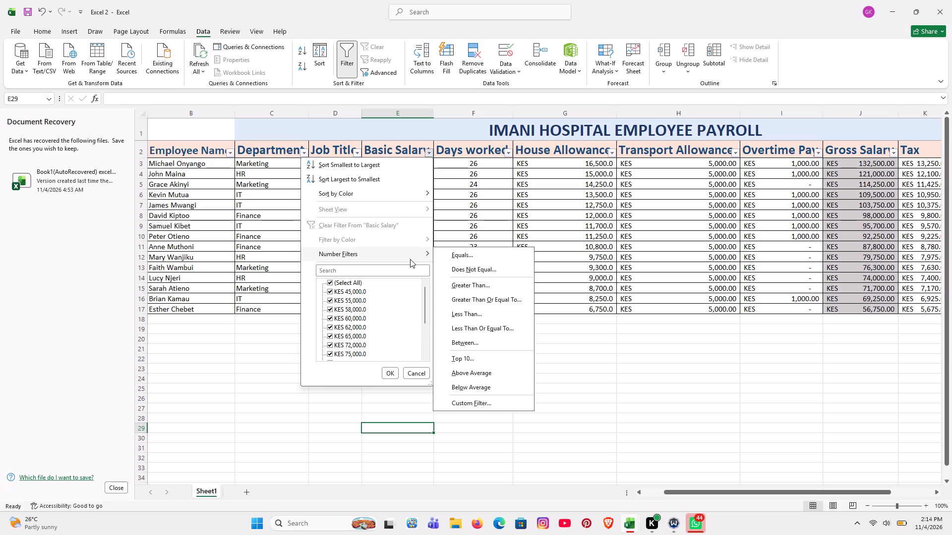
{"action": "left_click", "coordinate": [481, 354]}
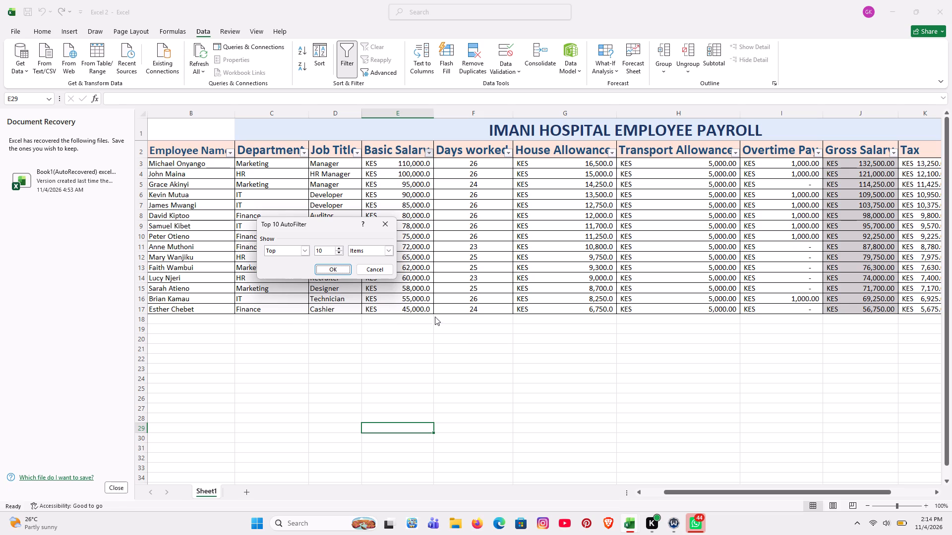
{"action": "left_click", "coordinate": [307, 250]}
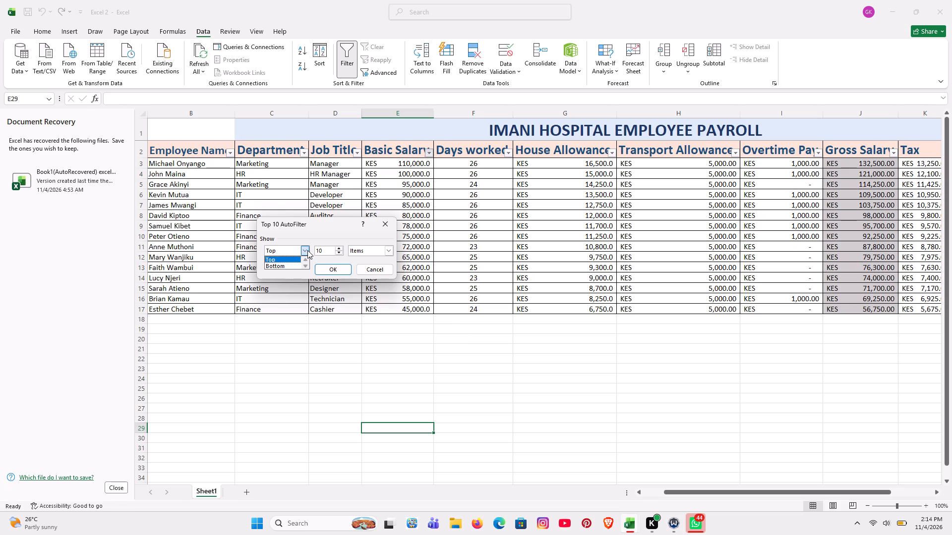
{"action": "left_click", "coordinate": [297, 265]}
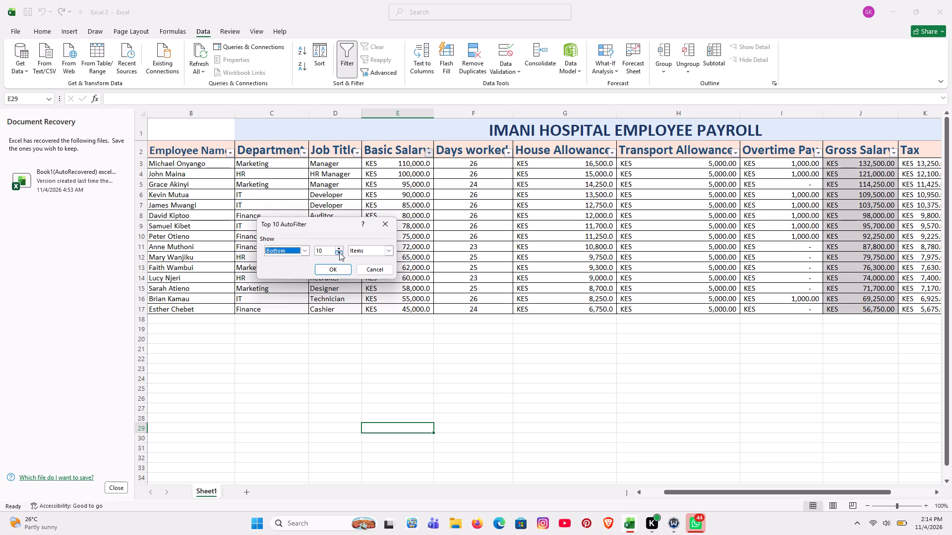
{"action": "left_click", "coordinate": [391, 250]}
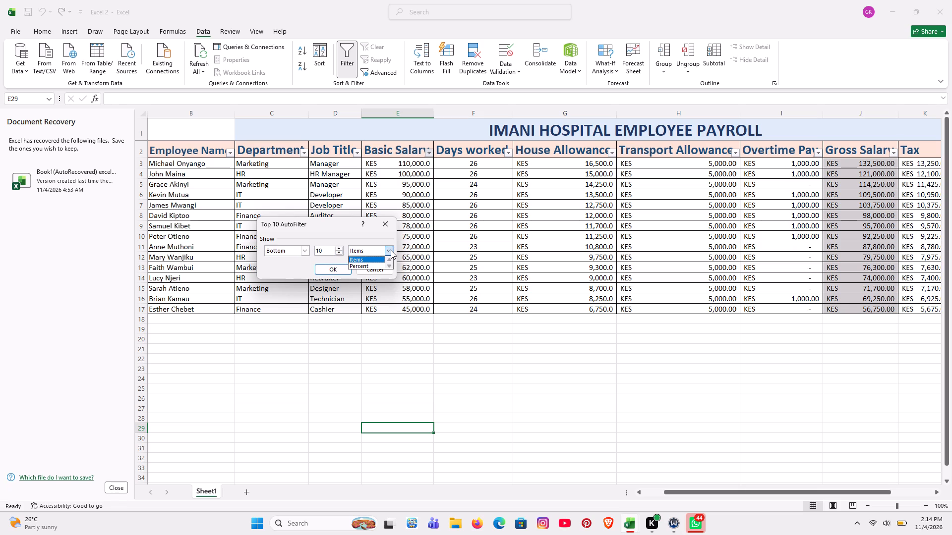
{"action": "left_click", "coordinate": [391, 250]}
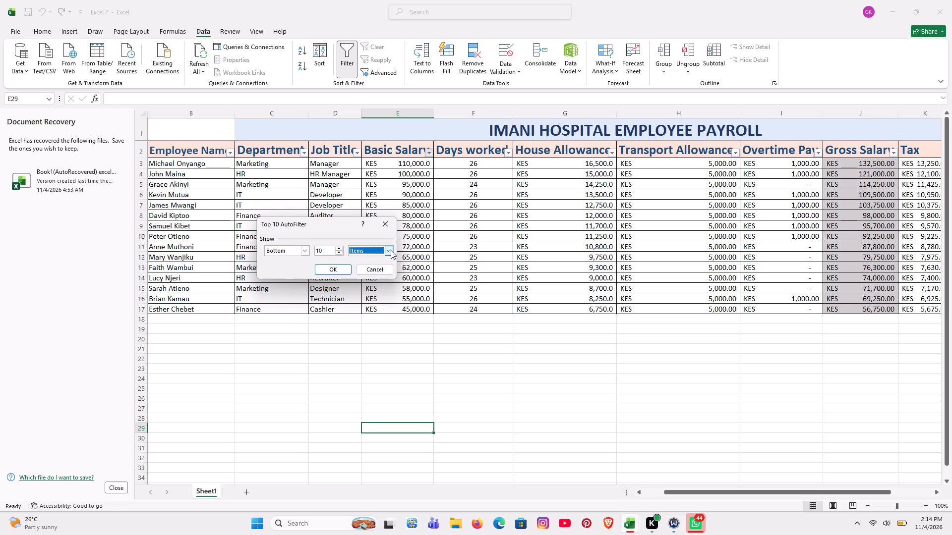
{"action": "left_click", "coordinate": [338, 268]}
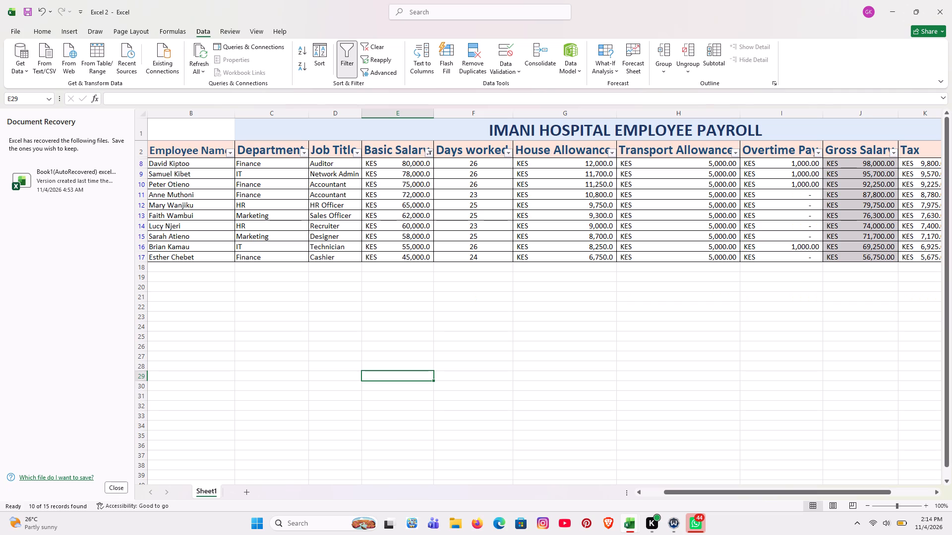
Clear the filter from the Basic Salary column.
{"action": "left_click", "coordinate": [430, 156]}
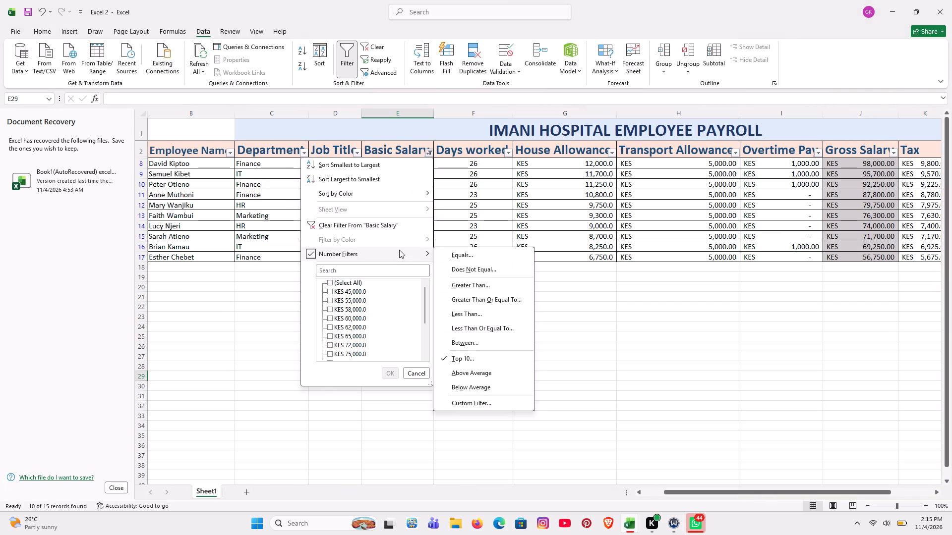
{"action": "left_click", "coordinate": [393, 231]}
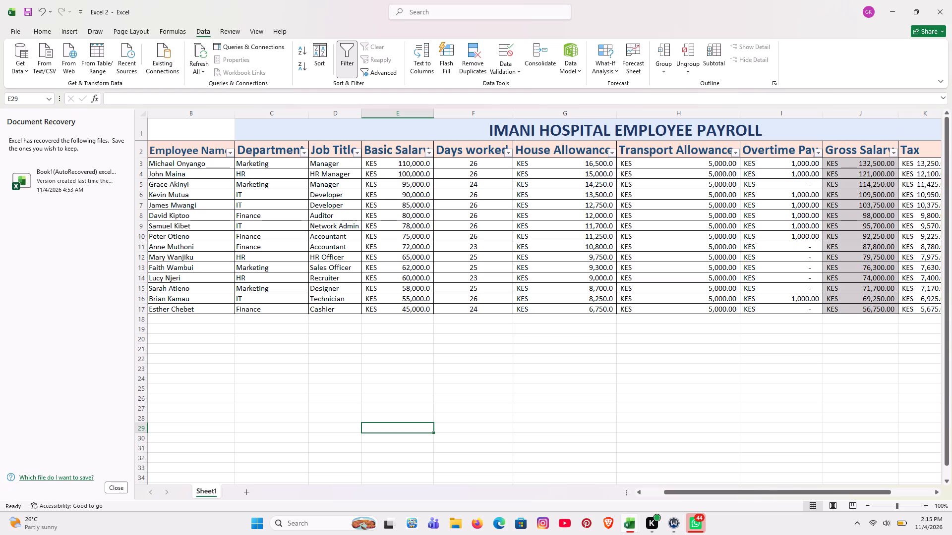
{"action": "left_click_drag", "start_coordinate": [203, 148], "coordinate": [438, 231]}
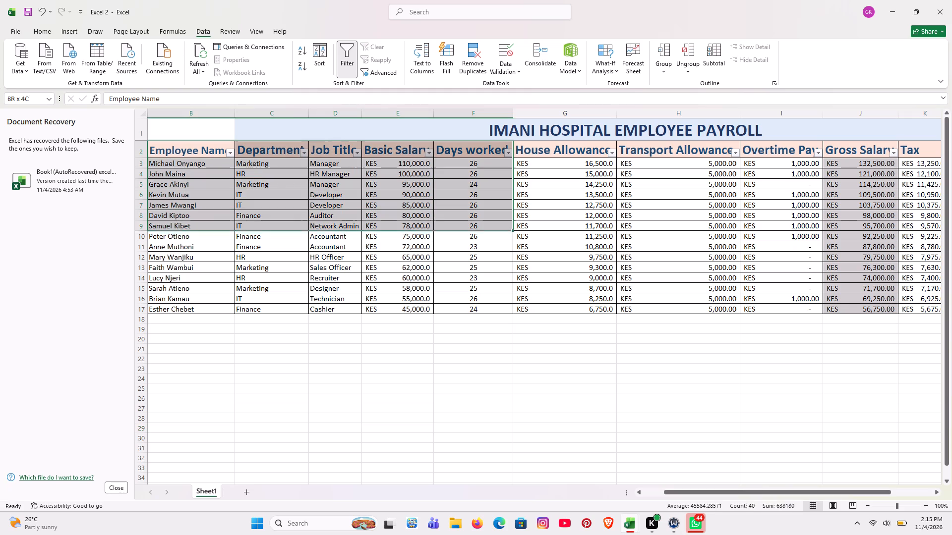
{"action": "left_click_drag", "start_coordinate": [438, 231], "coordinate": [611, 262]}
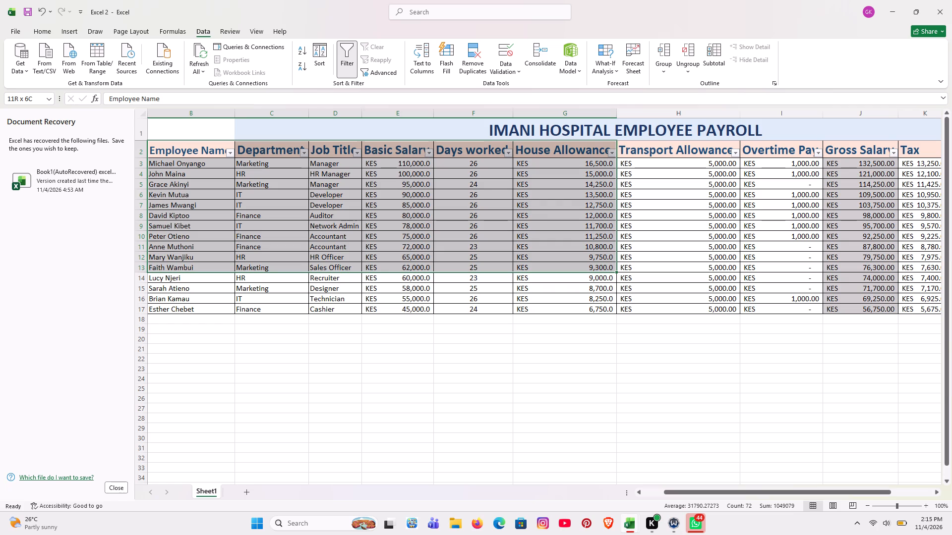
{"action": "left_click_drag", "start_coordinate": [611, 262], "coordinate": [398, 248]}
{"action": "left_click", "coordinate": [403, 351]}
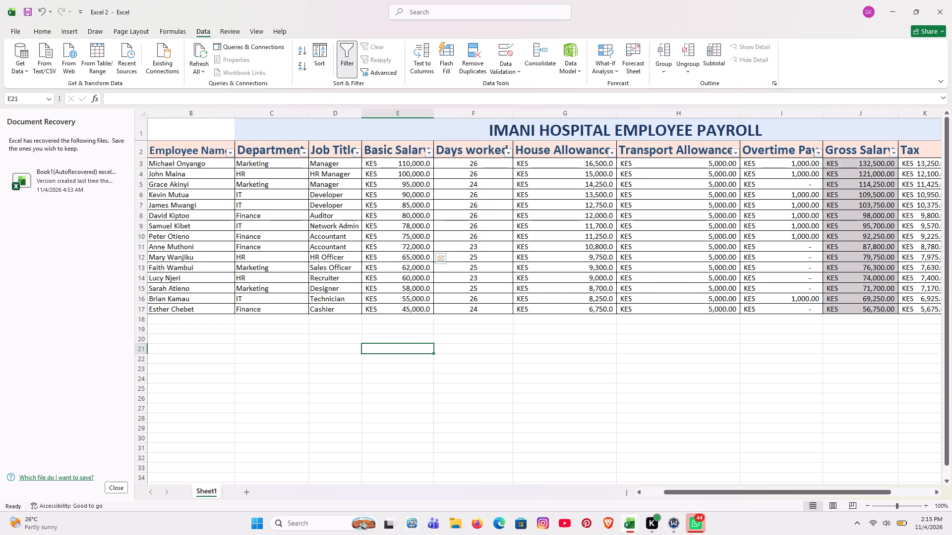
Turn off filtering for the payroll table's header row.
{"action": "left_click", "coordinate": [345, 59]}
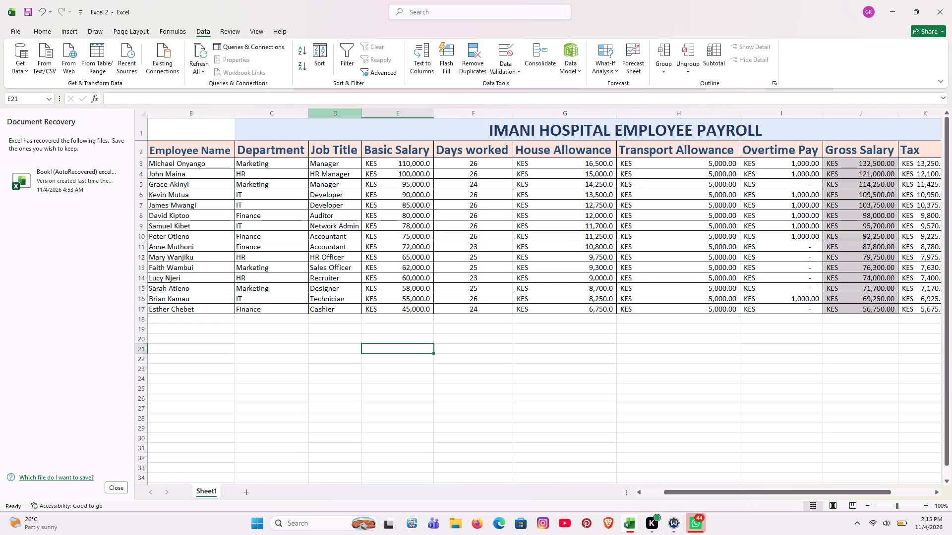
Sort the payroll table from Employee Name through Net Salary, headers included, by Basic Salary cell values from Smallest to Largest.
{"action": "left_click_drag", "start_coordinate": [209, 147], "coordinate": [430, 271]}
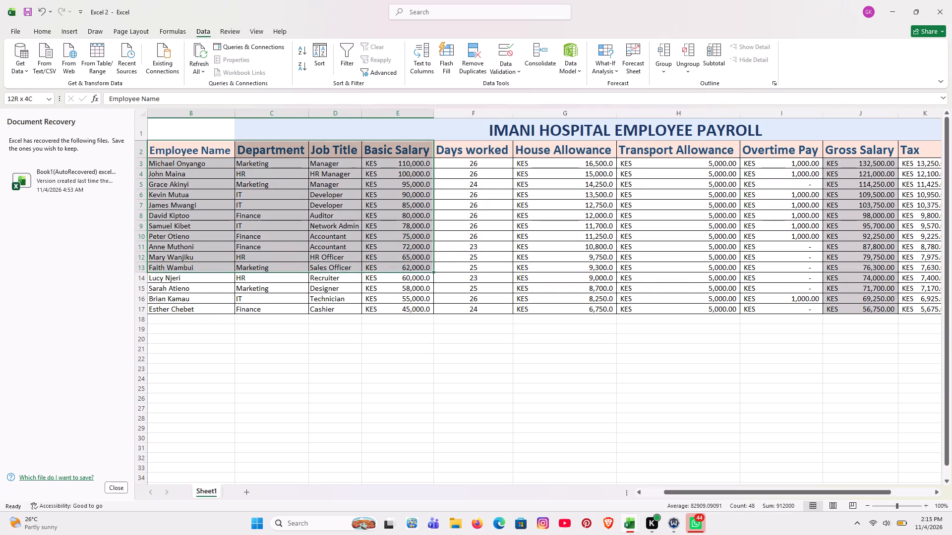
{"action": "left_click_drag", "start_coordinate": [430, 271], "coordinate": [548, 294]}
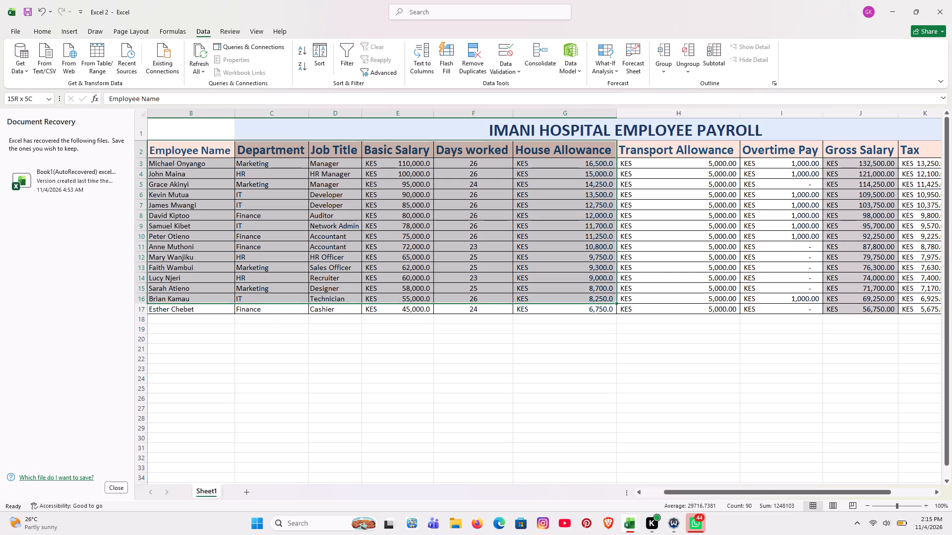
{"action": "left_click_drag", "start_coordinate": [548, 294], "coordinate": [711, 307]}
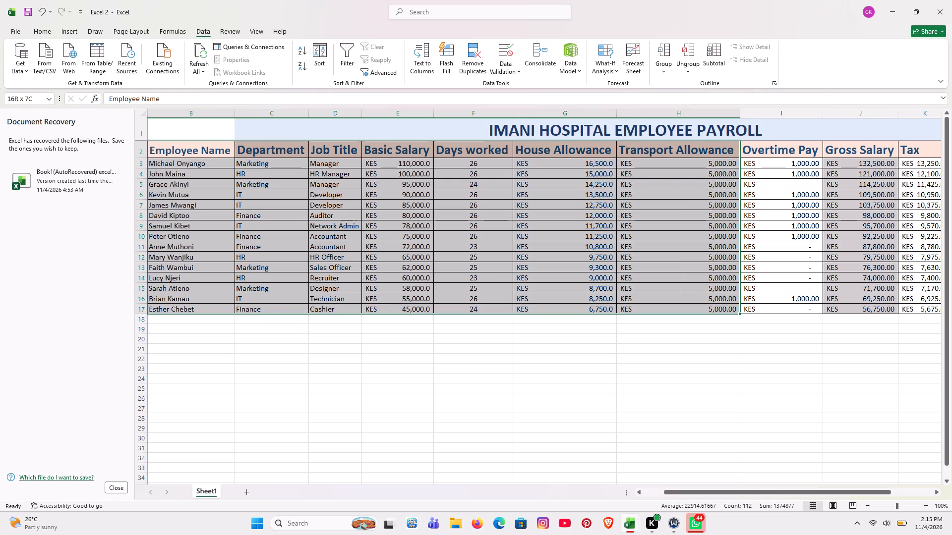
{"action": "left_click_drag", "start_coordinate": [711, 307], "coordinate": [874, 307]}
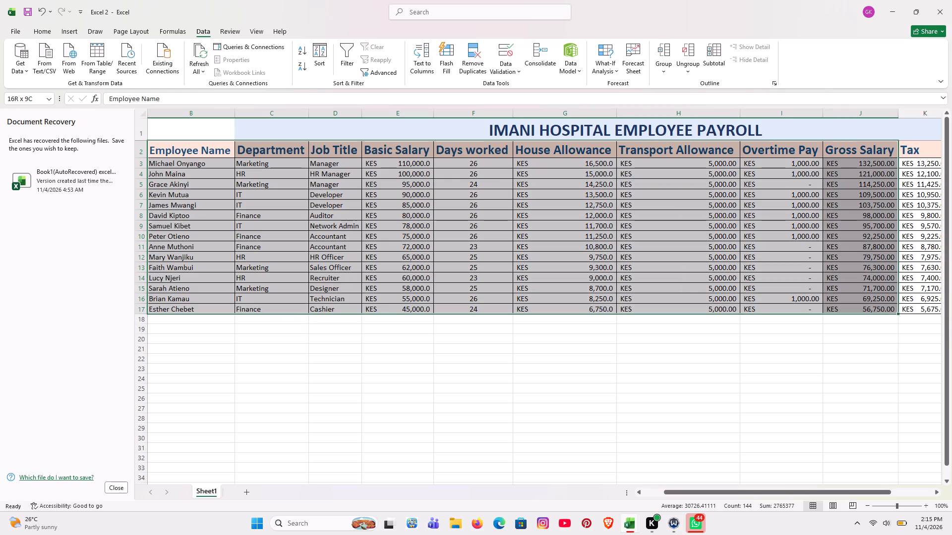
{"action": "left_click_drag", "start_coordinate": [874, 307], "coordinate": [916, 297]}
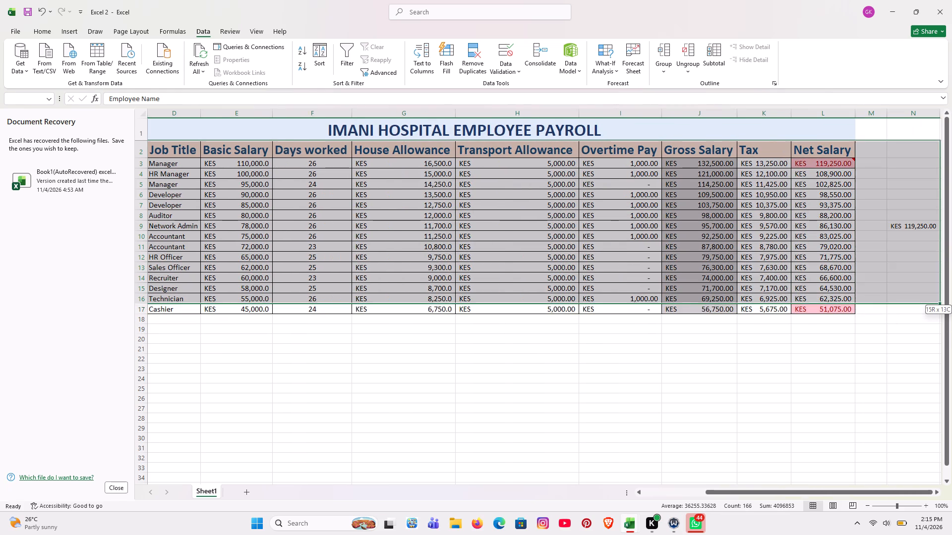
{"action": "left_click_drag", "start_coordinate": [916, 297], "coordinate": [839, 310]}
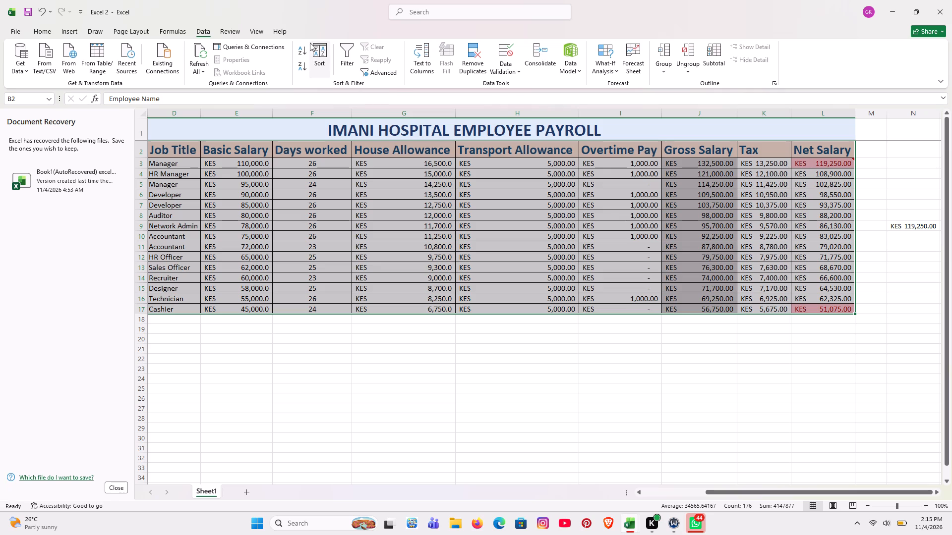
{"action": "left_click", "coordinate": [314, 45]}
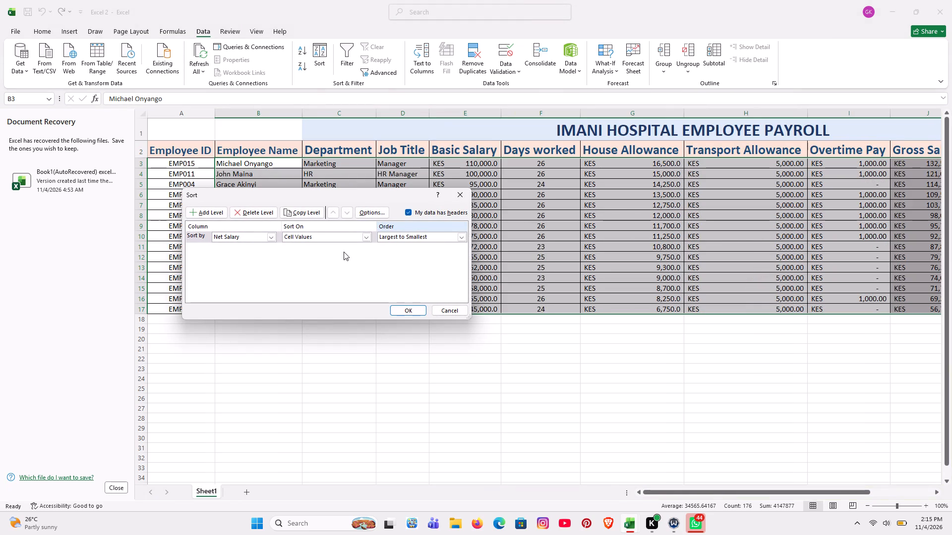
{"action": "left_click", "coordinate": [275, 236]}
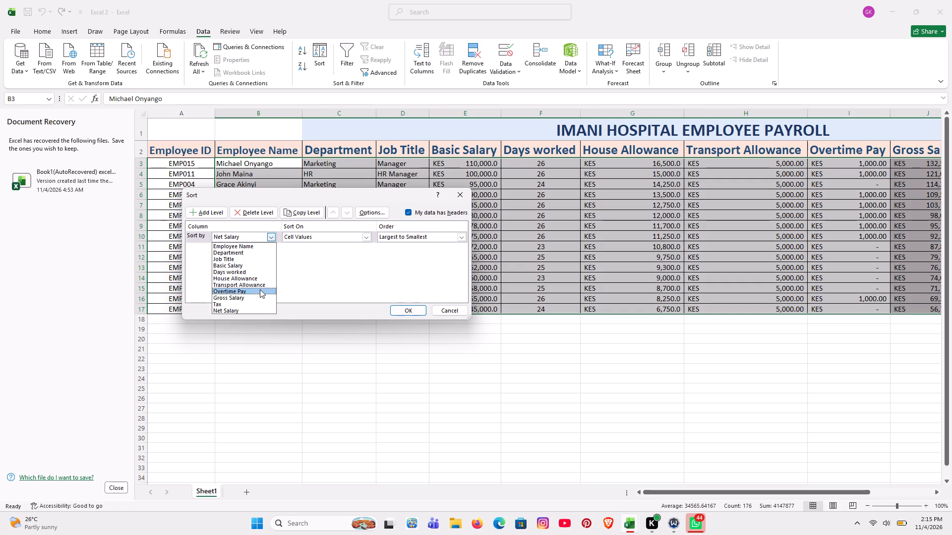
{"action": "left_click", "coordinate": [255, 265]}
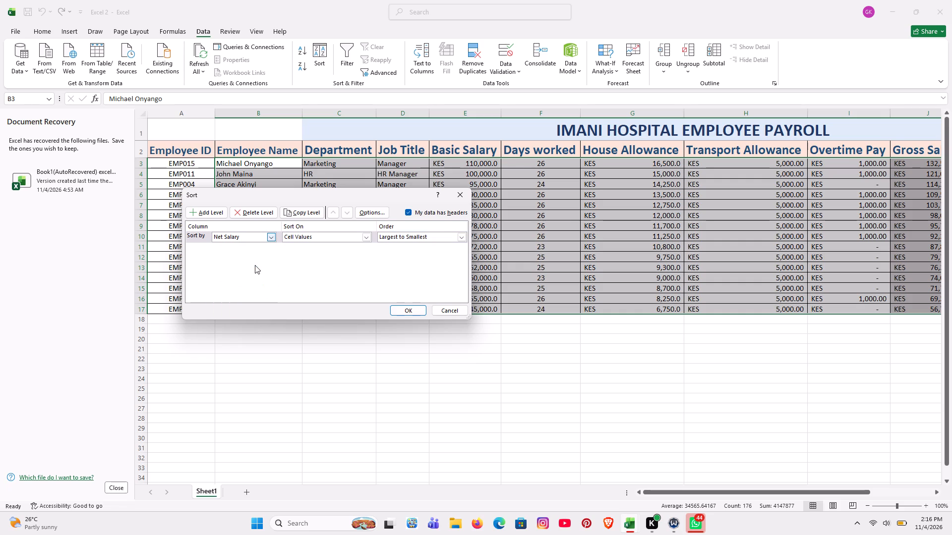
{"action": "left_click", "coordinate": [366, 233]}
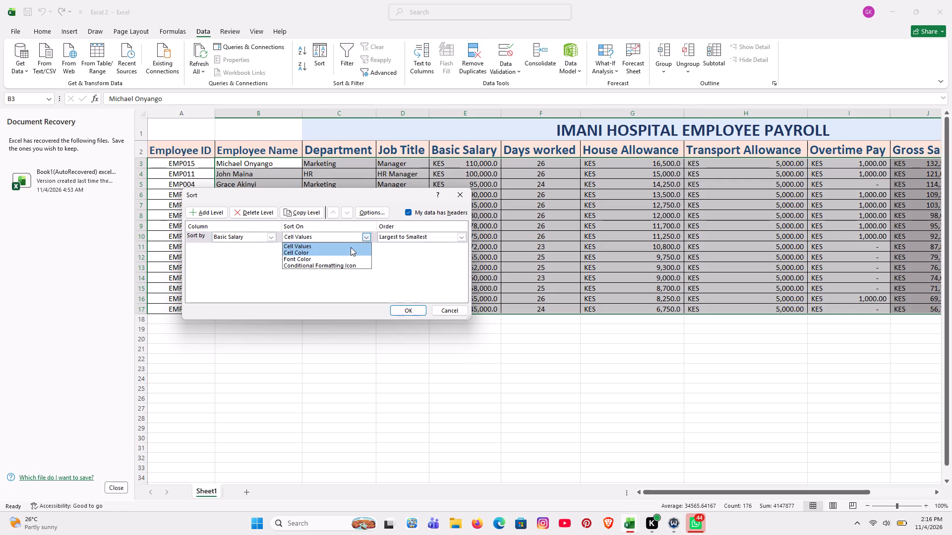
{"action": "left_click", "coordinate": [351, 247]}
{"action": "left_click", "coordinate": [460, 238]}
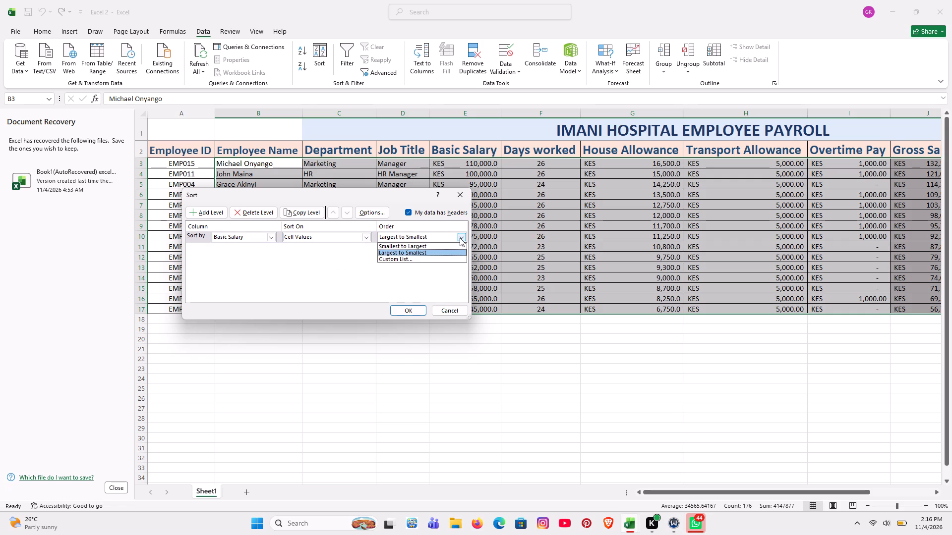
{"action": "left_click", "coordinate": [436, 244]}
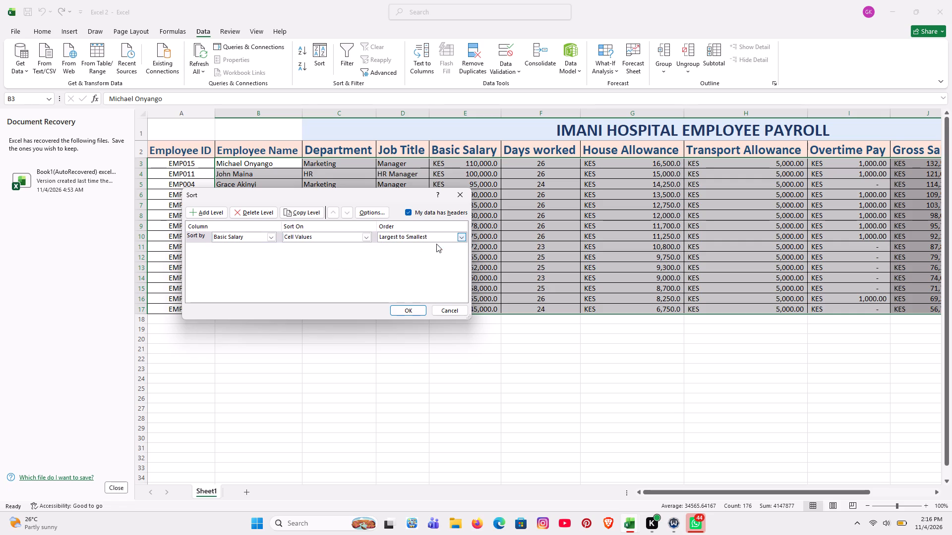
{"action": "left_click", "coordinate": [410, 306]}
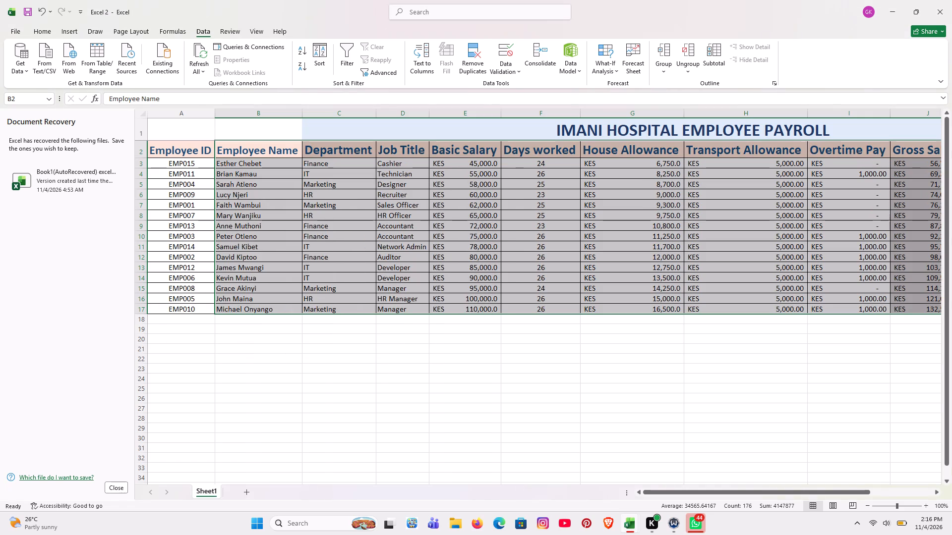
{"action": "left_click", "coordinate": [410, 369]}
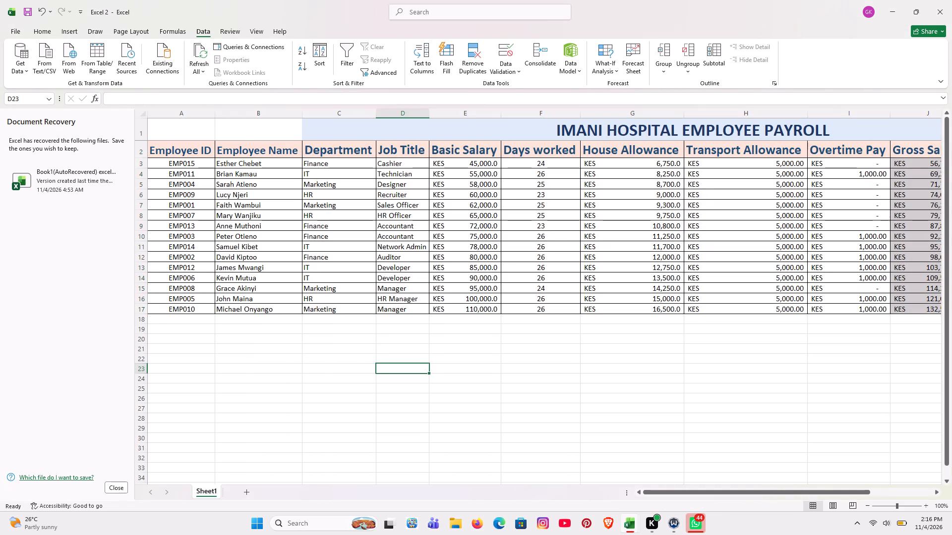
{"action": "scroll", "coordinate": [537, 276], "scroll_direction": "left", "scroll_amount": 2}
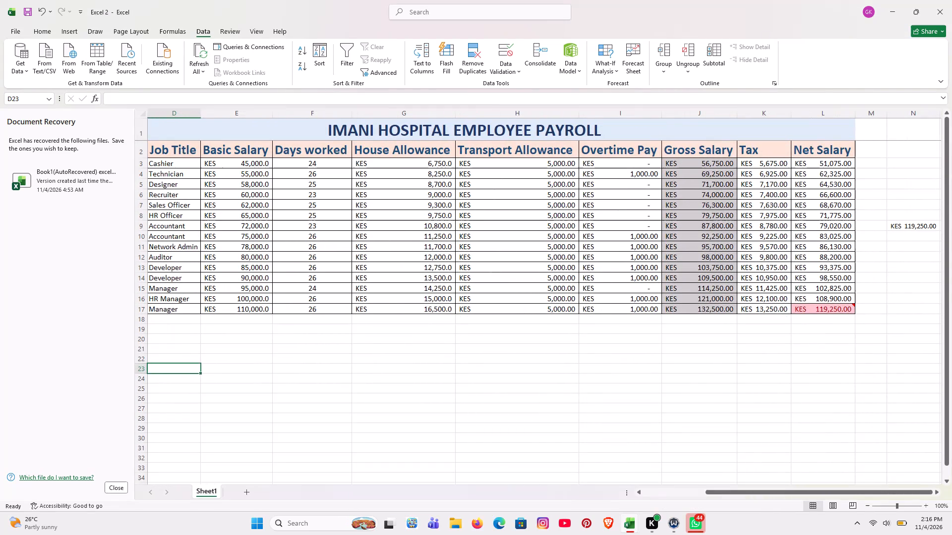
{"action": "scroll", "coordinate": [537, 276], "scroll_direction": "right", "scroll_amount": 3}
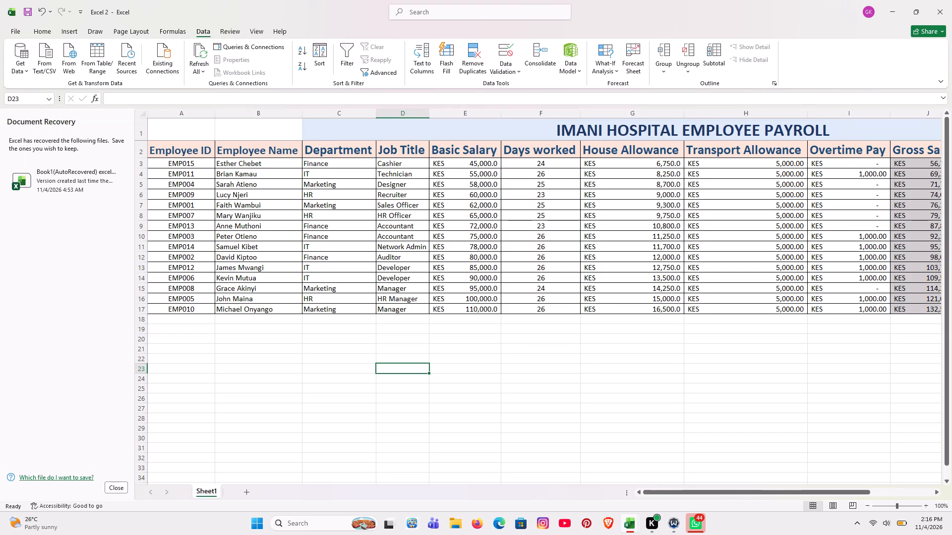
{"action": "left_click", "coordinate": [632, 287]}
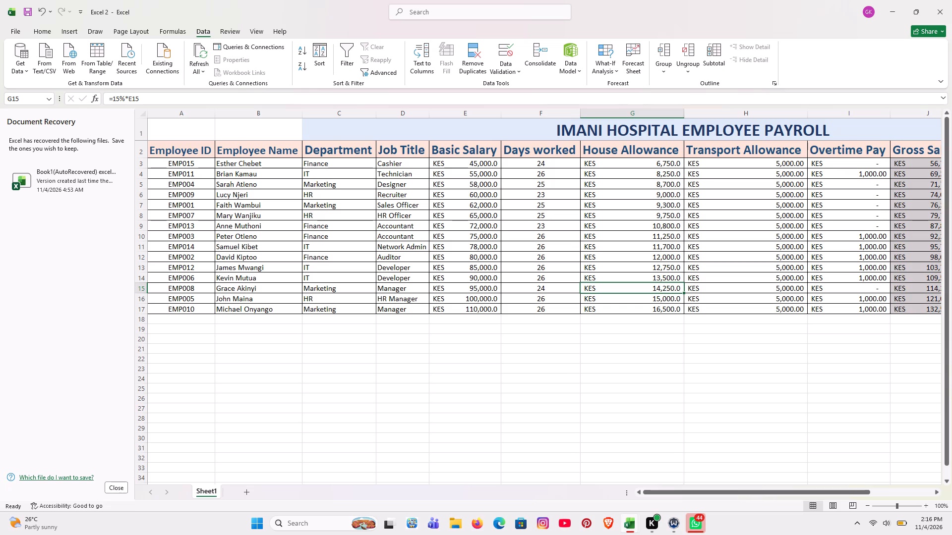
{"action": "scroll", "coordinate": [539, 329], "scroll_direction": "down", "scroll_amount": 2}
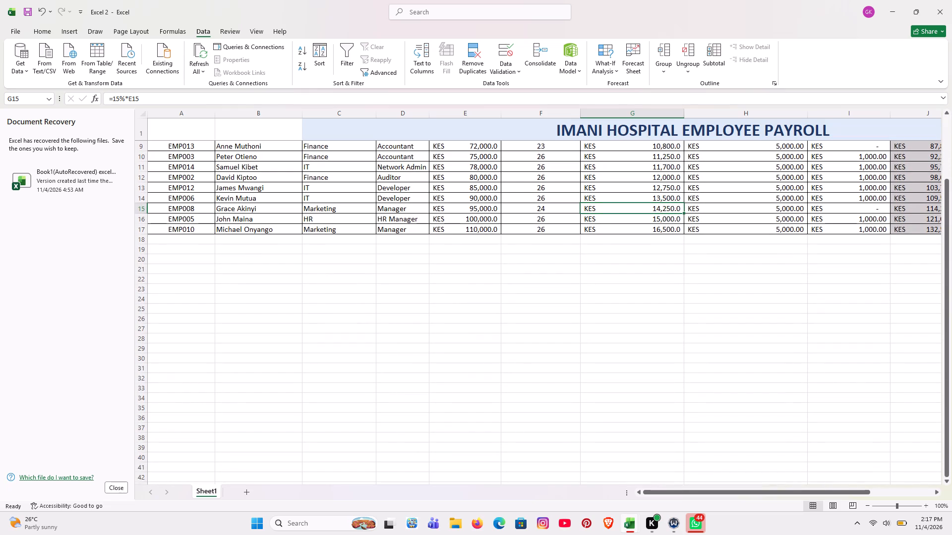
Enter the heading "SUMMARY" in cell A22, below the payroll table.
{"action": "left_click", "coordinate": [241, 284]}
{"action": "left_click", "coordinate": [219, 274]}
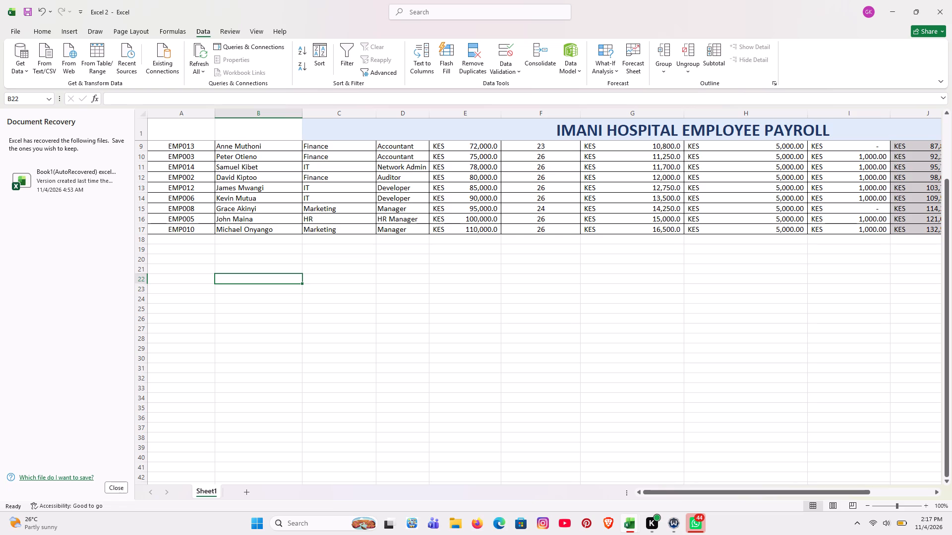
{"action": "left_click", "coordinate": [201, 283]}
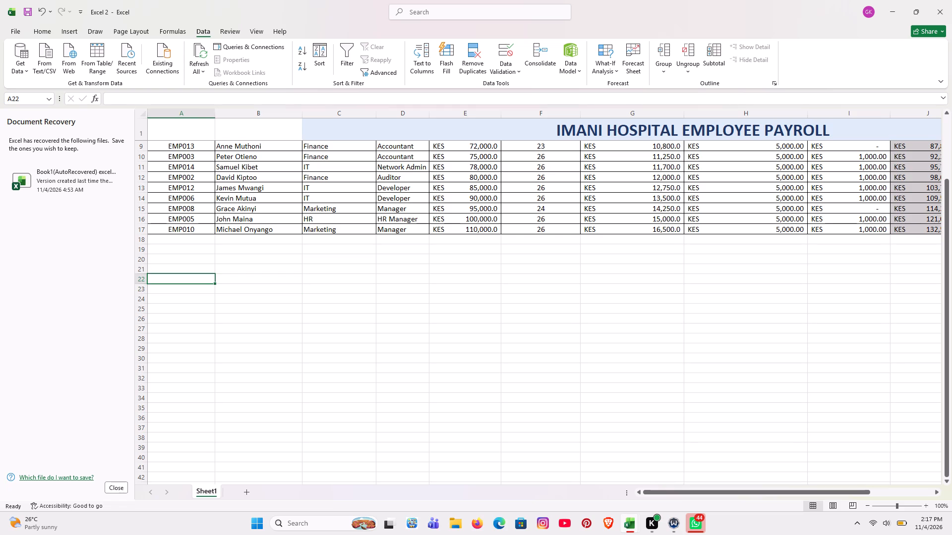
{"action": "left_click", "coordinate": [208, 278]}
{"action": "type", "text": "SUMMARY"}
{"action": "left_click", "coordinate": [196, 294]}
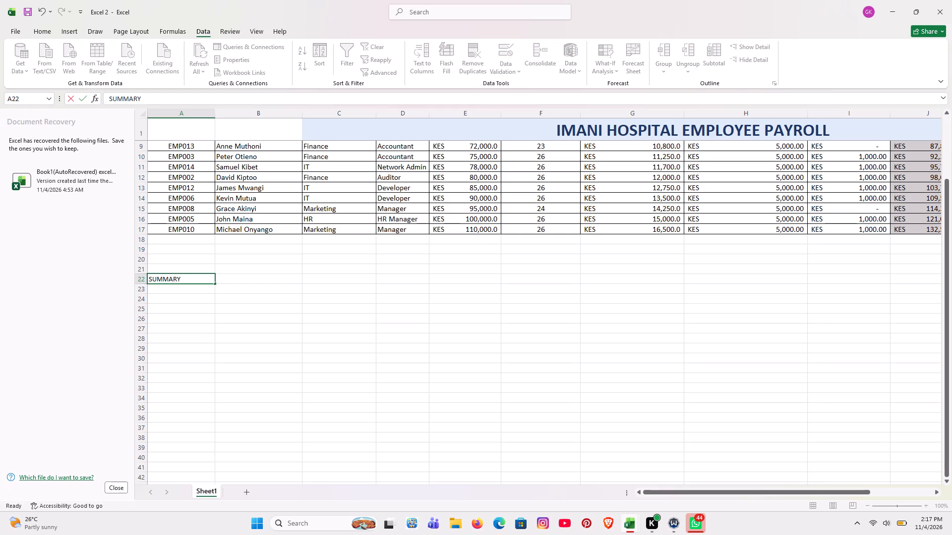
{"action": "left_click", "coordinate": [193, 287]}
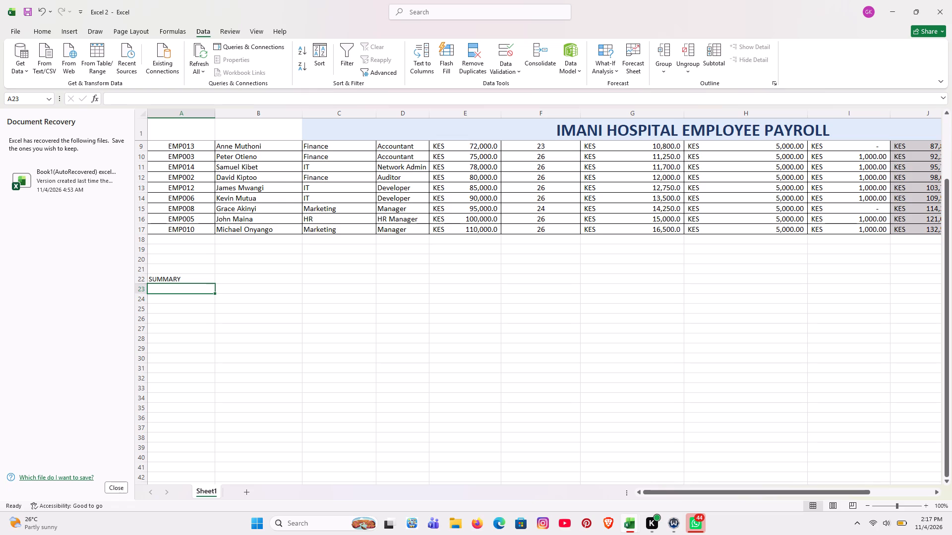
Merge and center the SUMMARY heading across cells A22 and B22.
{"action": "left_click_drag", "start_coordinate": [231, 277], "coordinate": [202, 278]}
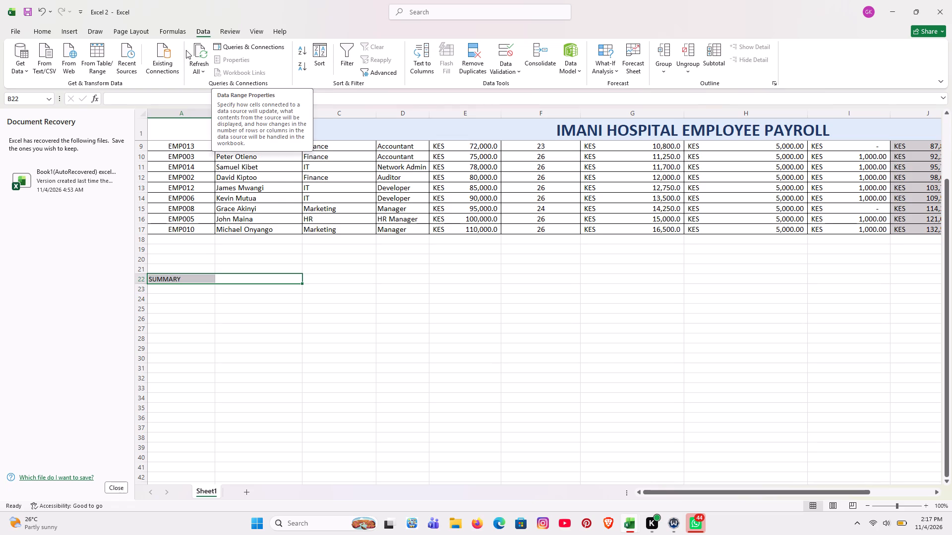
{"action": "left_click", "coordinate": [42, 29]}
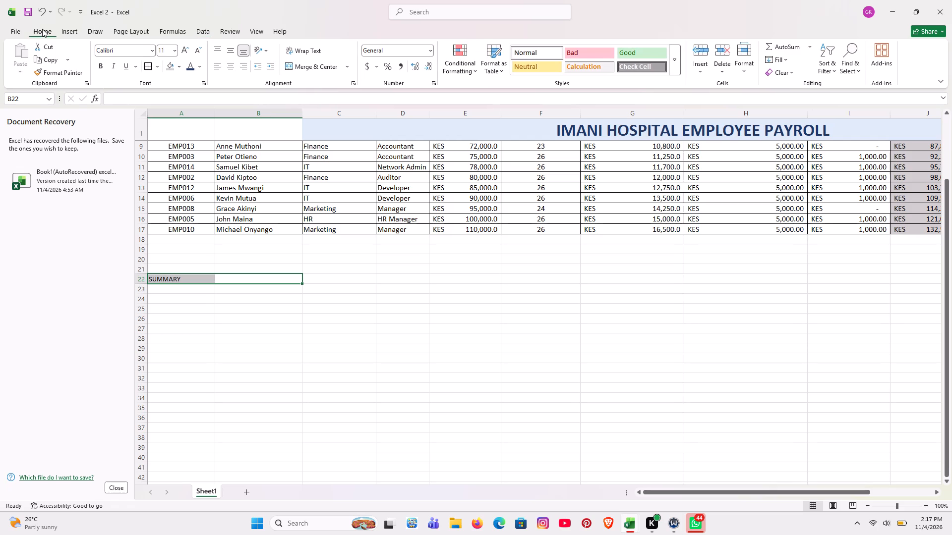
{"action": "left_click", "coordinate": [319, 66]}
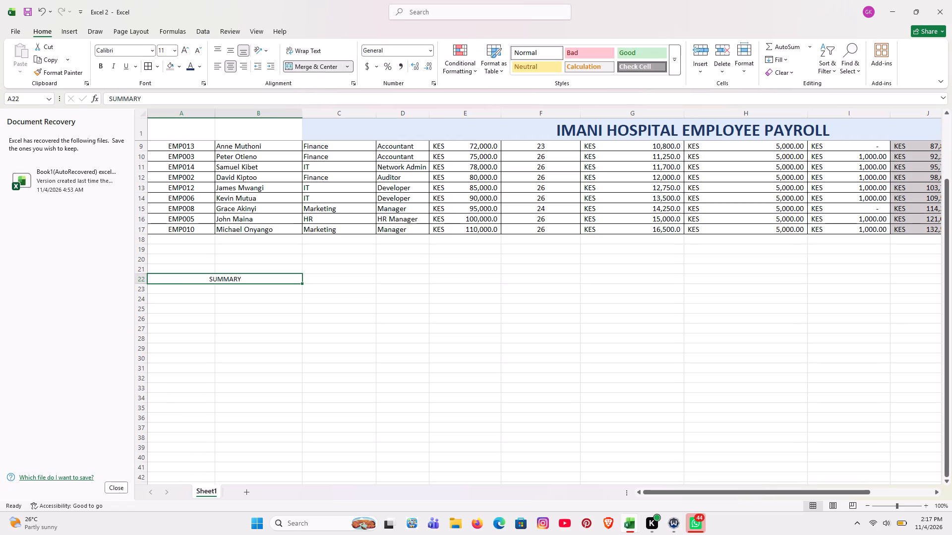
Enter the label "Total Number of Employees" in cell A23, under the SUMMARY heading.
{"action": "left_click", "coordinate": [193, 293]}
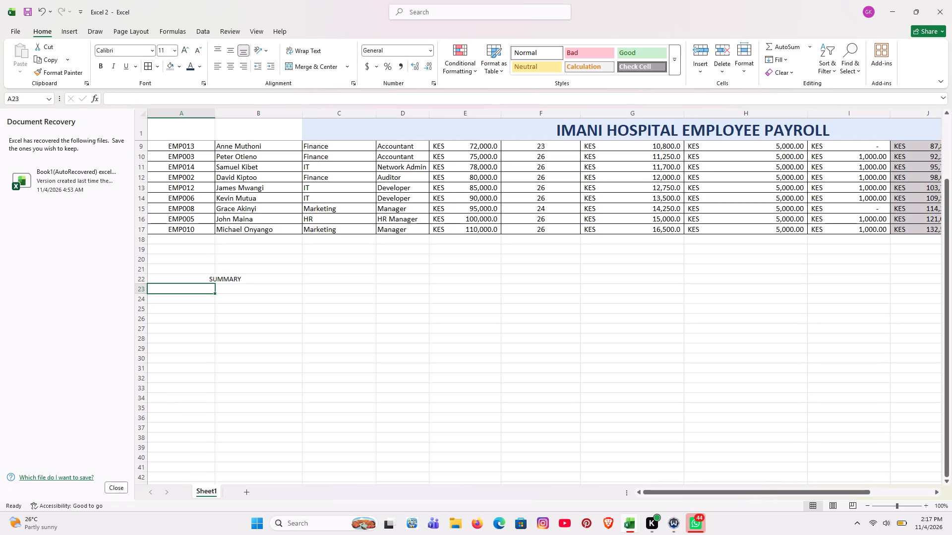
{"action": "key", "text": "t"}
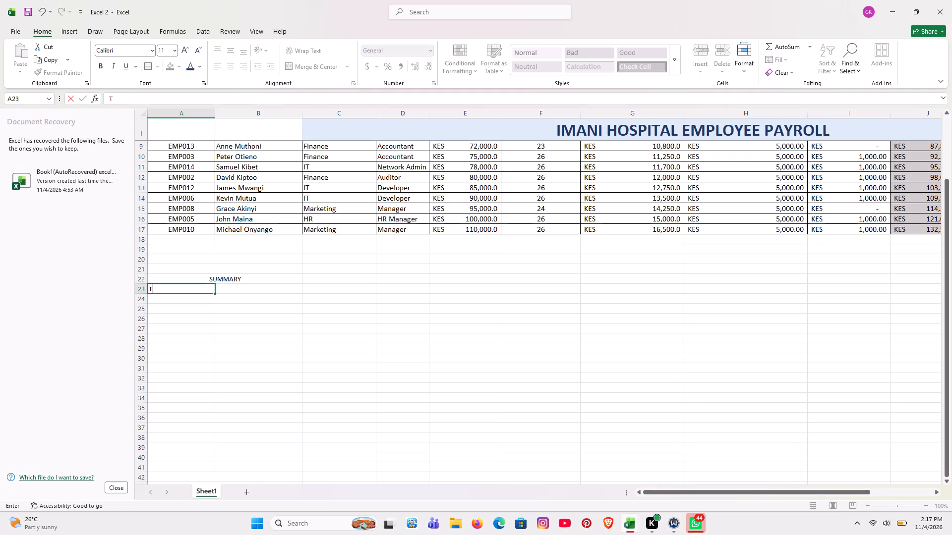
{"action": "type", "text": "otal"}
{"action": "key", "text": "space"}
{"action": "type", "text": "umber"}
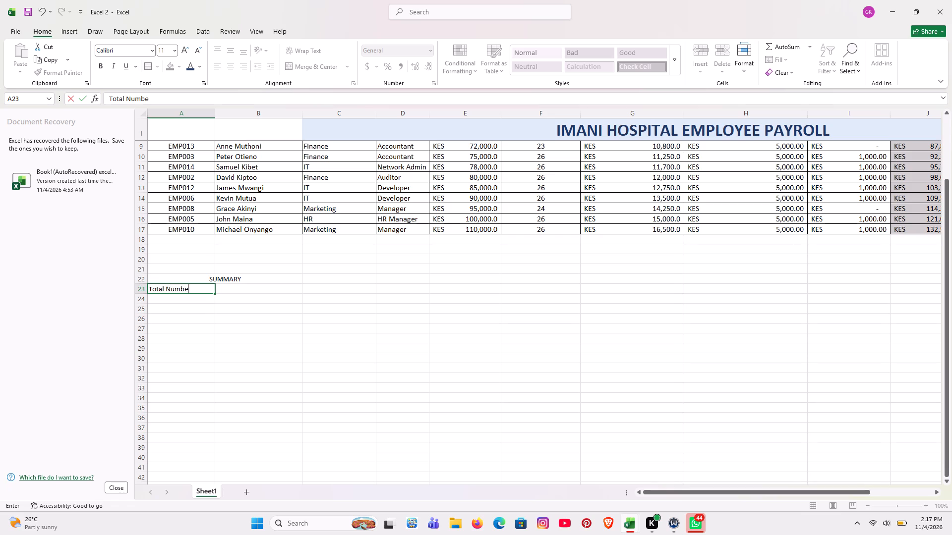
{"action": "key", "text": "space"}
{"action": "type", "text": "of"}
{"action": "key", "text": "space"}
{"action": "type", "text": "mp"}
{"action": "type", "text": "loyees"}
{"action": "key", "text": "Return"}
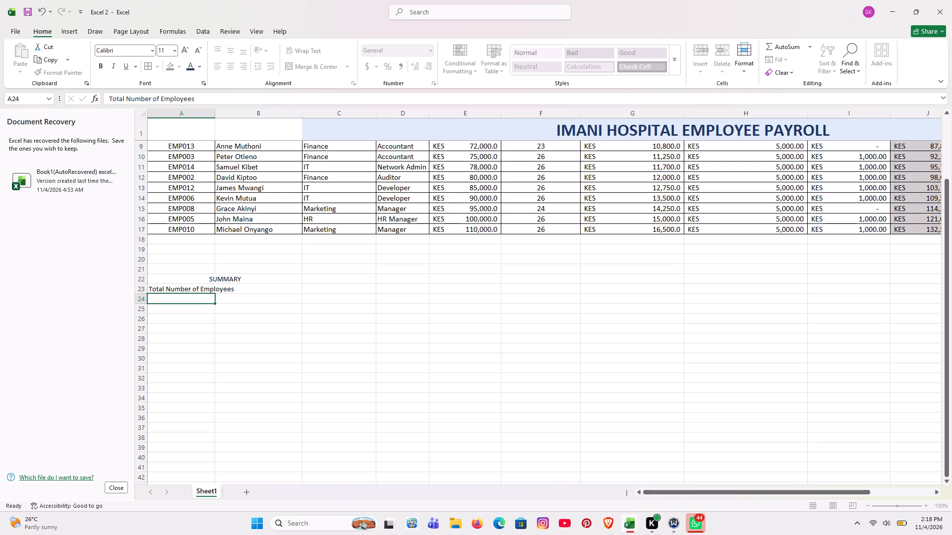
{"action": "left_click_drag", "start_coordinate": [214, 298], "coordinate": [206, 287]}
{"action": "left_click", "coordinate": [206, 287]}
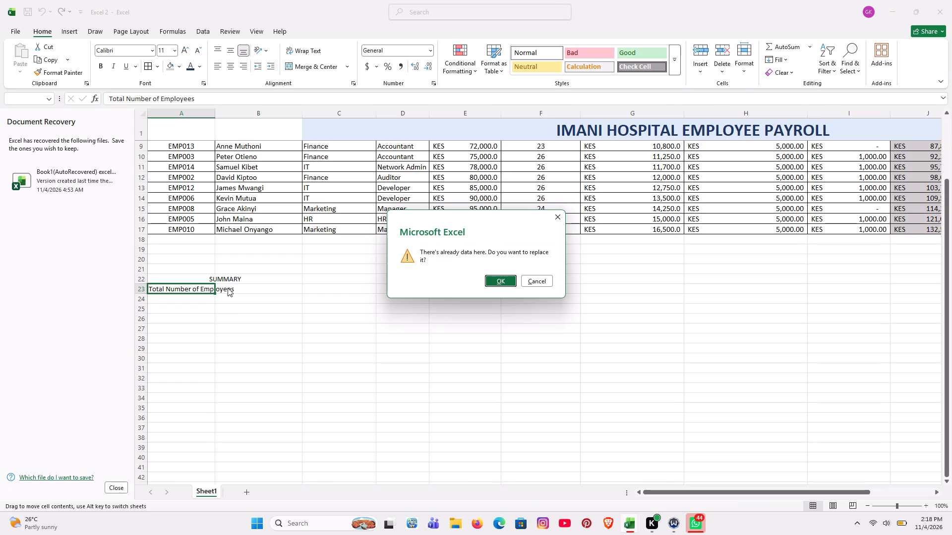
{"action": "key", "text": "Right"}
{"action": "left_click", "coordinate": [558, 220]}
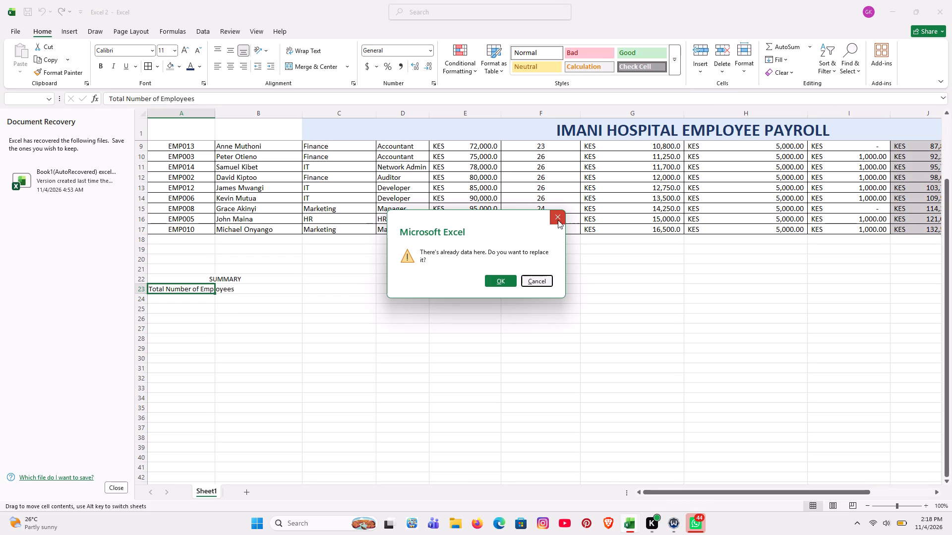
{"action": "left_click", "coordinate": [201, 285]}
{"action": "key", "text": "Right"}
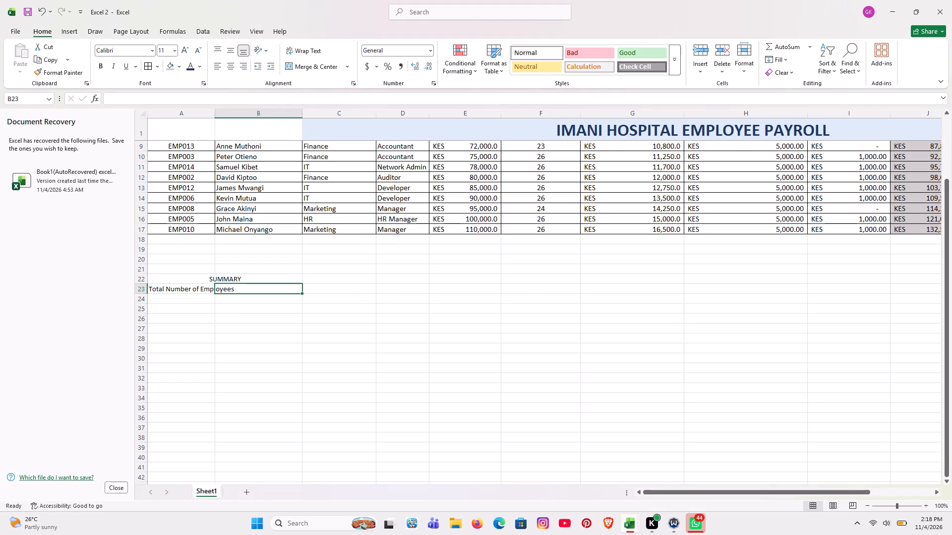
Enter the label "Total Monthly Basic Salaries" in cell A24 of the summary.
{"action": "left_click", "coordinate": [168, 302]}
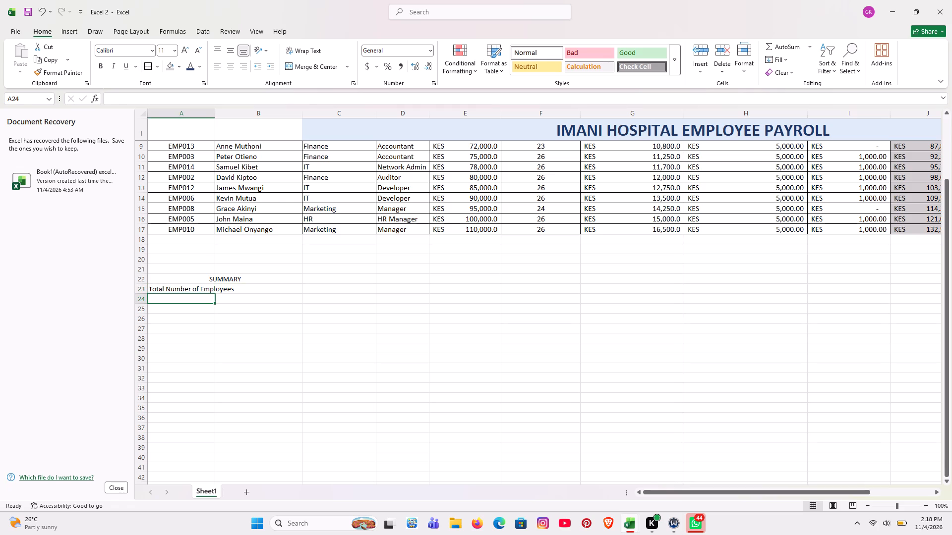
{"action": "key", "text": "t"}
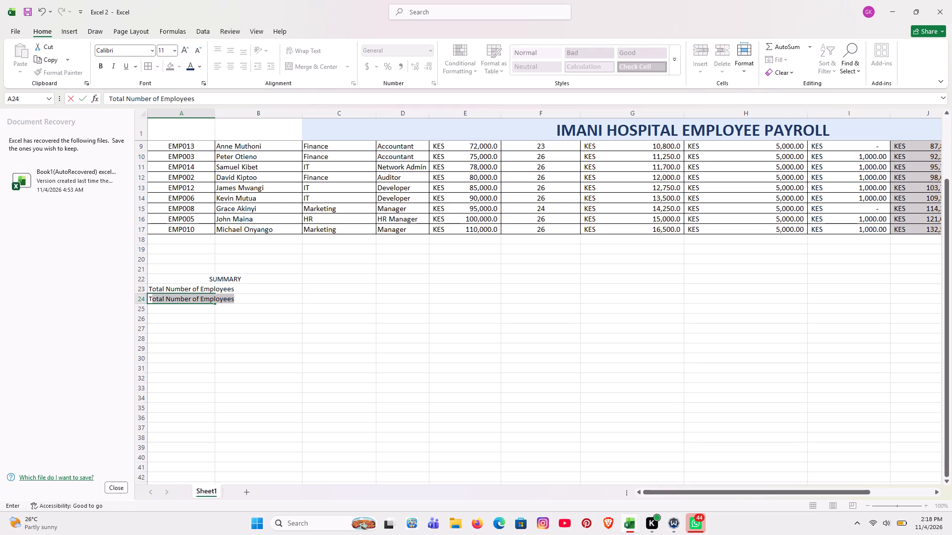
{"action": "type", "text": "oy"}
{"action": "key", "text": "BackSpace"}
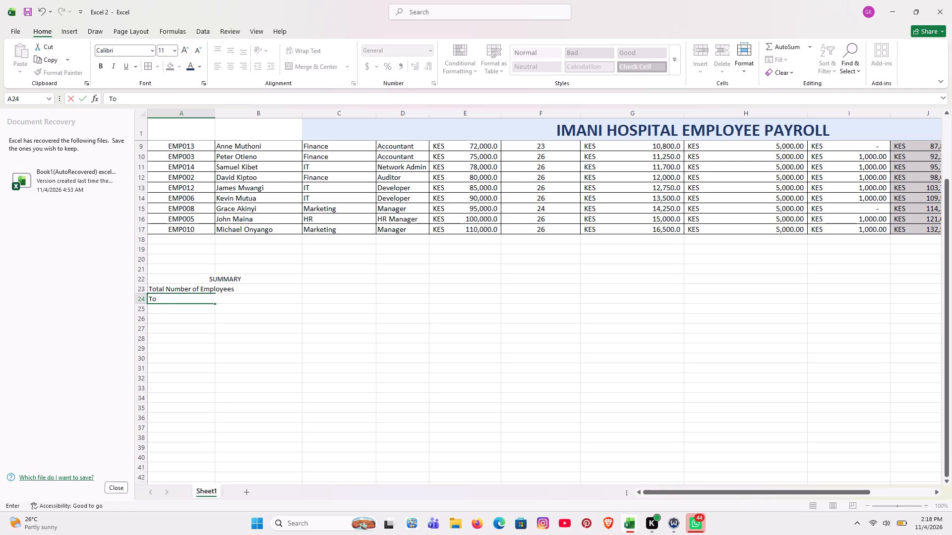
{"action": "type", "text": "ta"}
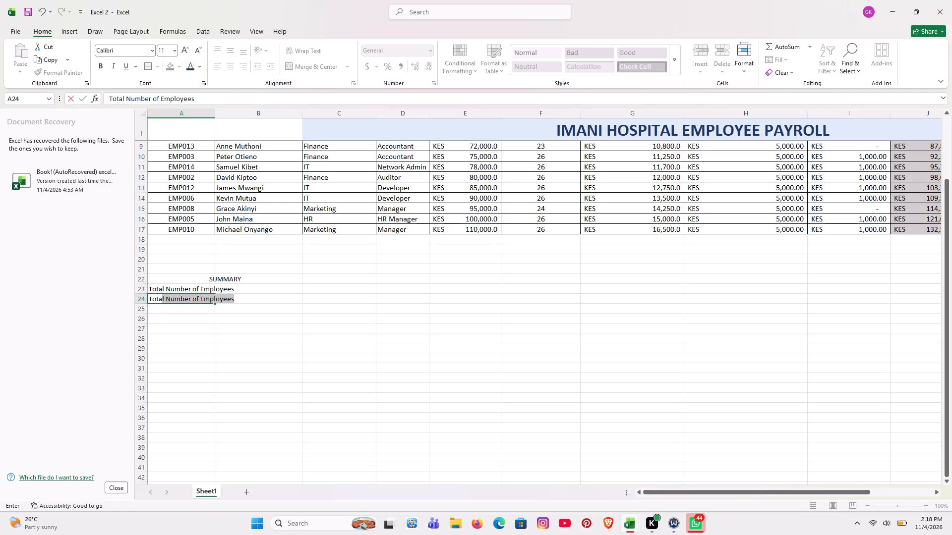
{"action": "type", "text": "l"}
{"action": "key", "text": "space"}
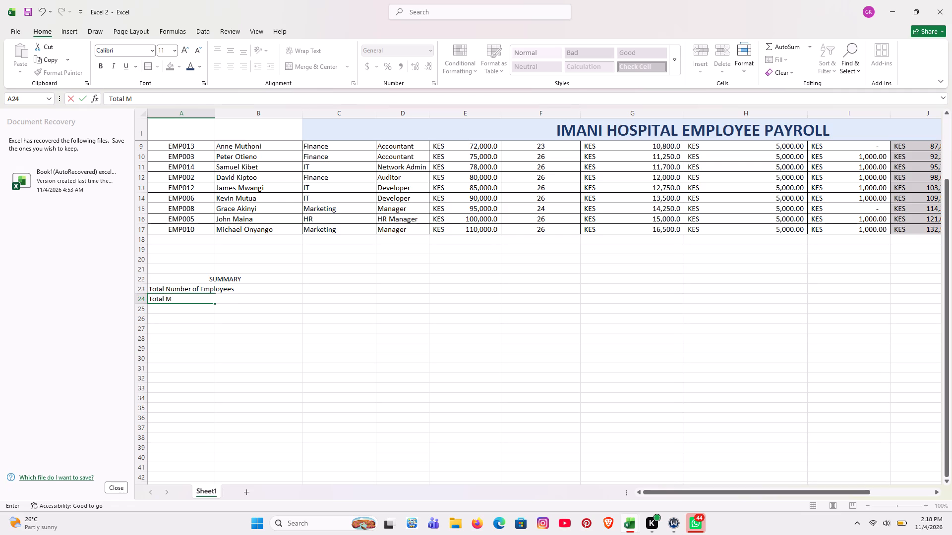
{"action": "type", "text": "onthl"}
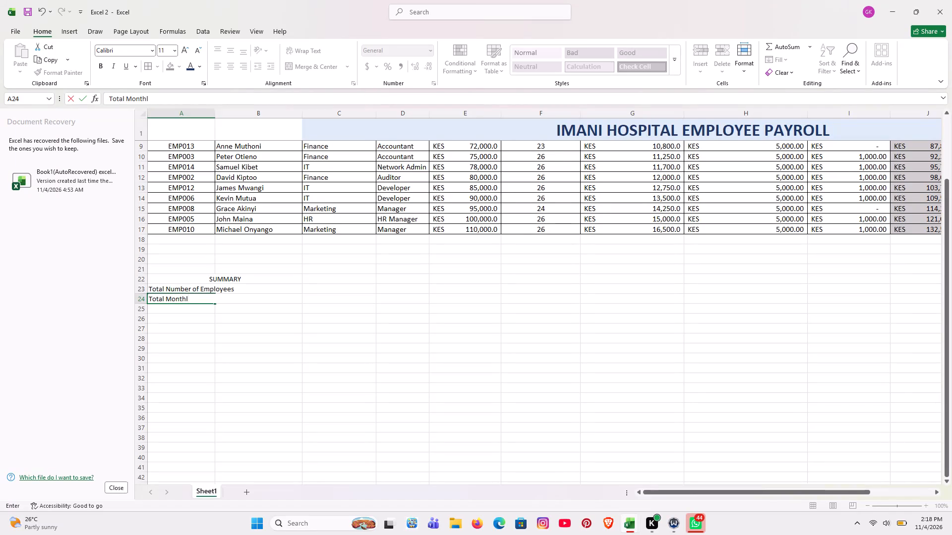
{"action": "type", "text": "tv"}
{"action": "key", "text": "BackSpace"}
{"action": "key", "text": "BackSpace"}
{"action": "type", "text": "y"}
{"action": "key", "text": "space"}
{"action": "key", "text": "b"}
{"action": "type", "text": "asic"}
{"action": "key", "text": "space"}
{"action": "key", "text": "s"}
{"action": "type", "text": "alaries"}
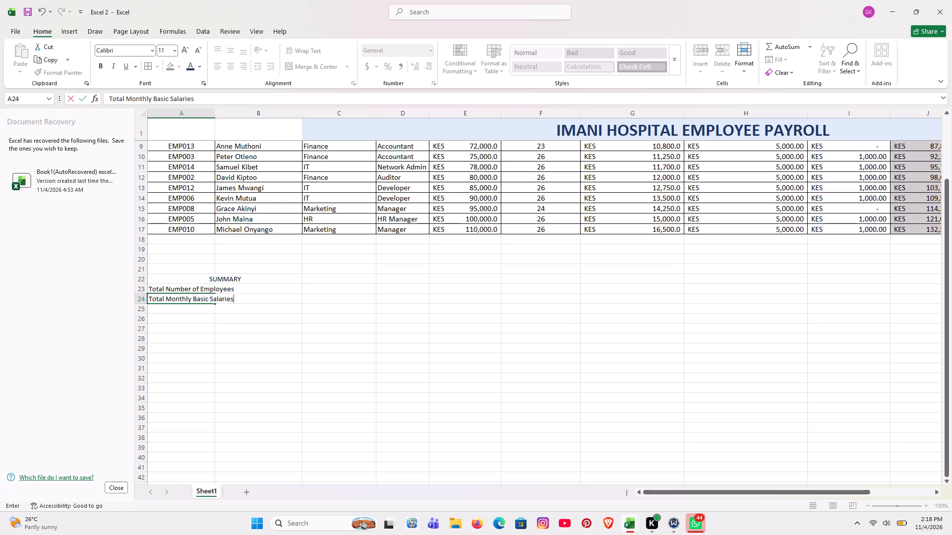
{"action": "key", "text": "Return"}
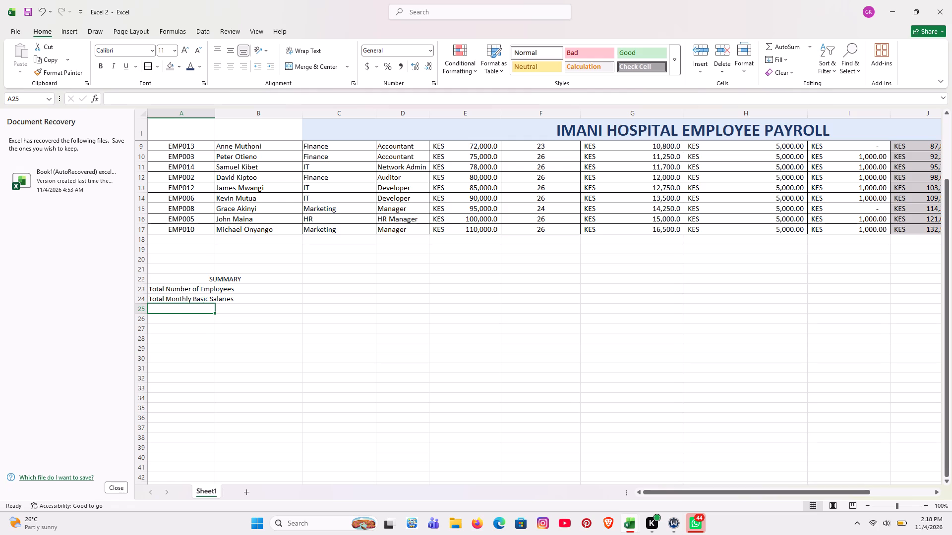
Enter the label "Total Gross Payroll" in cell A25 of the summary.
{"action": "key", "text": "t"}
{"action": "type", "text": "otal"}
{"action": "key", "text": "space"}
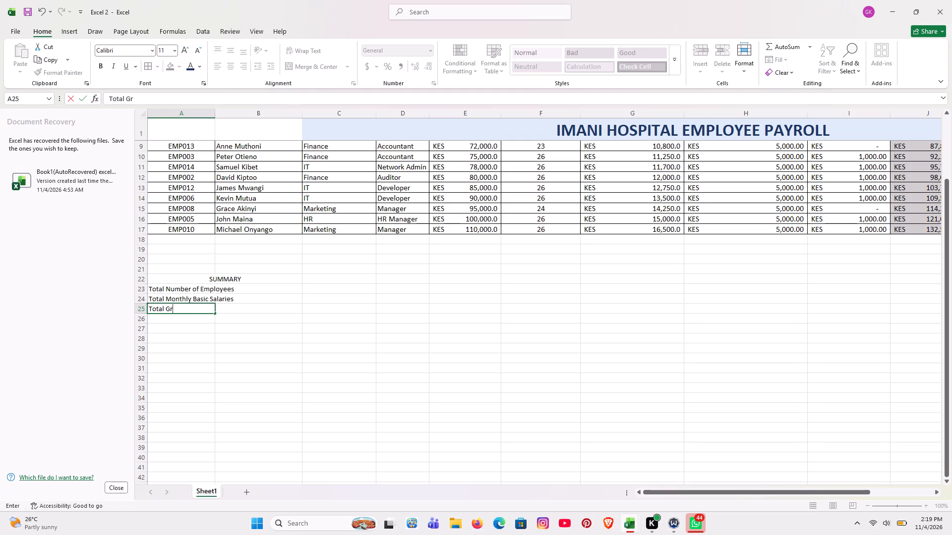
{"action": "type", "text": "at"}
{"action": "key", "text": "BackSpace"}
{"action": "type", "text": "yrol"}
{"action": "key", "text": "l"}
{"action": "key", "text": "Return"}
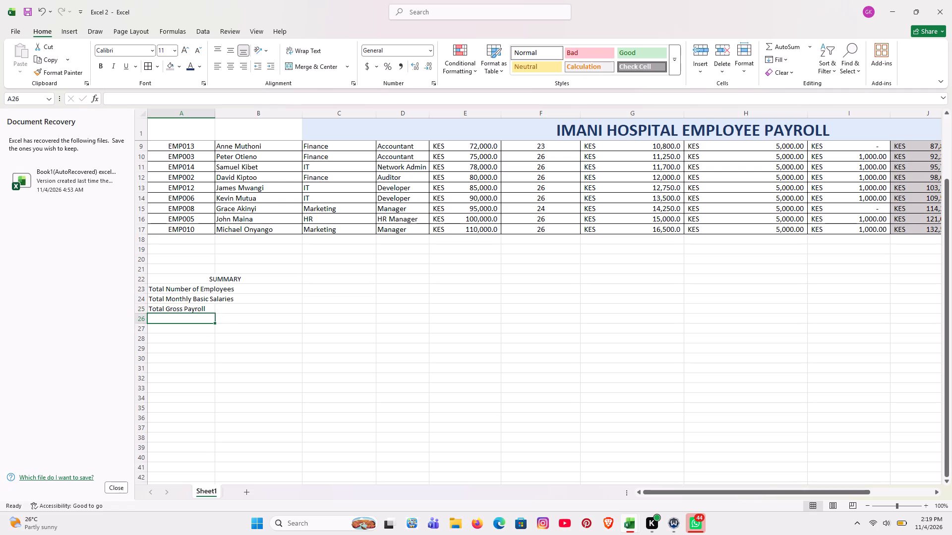
Enter the label "Total Net Payroll" in cell A26 of the summary.
{"action": "key", "text": "t"}
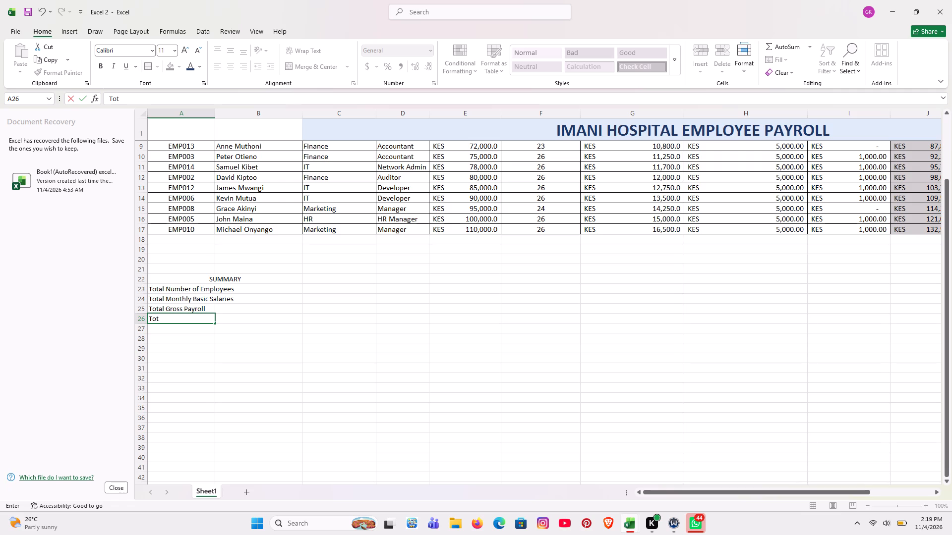
{"action": "type", "text": "et"}
{"action": "key", "text": "space"}
{"action": "key", "text": "p"}
{"action": "type", "text": "ayroll"}
{"action": "key", "text": "Return"}
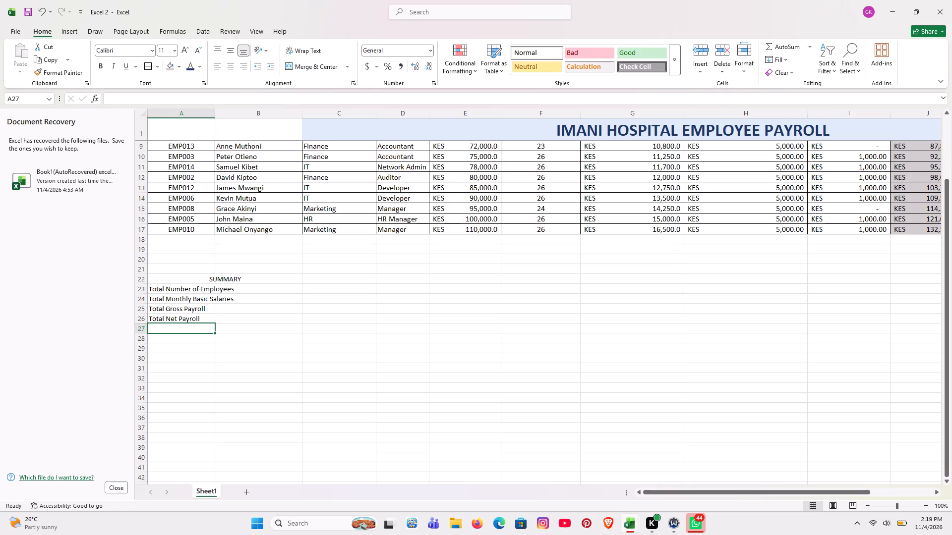
Enter the label "Average Employee Salary" in cell A27 of the summary.
{"action": "key", "text": "a"}
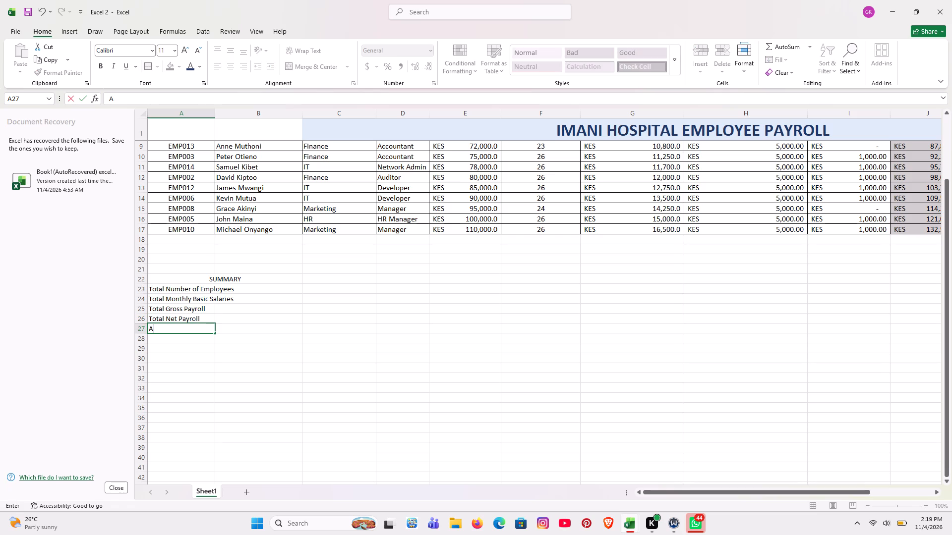
{"action": "type", "text": "verage"}
{"action": "key", "text": "space"}
{"action": "key", "text": "e"}
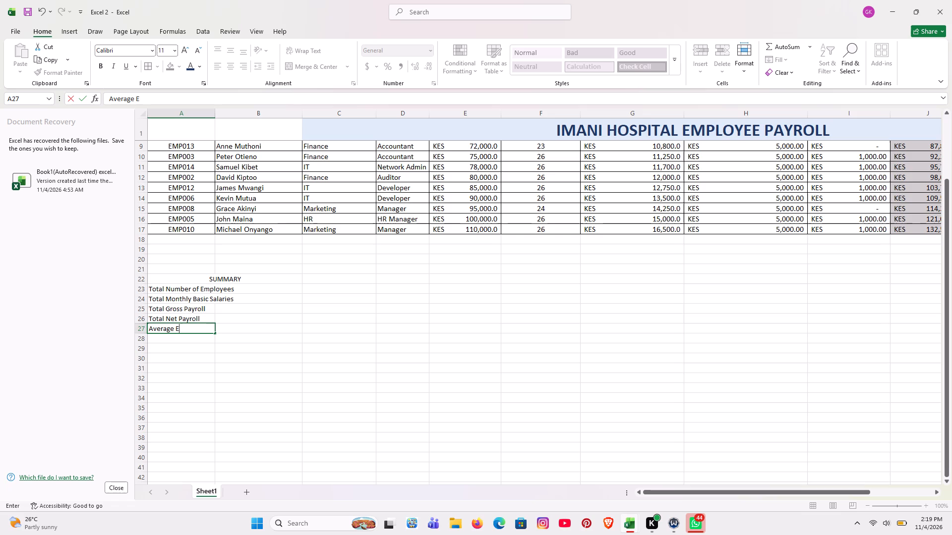
{"action": "type", "text": "mployee"}
{"action": "key", "text": "space"}
{"action": "key", "text": "s"}
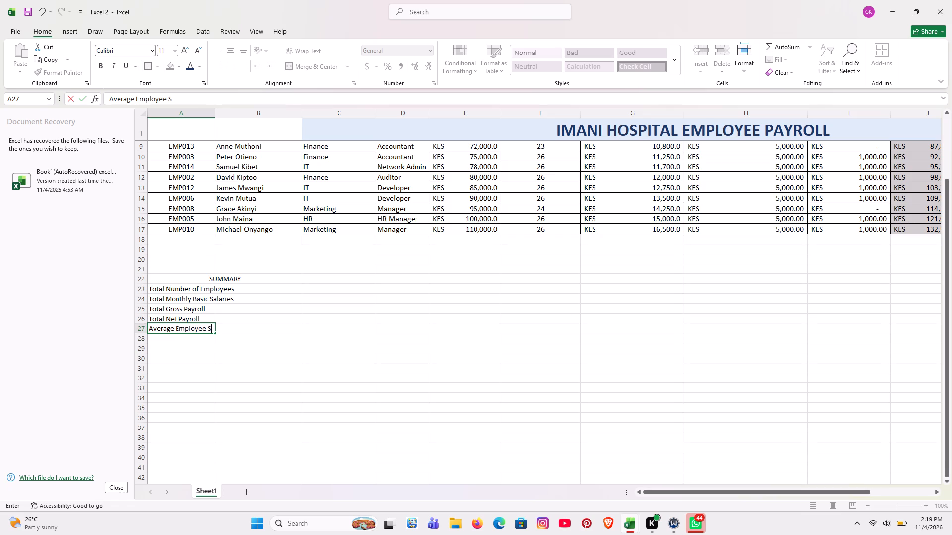
{"action": "type", "text": "alary"}
{"action": "key", "text": "Return"}
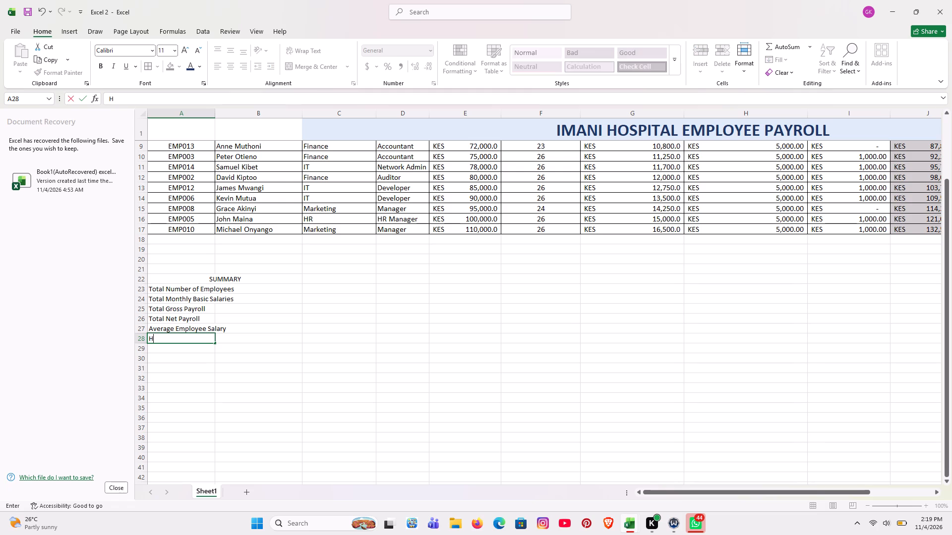
Enter the label "Highest Net Salary" in cell A28 of the summary.
{"action": "type", "text": "ighest"}
{"action": "key", "text": "space"}
{"action": "key", "text": "n"}
{"action": "type", "text": "et"}
{"action": "key", "text": "space"}
{"action": "key", "text": "s"}
{"action": "type", "text": "alary"}
{"action": "key", "text": "Return"}
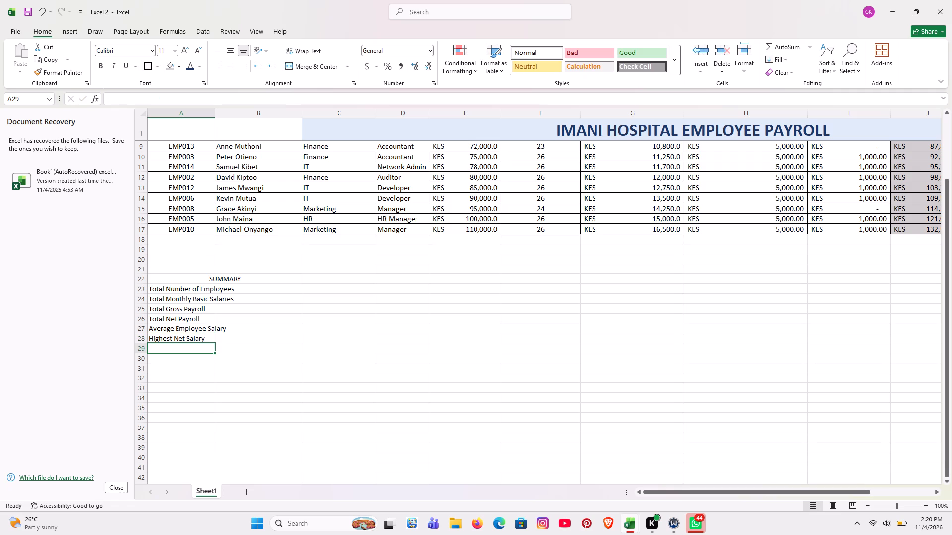
Enter the label "Lowest Net Salary" in cell A29 of the summary.
{"action": "key", "text": "l"}
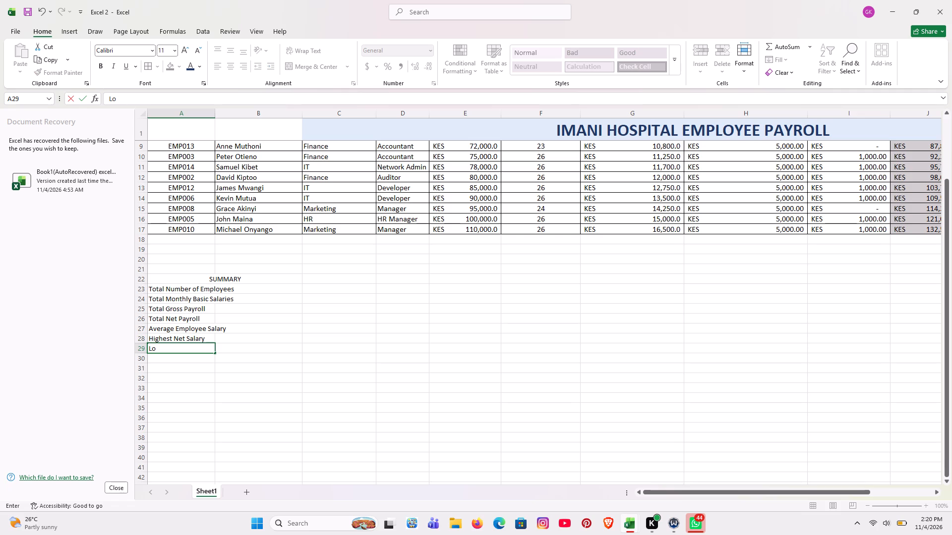
{"action": "type", "text": "wes"}
{"action": "type", "text": "t"}
{"action": "key", "text": "space"}
{"action": "key", "text": "n"}
{"action": "type", "text": "et"}
{"action": "key", "text": "space"}
{"action": "key", "text": "s"}
{"action": "type", "text": "ala"}
{"action": "type", "text": "ry"}
{"action": "left_click", "coordinate": [265, 345]}
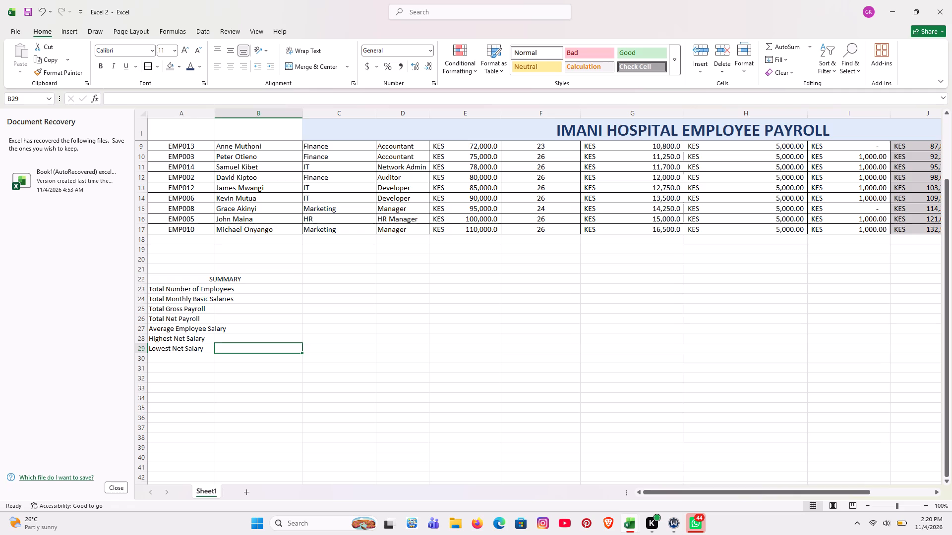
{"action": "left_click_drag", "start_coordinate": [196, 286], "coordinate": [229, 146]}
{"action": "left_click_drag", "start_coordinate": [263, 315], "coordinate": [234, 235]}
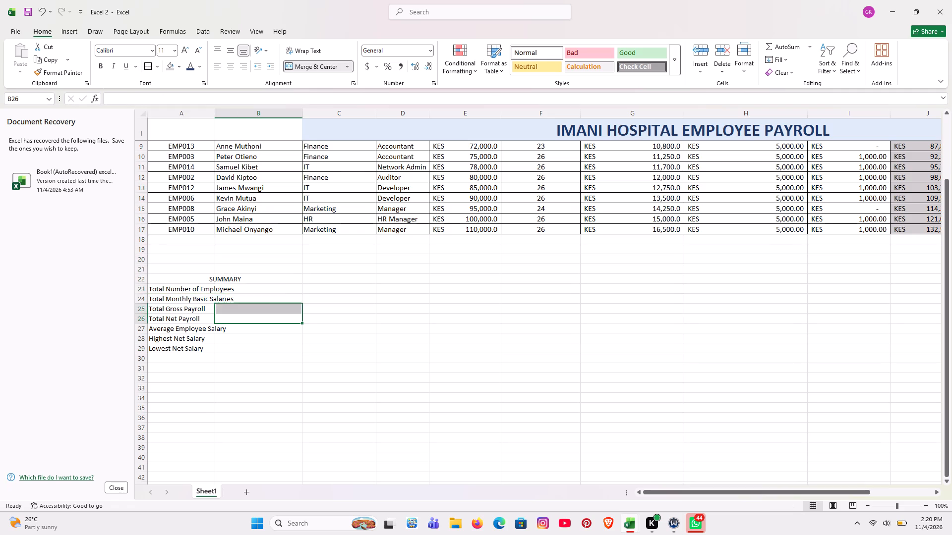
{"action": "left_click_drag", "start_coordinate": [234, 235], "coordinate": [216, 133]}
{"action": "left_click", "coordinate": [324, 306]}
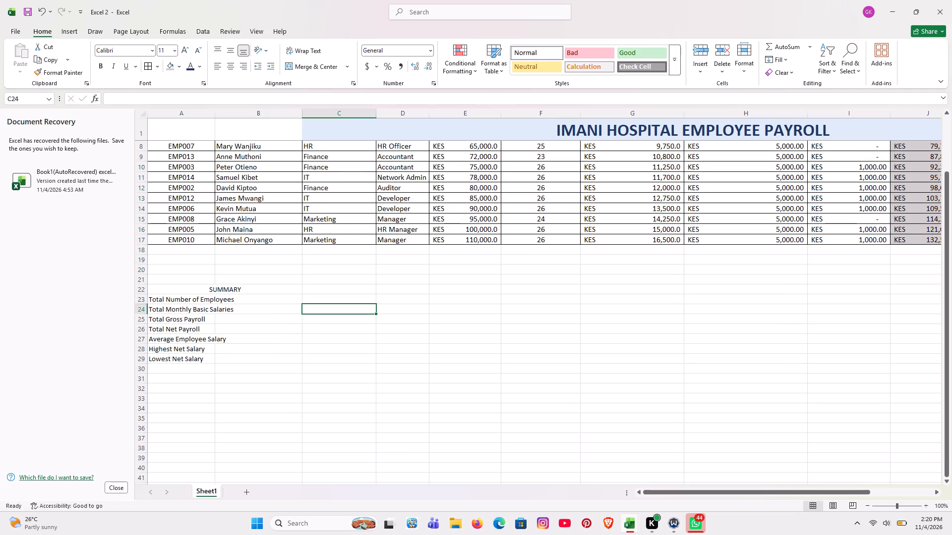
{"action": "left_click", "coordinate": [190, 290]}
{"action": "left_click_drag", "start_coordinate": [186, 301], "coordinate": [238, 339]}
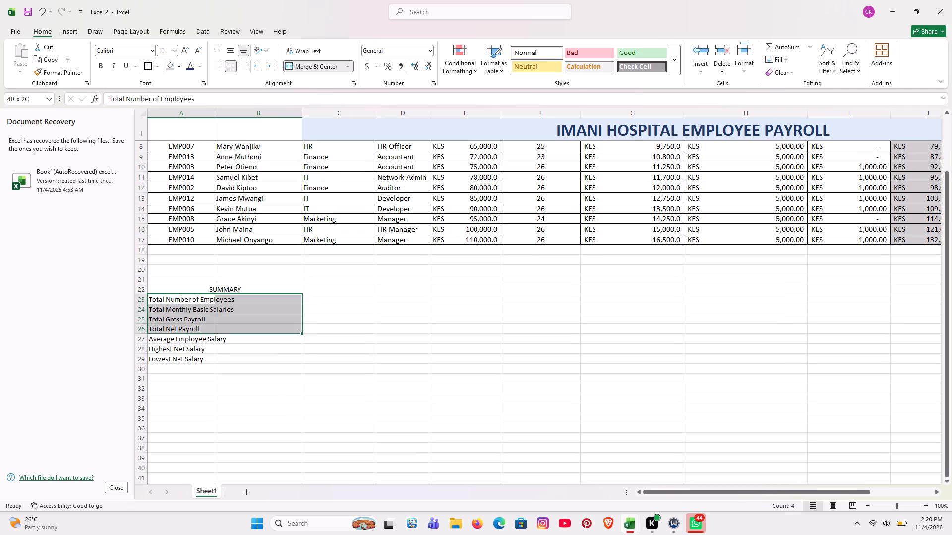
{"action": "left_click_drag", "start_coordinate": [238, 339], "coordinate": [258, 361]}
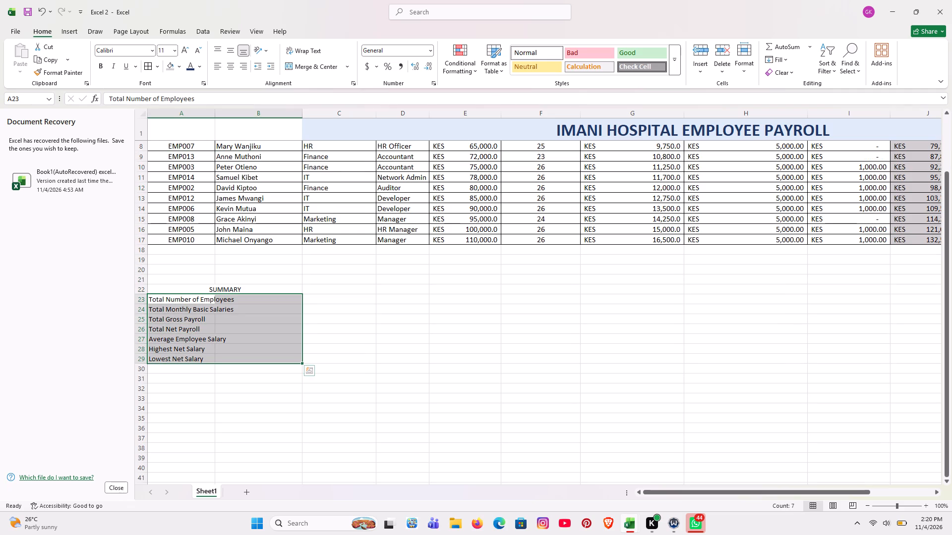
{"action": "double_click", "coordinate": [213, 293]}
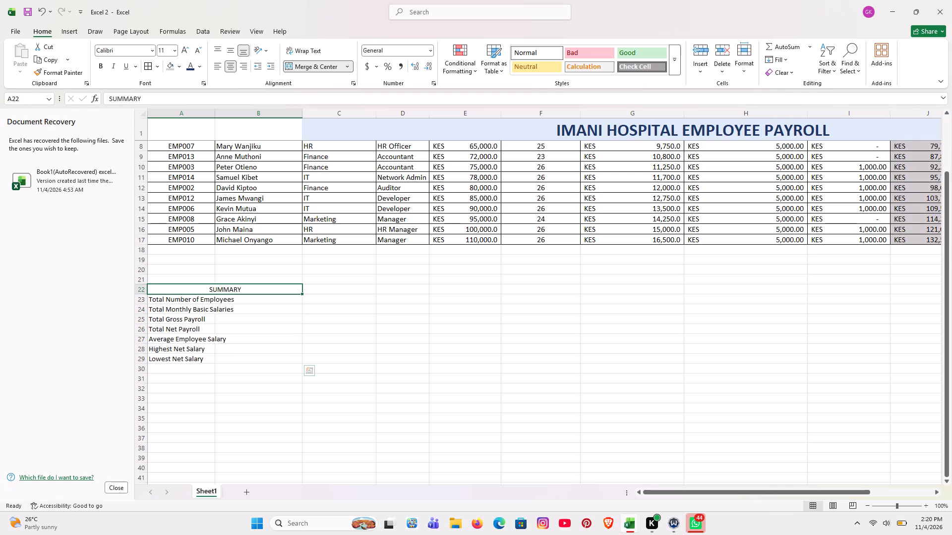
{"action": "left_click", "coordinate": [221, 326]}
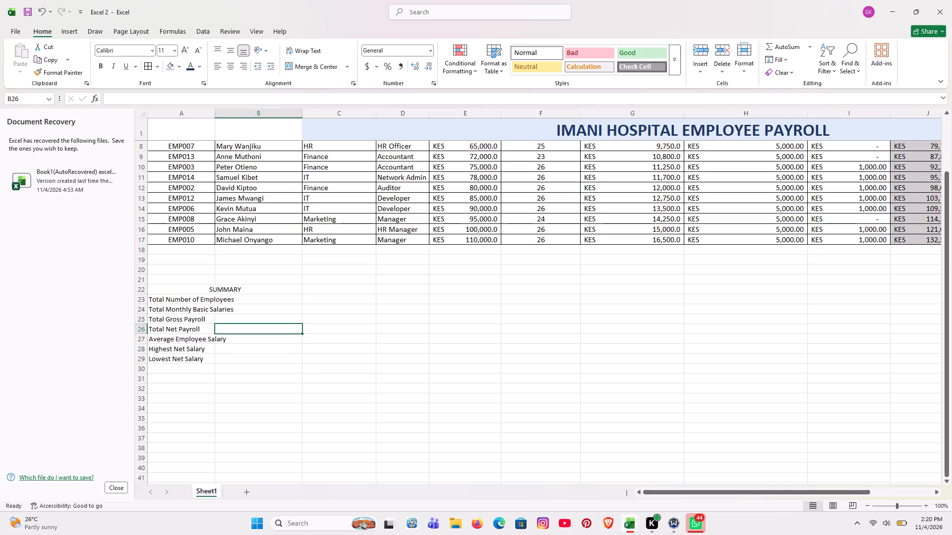
AutoFit column A to the width of the summary labels.
{"action": "left_click", "coordinate": [216, 111]}
{"action": "double_click", "coordinate": [216, 111]}
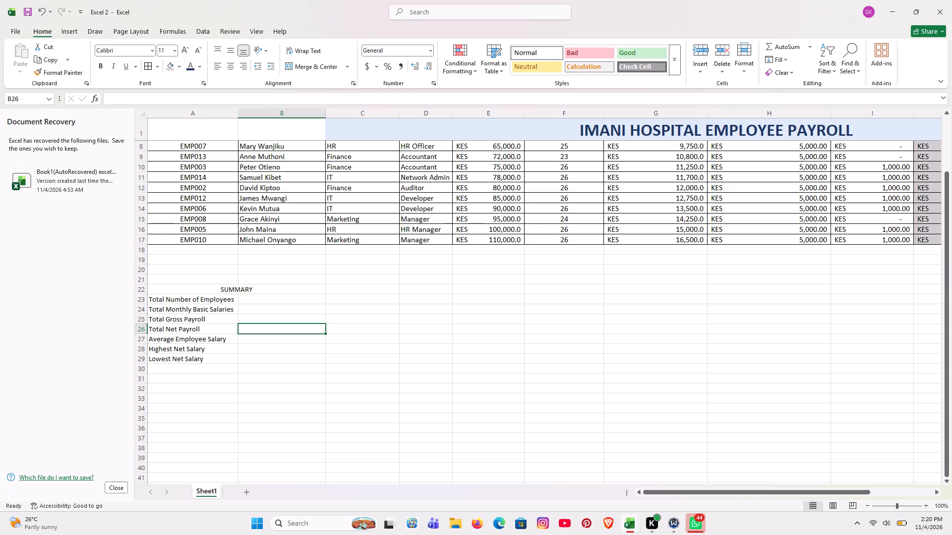
Make the SUMMARY heading in row 22 bold and increase its font size to 16.
{"action": "scroll", "coordinate": [277, 212], "scroll_direction": "up", "scroll_amount": 2}
{"action": "scroll", "coordinate": [277, 212], "scroll_direction": "down", "scroll_amount": 1}
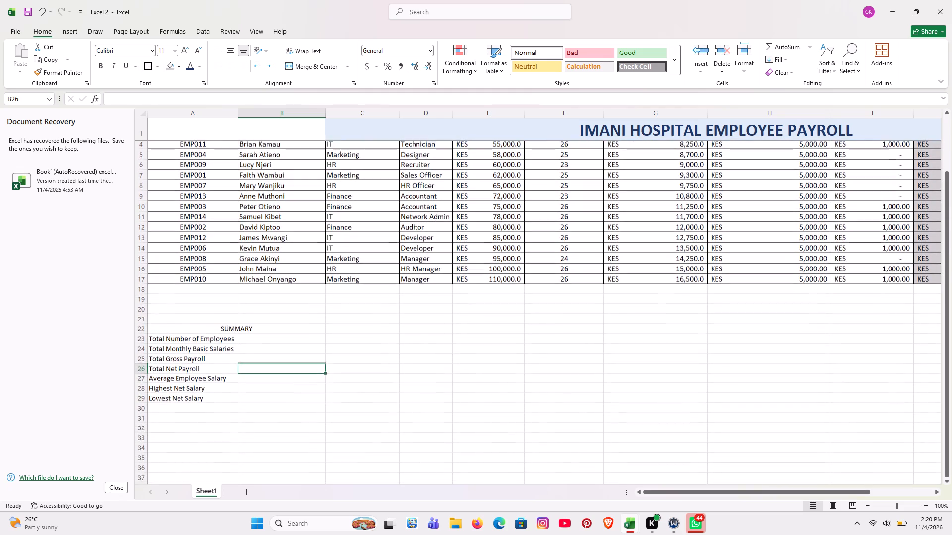
{"action": "scroll", "coordinate": [277, 212], "scroll_direction": "down", "scroll_amount": 1}
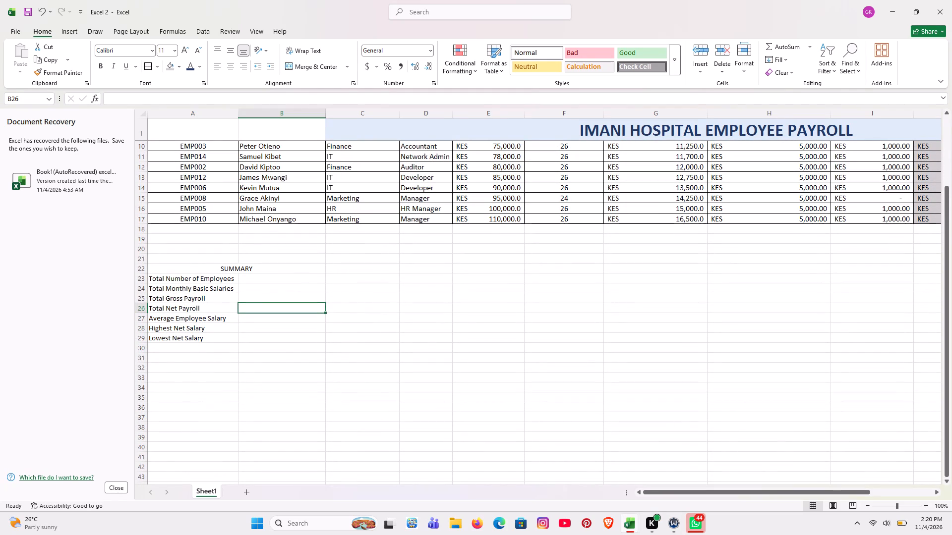
{"action": "left_click", "coordinate": [216, 266]}
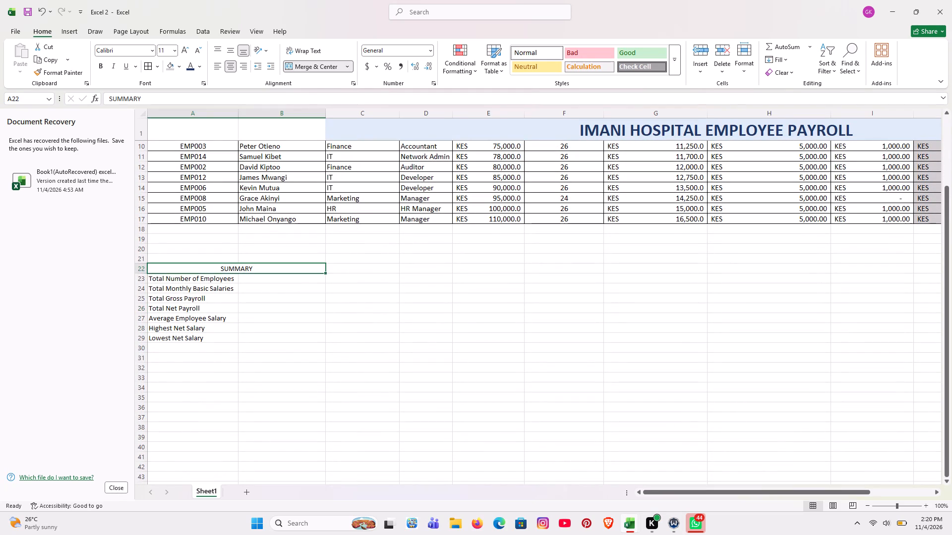
{"action": "left_click", "coordinate": [104, 63]}
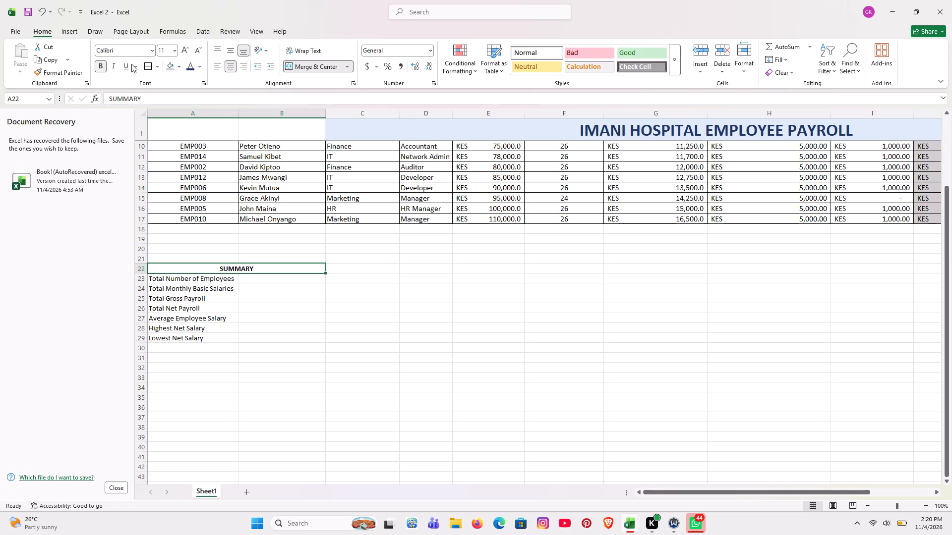
{"action": "triple_click", "coordinate": [186, 48]}
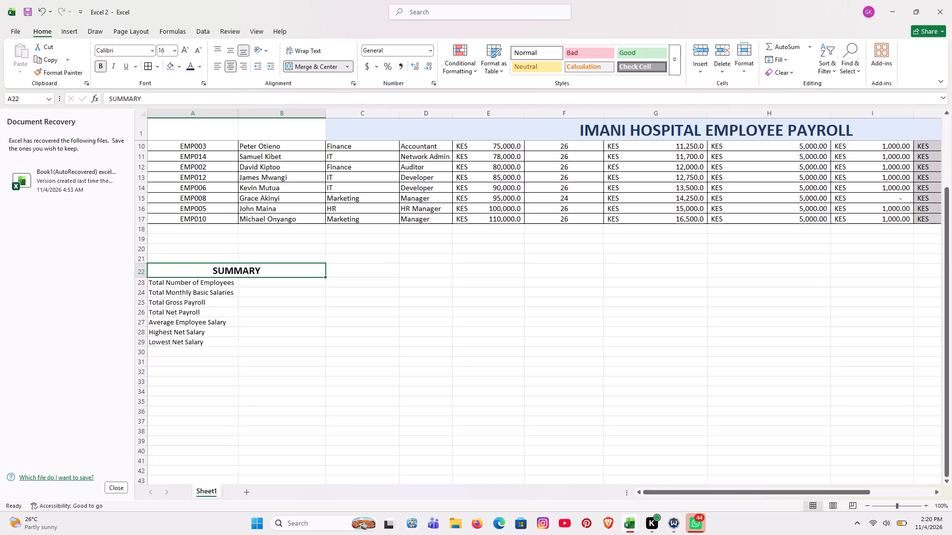
Increase the font size of the summary labels in cells A23 to A29 by one increment.
{"action": "left_click_drag", "start_coordinate": [215, 285], "coordinate": [214, 339]}
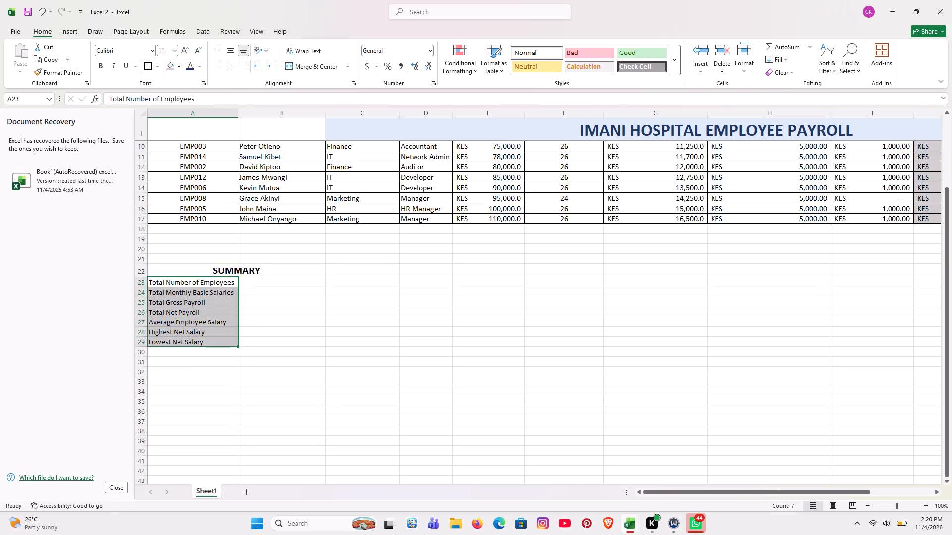
{"action": "left_click", "coordinate": [187, 45]}
{"action": "left_click", "coordinate": [293, 268]}
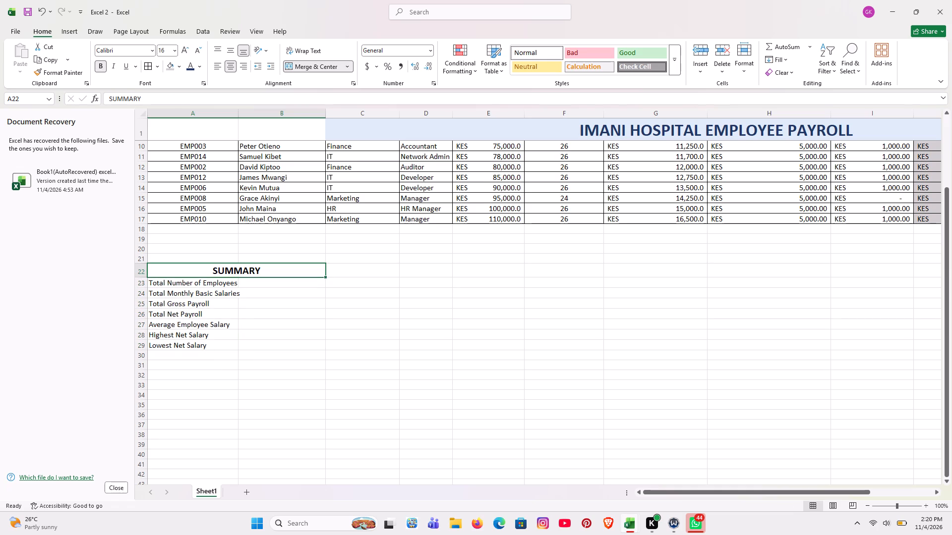
AutoFit column A again so it fits the enlarged summary labels.
{"action": "left_click", "coordinate": [275, 292]}
{"action": "left_click", "coordinate": [273, 280]}
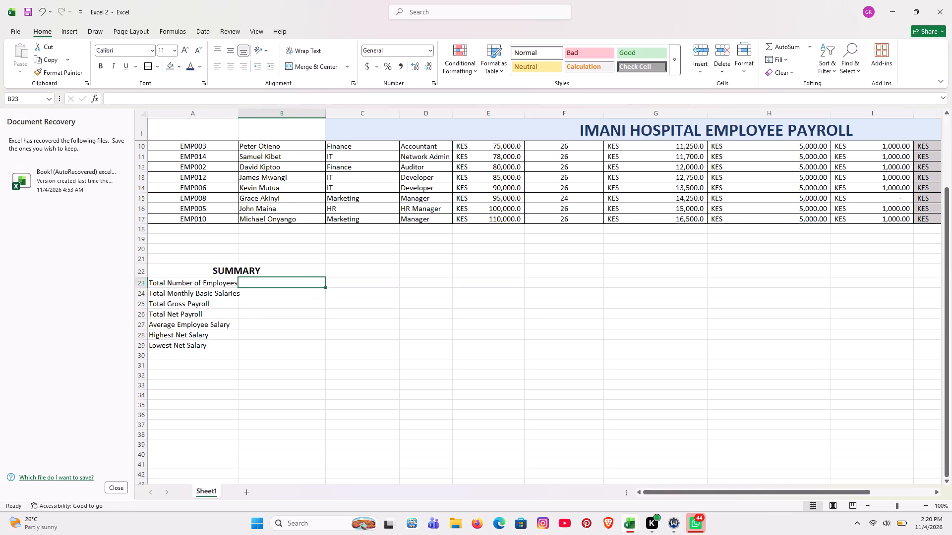
{"action": "double_click", "coordinate": [238, 113]}
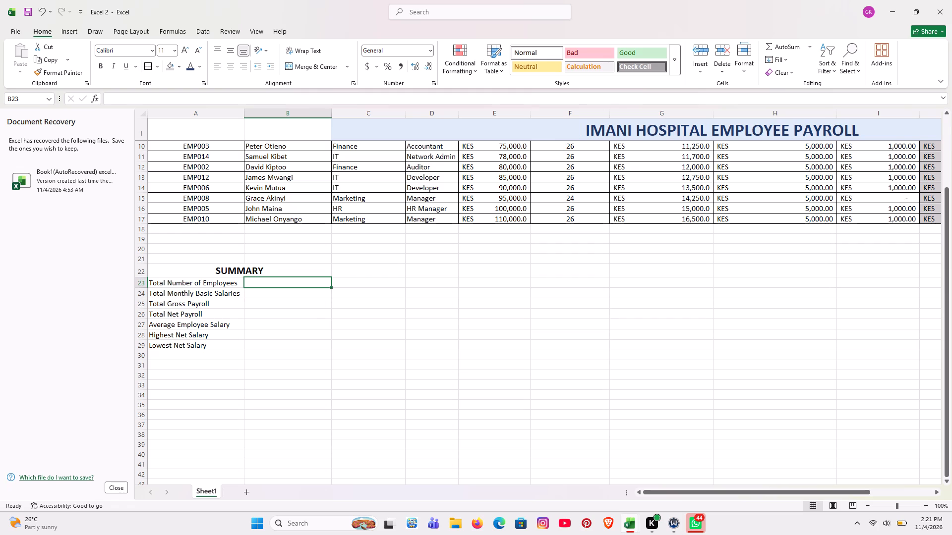
Apply all borders to the summary section, cells A22 to B29.
{"action": "left_click_drag", "start_coordinate": [176, 265], "coordinate": [247, 346]}
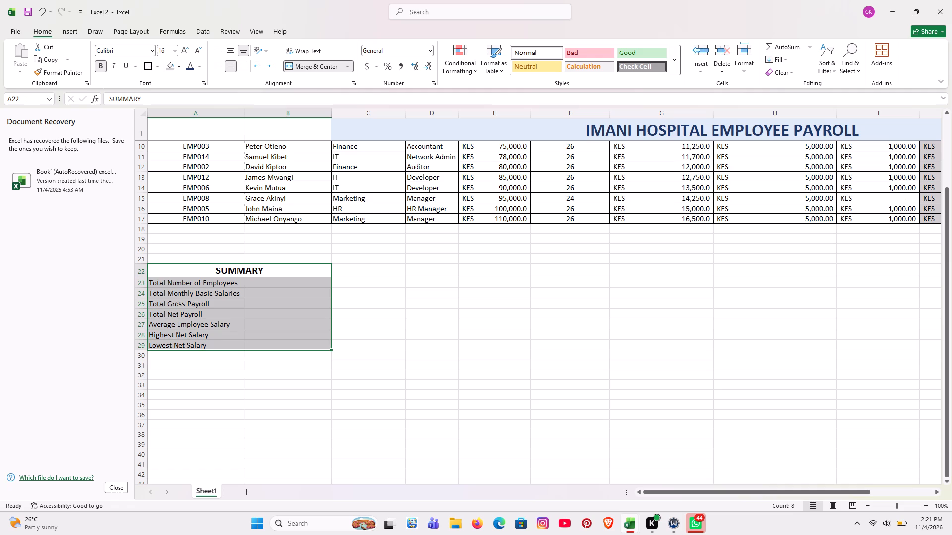
{"action": "left_click", "coordinate": [146, 68]}
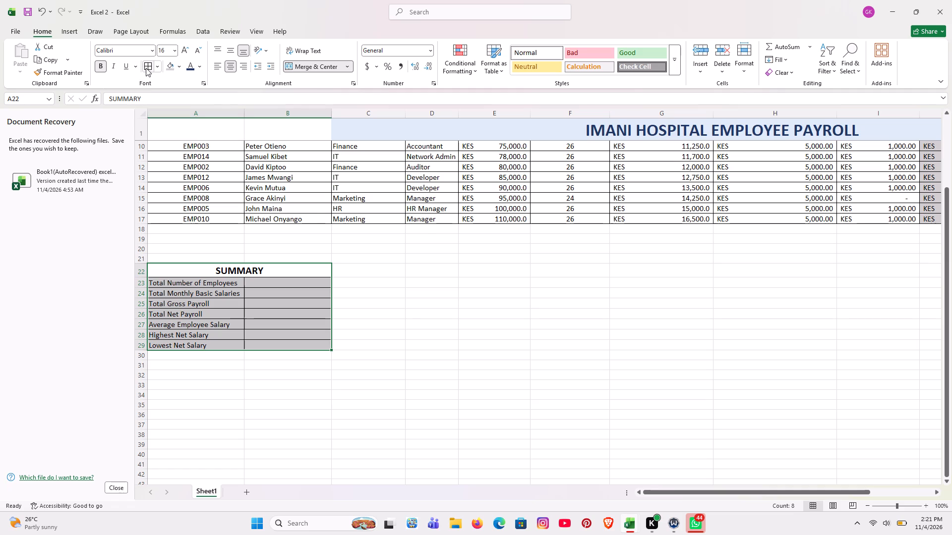
{"action": "left_click", "coordinate": [386, 328]}
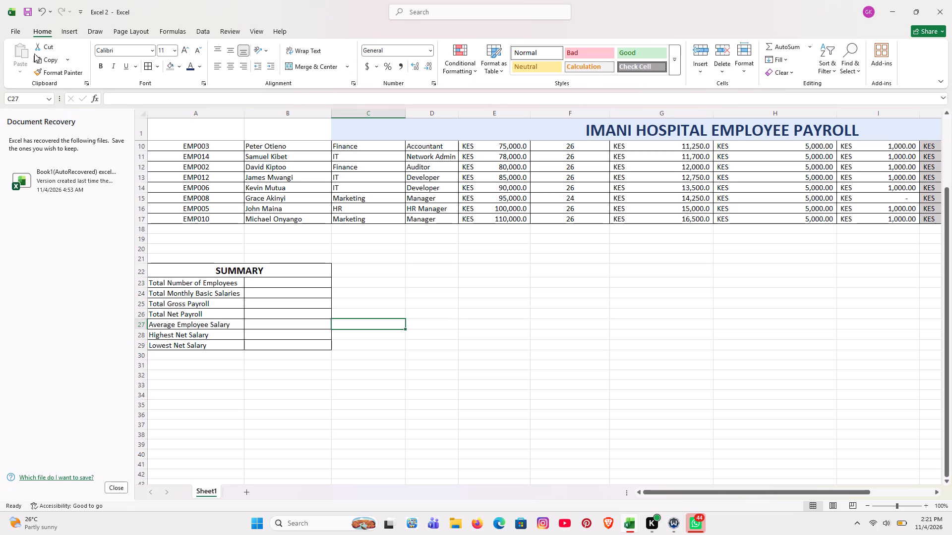
Save the payroll workbook under its existing name.
{"action": "left_click", "coordinate": [15, 21]}
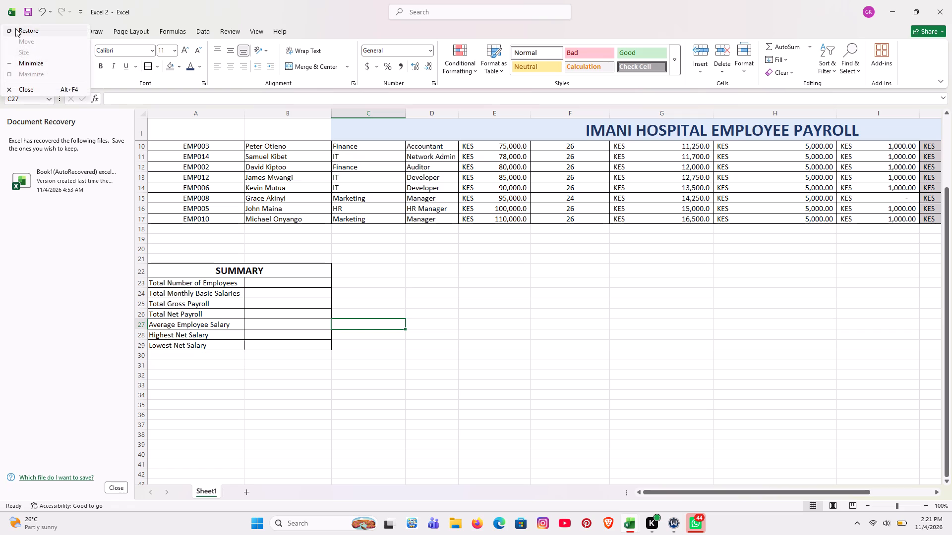
{"action": "left_click", "coordinate": [84, 244]}
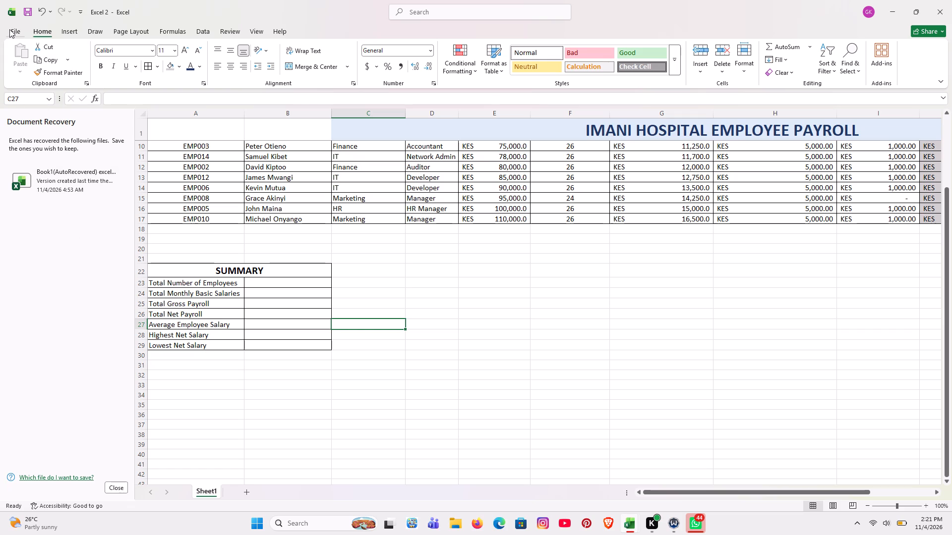
{"action": "left_click", "coordinate": [9, 29]}
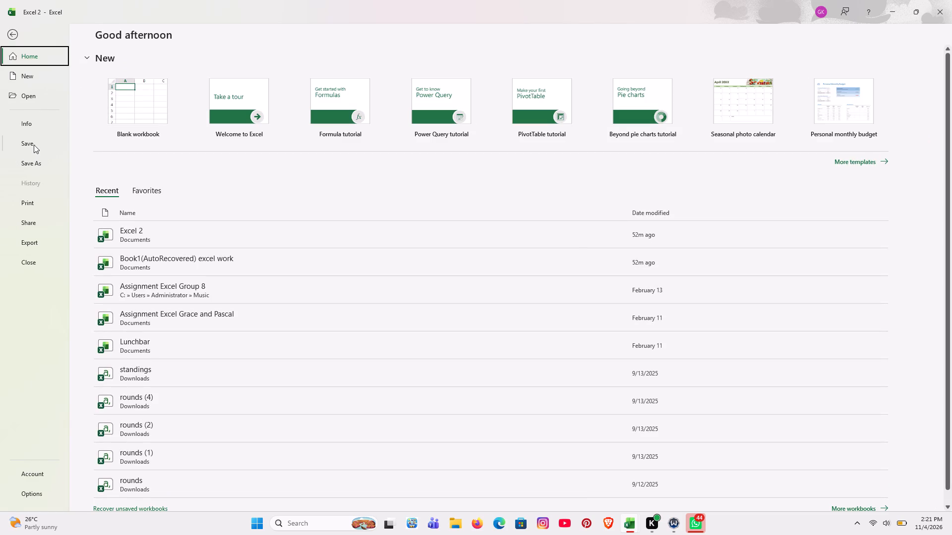
{"action": "left_click", "coordinate": [34, 143]}
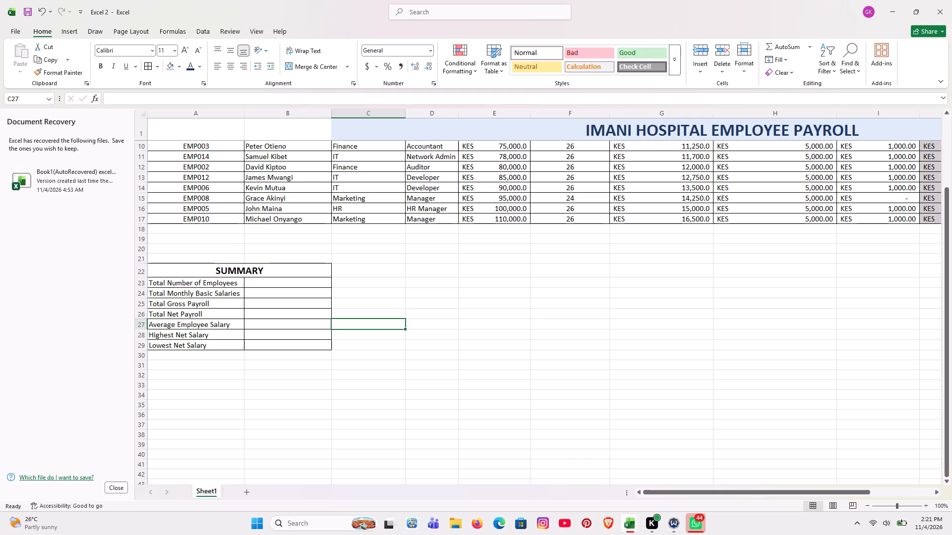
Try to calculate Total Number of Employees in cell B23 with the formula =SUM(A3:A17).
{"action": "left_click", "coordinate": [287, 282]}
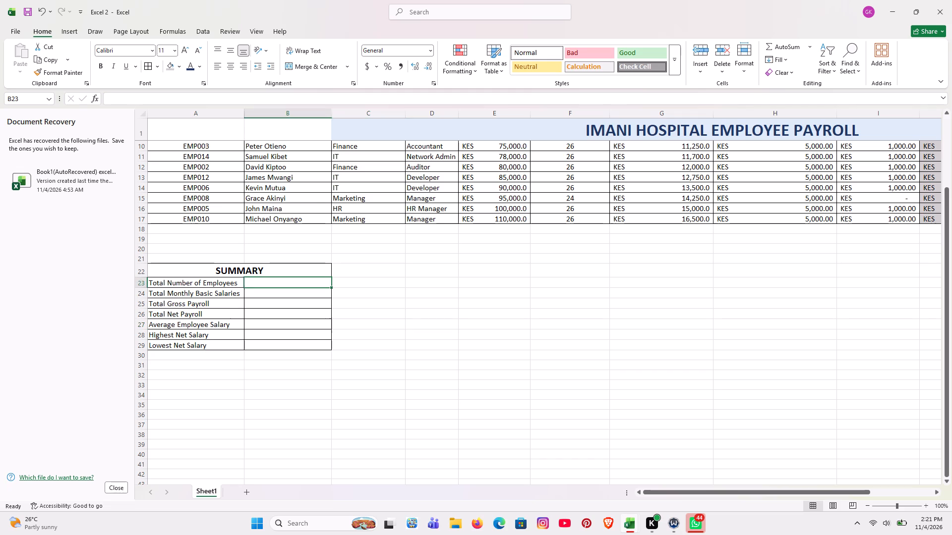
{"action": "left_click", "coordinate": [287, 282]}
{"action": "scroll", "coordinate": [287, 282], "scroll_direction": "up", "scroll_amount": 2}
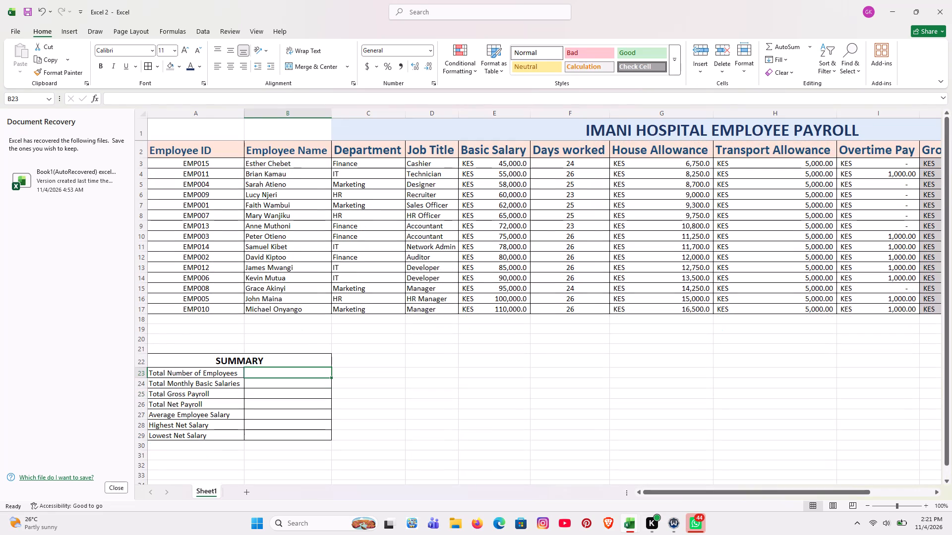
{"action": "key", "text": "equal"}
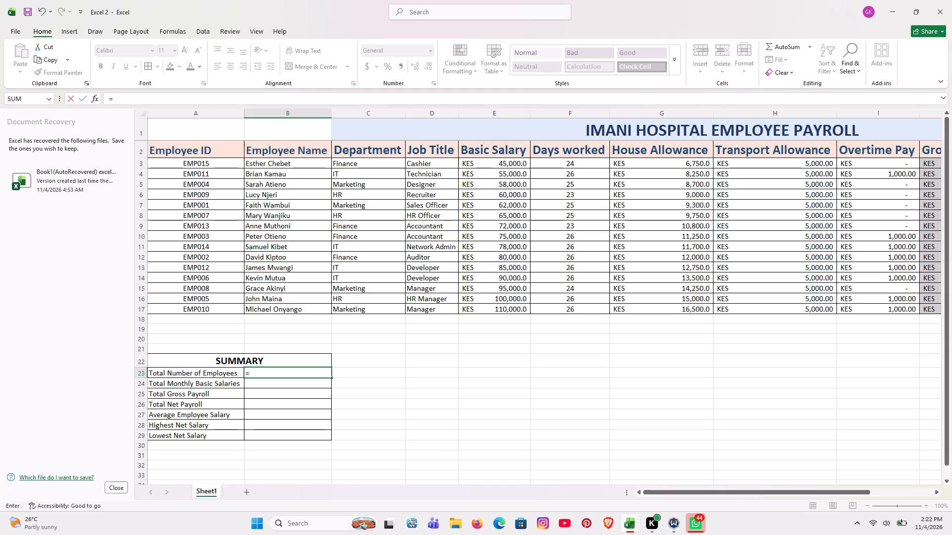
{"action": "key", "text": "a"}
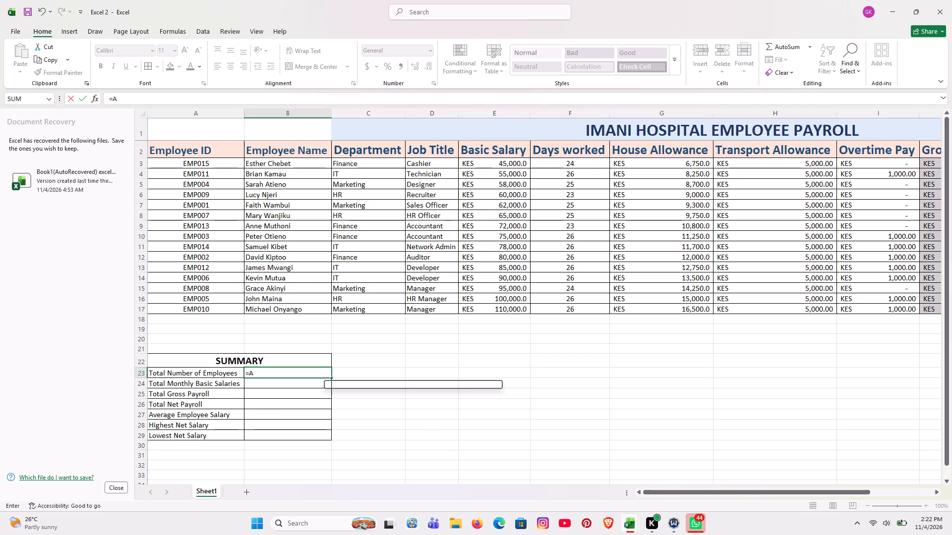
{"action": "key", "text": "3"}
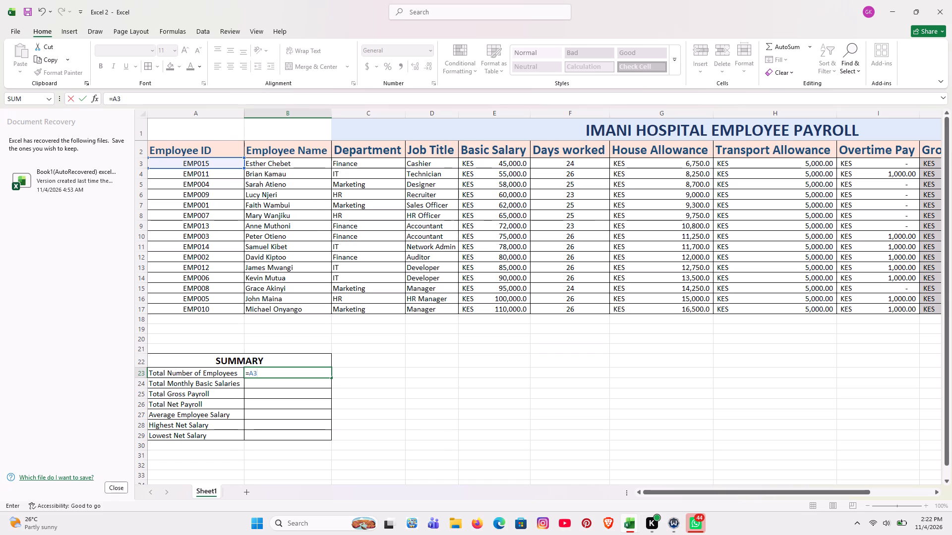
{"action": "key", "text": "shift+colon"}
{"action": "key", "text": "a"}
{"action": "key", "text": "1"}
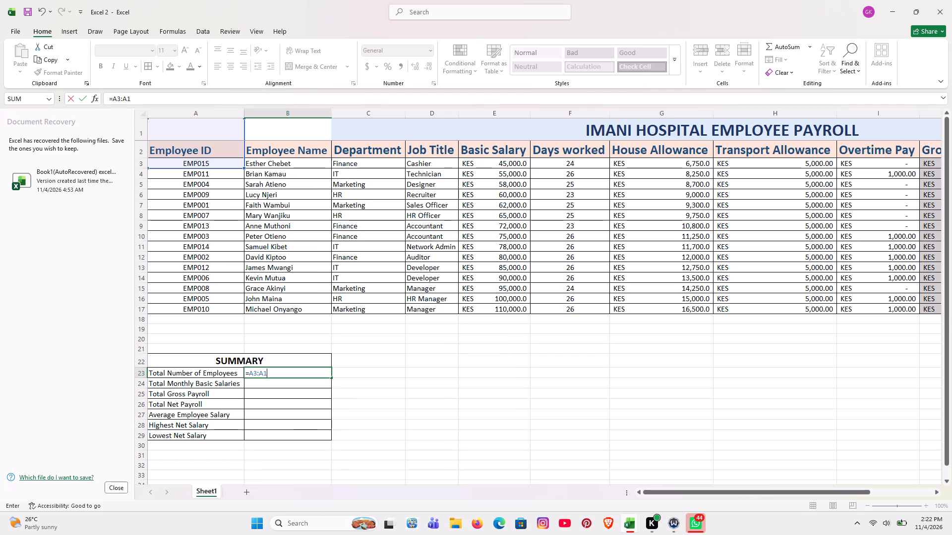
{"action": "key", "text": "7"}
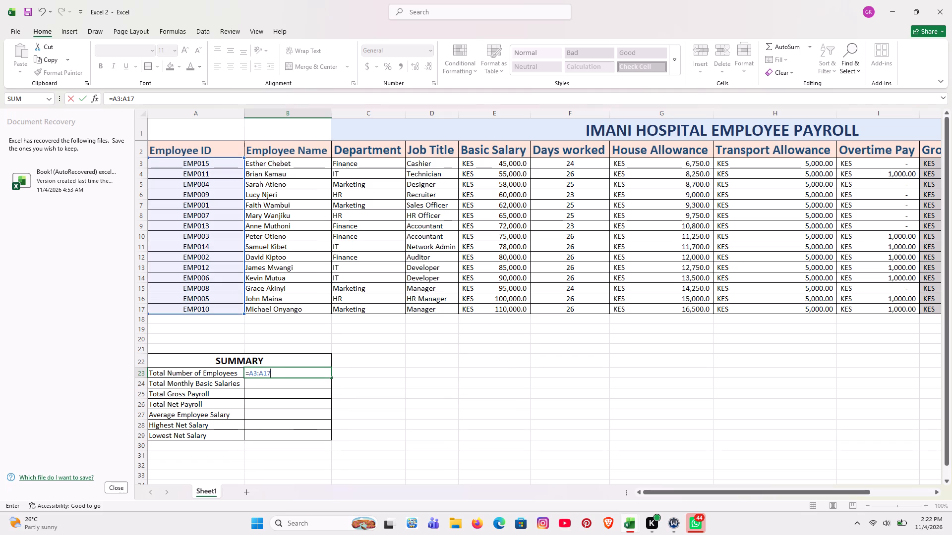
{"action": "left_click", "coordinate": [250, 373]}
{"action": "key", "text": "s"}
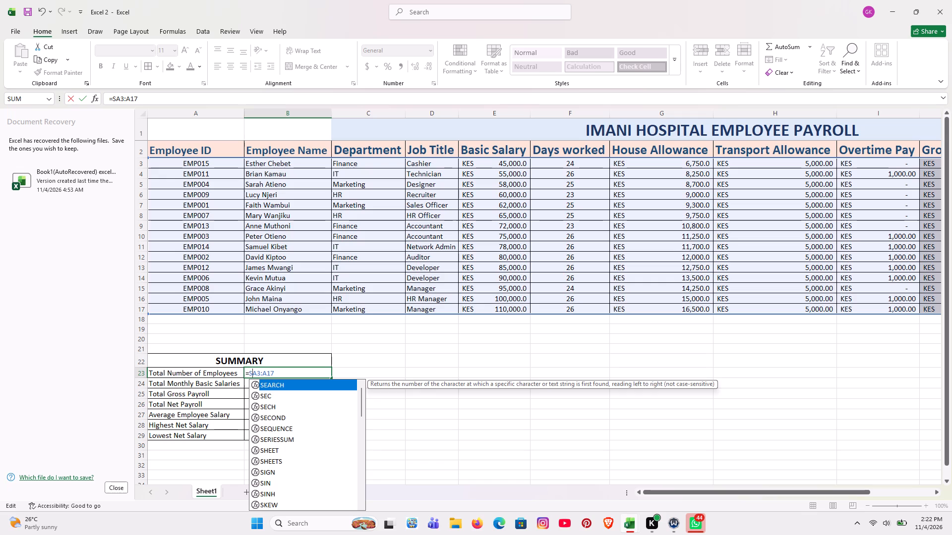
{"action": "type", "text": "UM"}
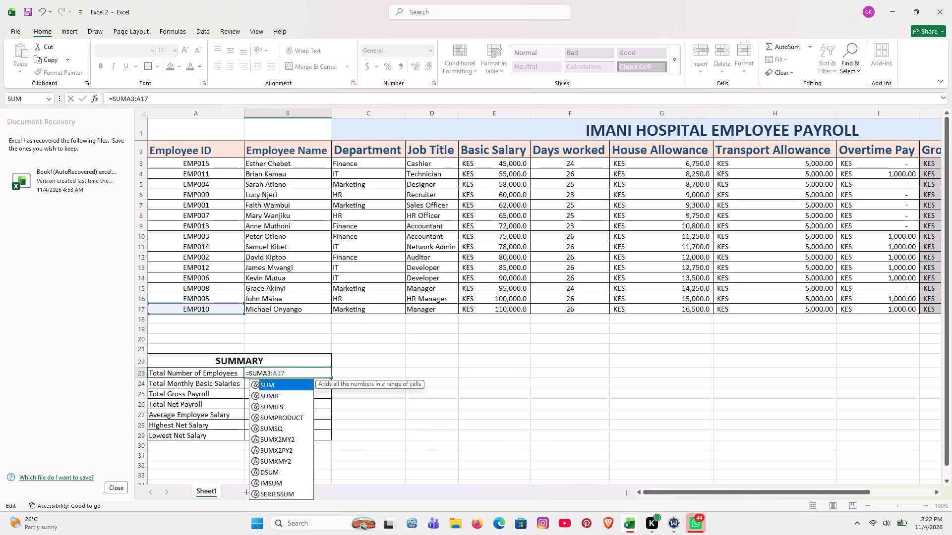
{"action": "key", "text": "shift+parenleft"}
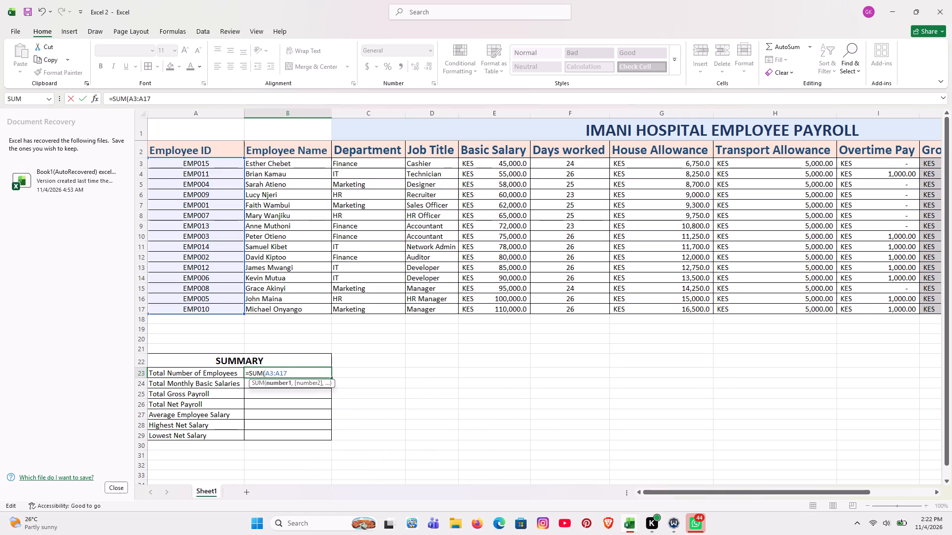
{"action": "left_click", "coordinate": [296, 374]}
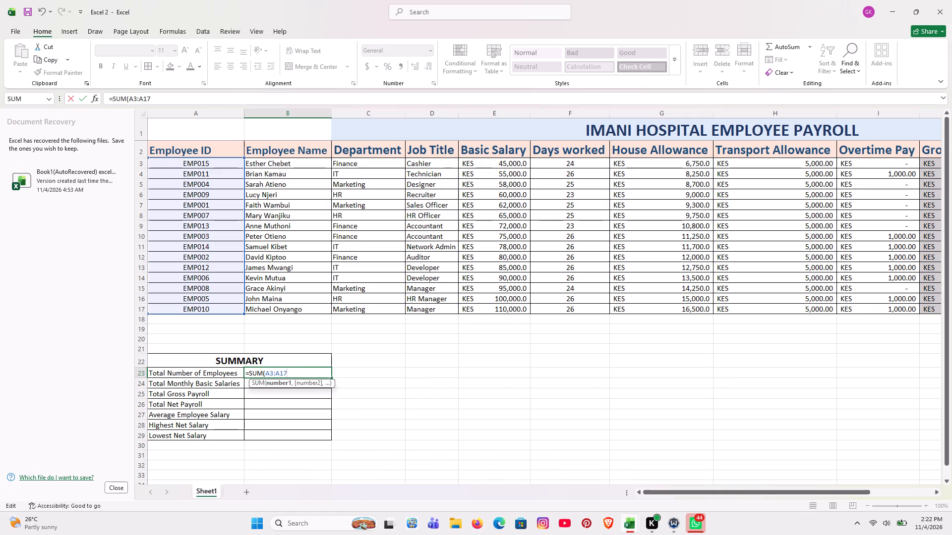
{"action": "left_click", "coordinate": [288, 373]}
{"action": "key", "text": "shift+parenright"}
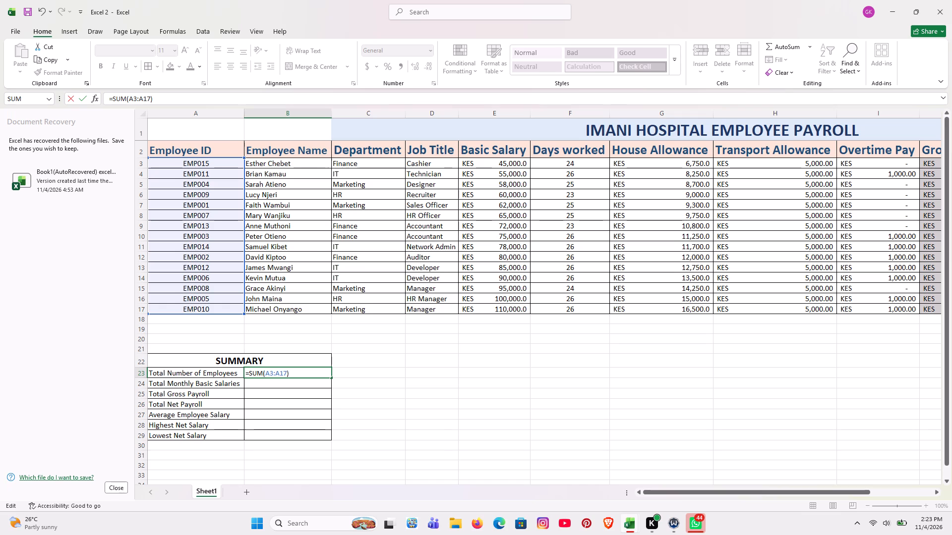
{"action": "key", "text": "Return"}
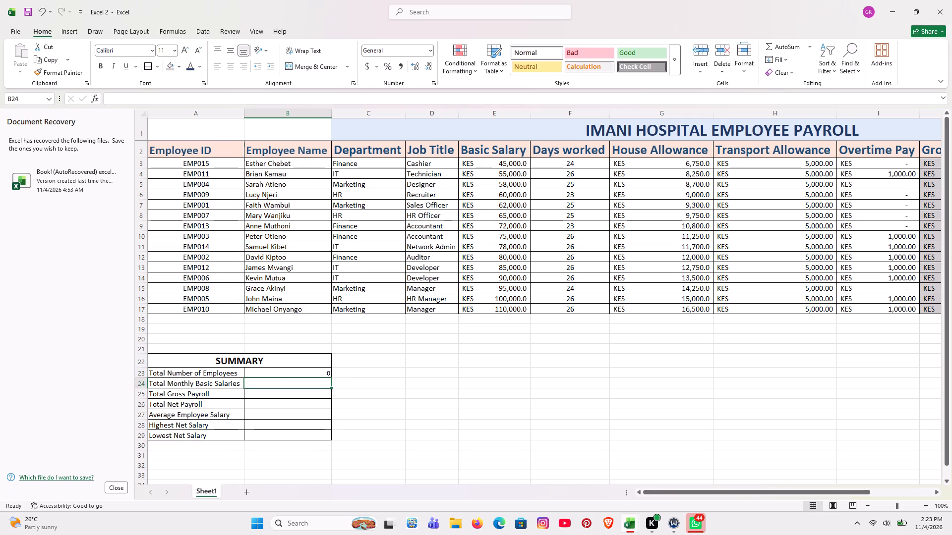
Replace the Total Number of Employees formula in cell B23 with =17-3.
{"action": "left_click", "coordinate": [290, 374]}
{"action": "key", "text": "BackSpace"}
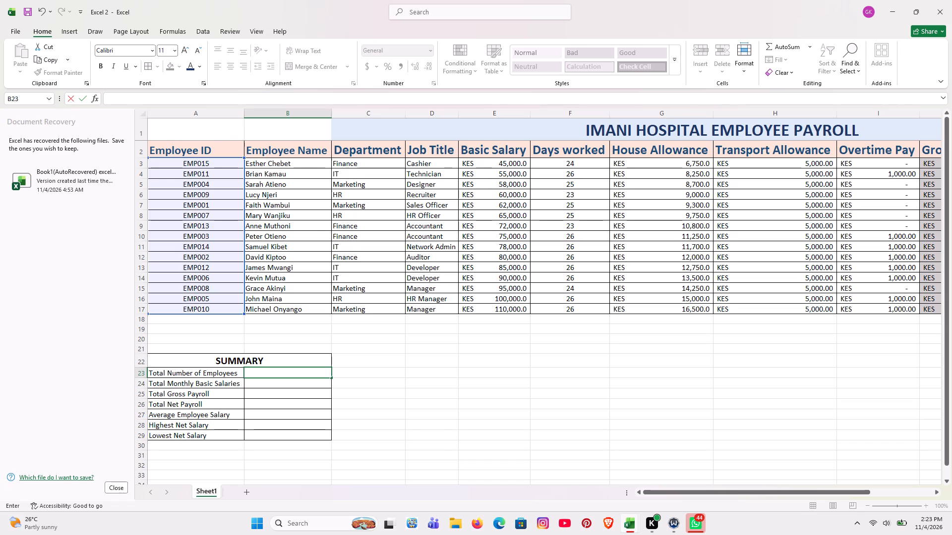
{"action": "key", "text": "equal"}
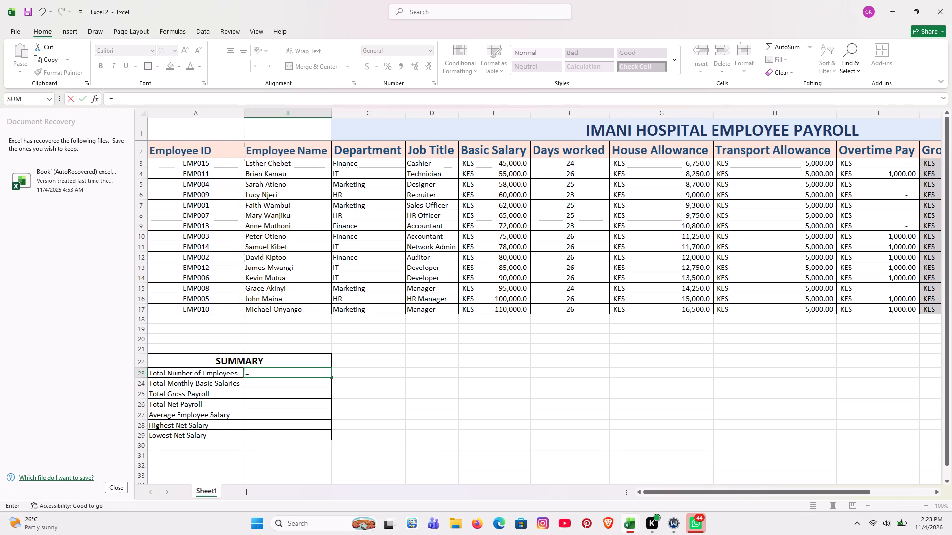
{"action": "type", "text": "17"}
{"action": "type", "text": "-3"}
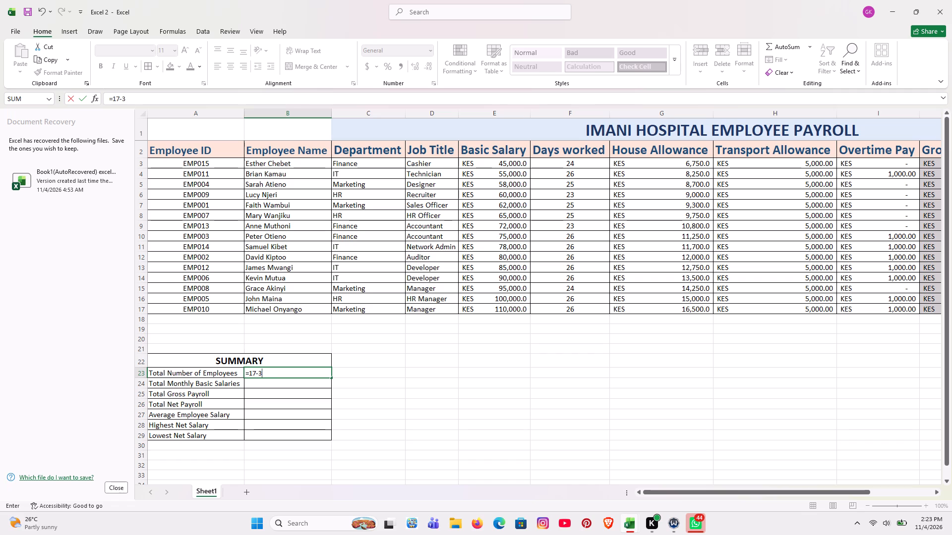
{"action": "key", "text": "Return"}
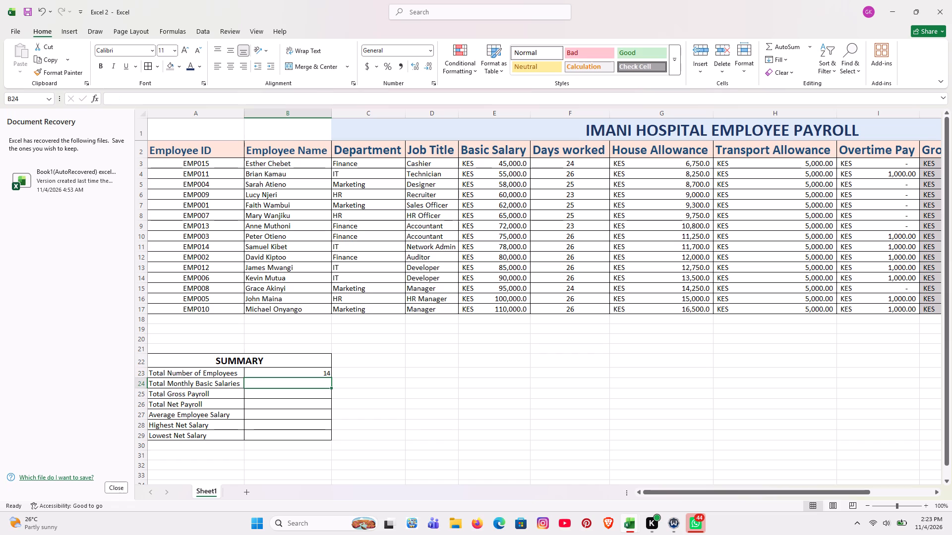
Calculate Total Monthly Basic Salaries in cell B24 with the formula =SUM(E3:E17).
{"action": "left_click", "coordinate": [295, 387]}
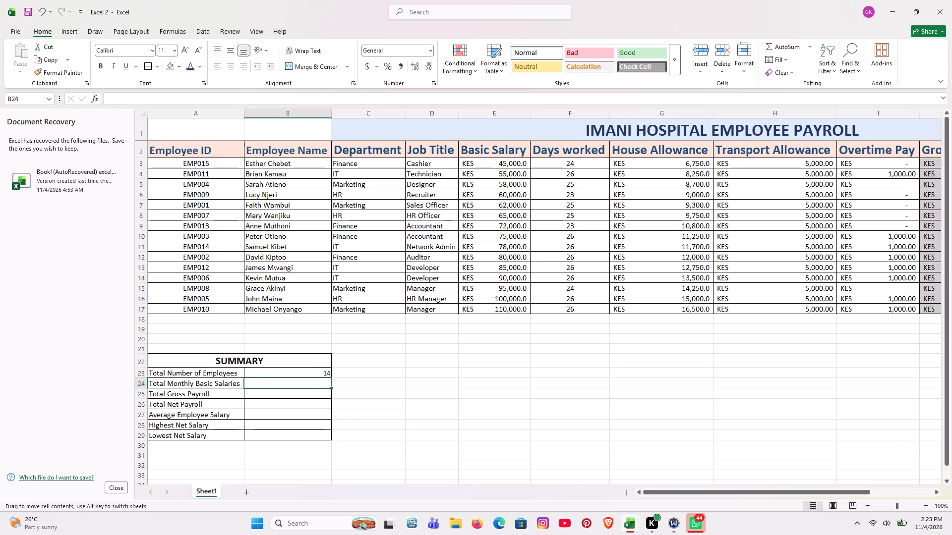
{"action": "key", "text": "equal"}
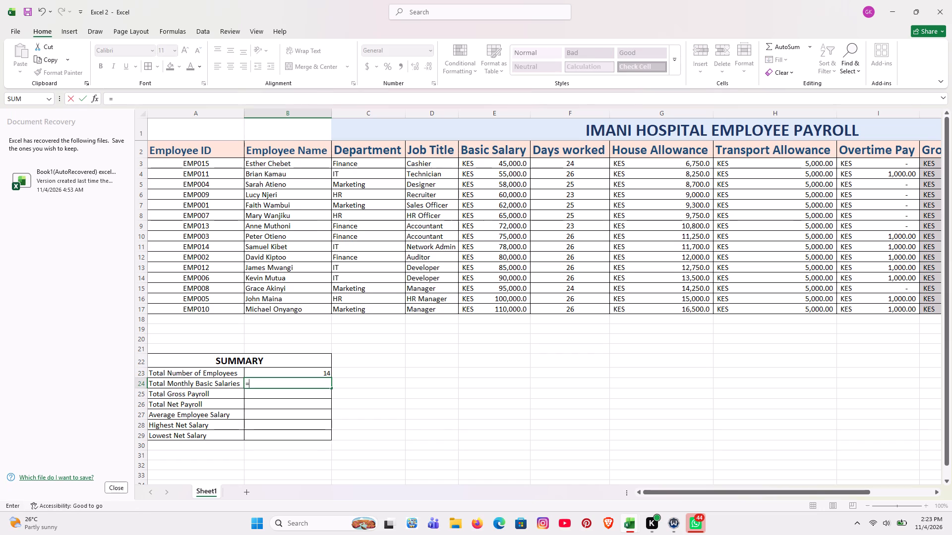
{"action": "scroll", "coordinate": [503, 302], "scroll_direction": "left", "scroll_amount": 3}
{"action": "scroll", "coordinate": [503, 302], "scroll_direction": "right", "scroll_amount": 1}
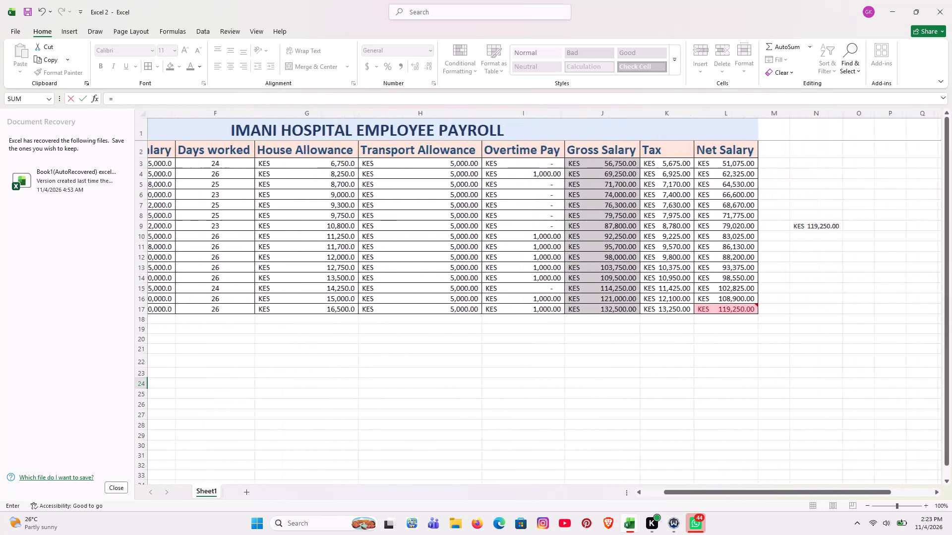
{"action": "scroll", "coordinate": [503, 302], "scroll_direction": "right", "scroll_amount": 3}
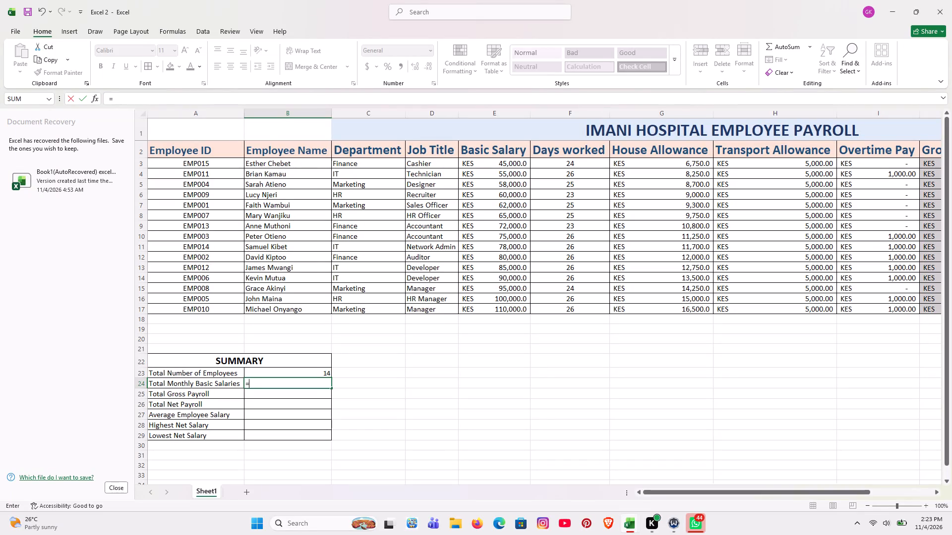
{"action": "type", "text": "SUM"}
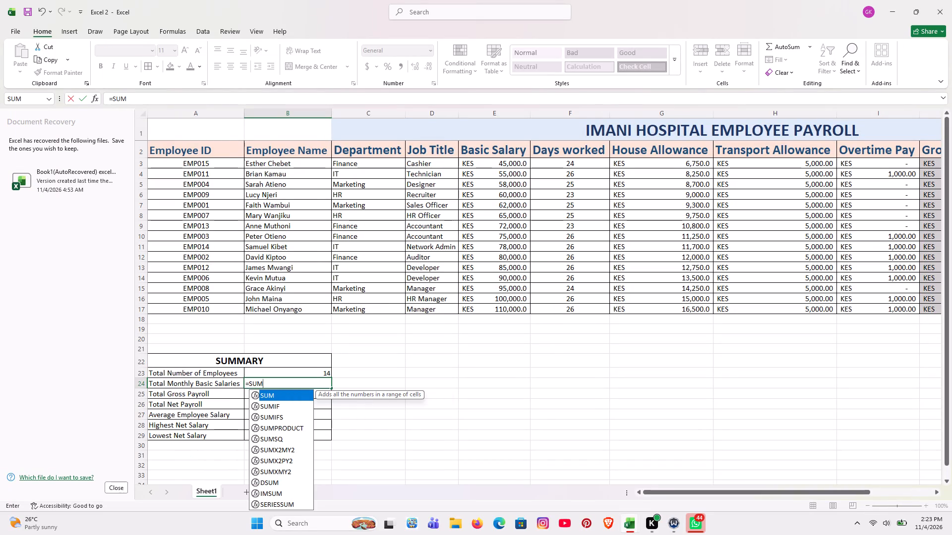
{"action": "key", "text": "shift+parenleft"}
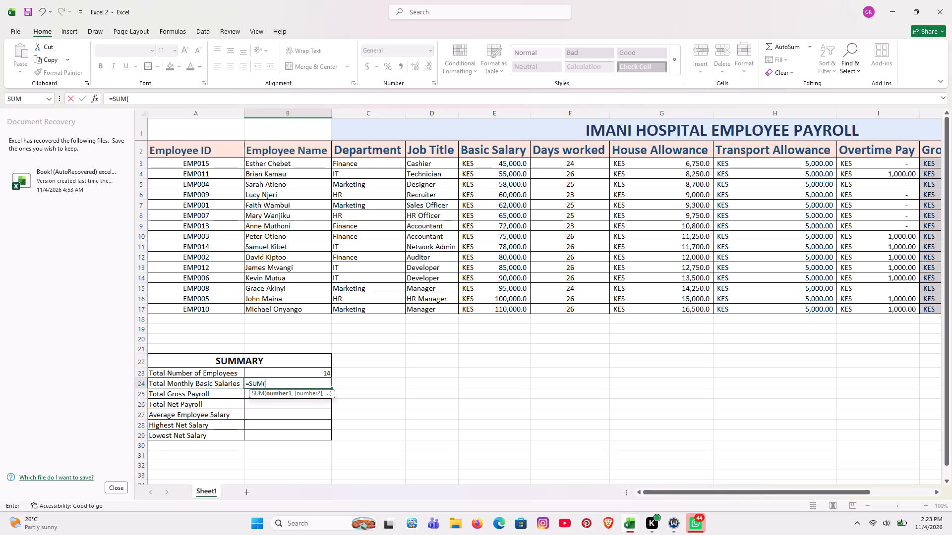
{"action": "type", "text": "E3"}
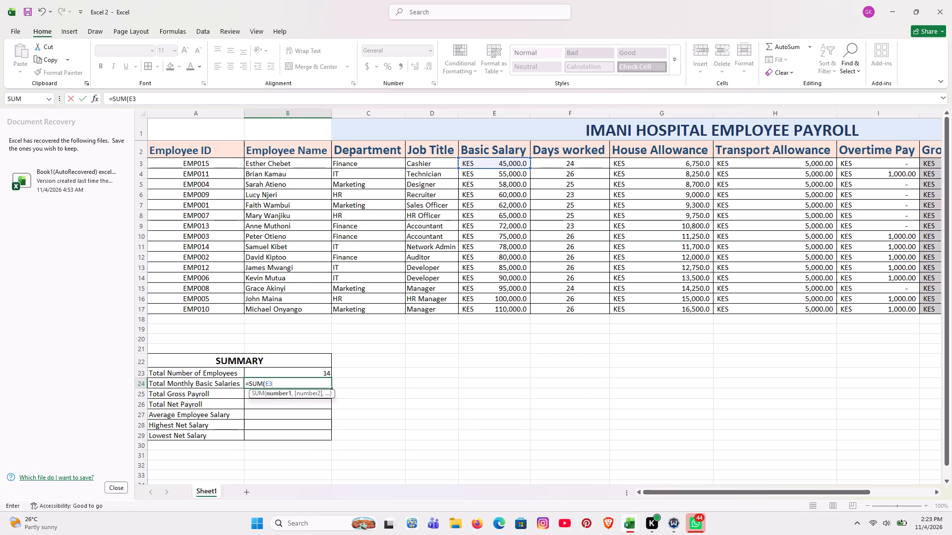
{"action": "key", "text": "shift+colon"}
{"action": "type", "text": "E17"}
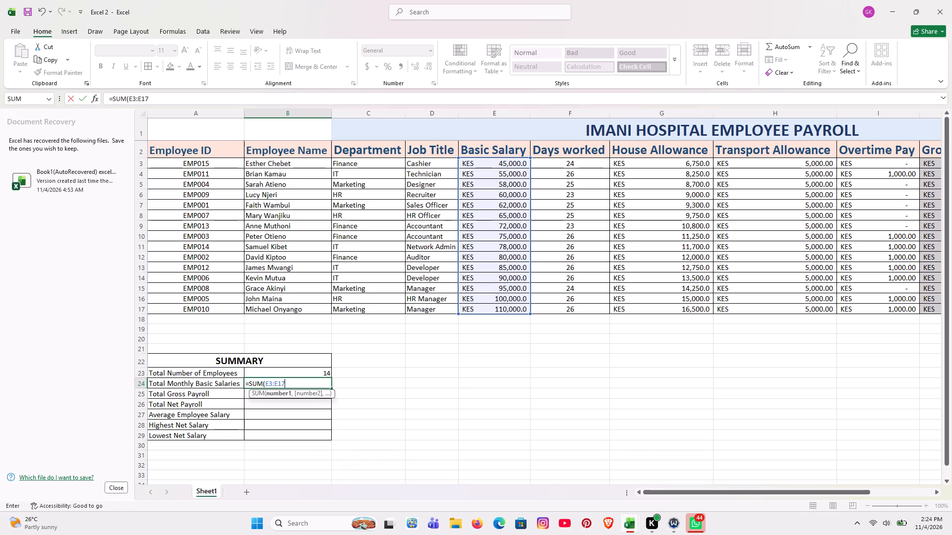
{"action": "key", "text": "shift+parenright"}
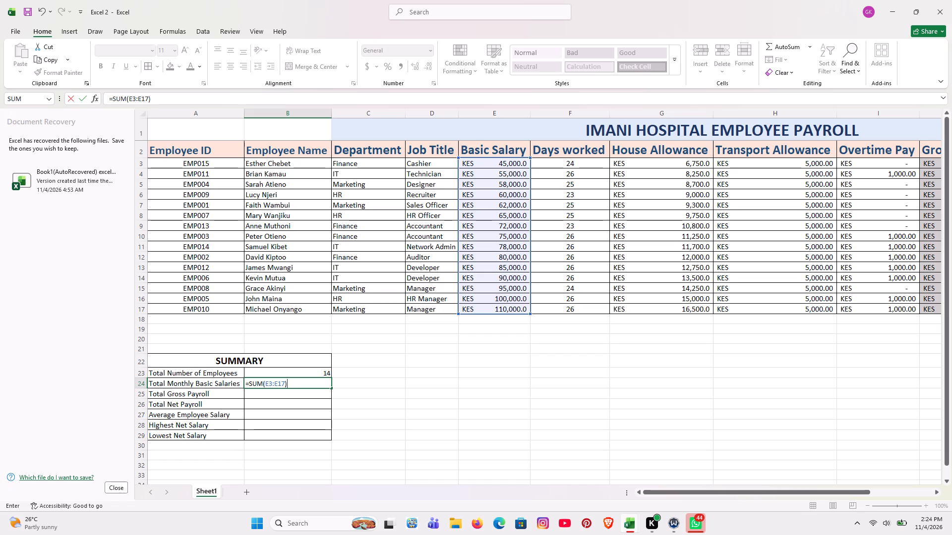
{"action": "key", "text": "Return"}
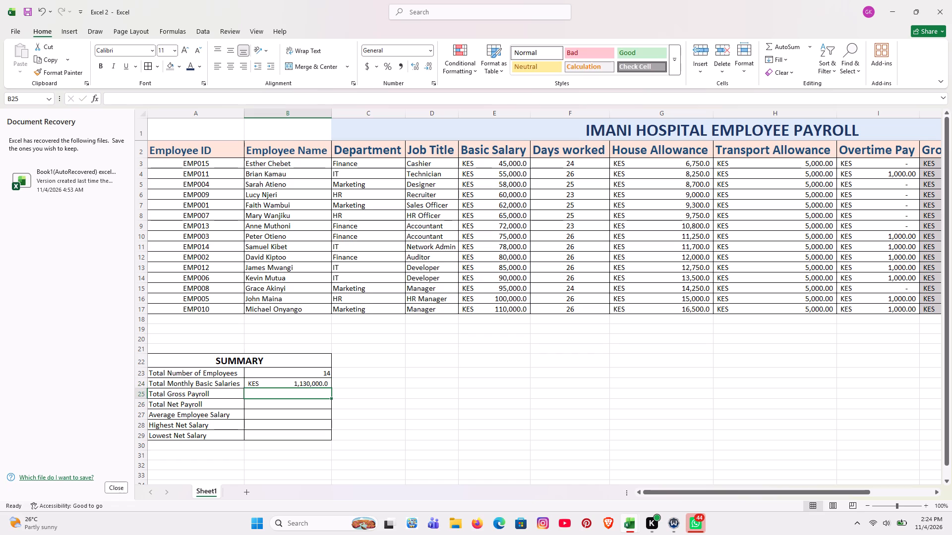
Calculate Total Gross Payroll in cell B25 by summing the Gross Salary column with the formula =SUM(J3:J17).
{"action": "left_click", "coordinate": [293, 398]}
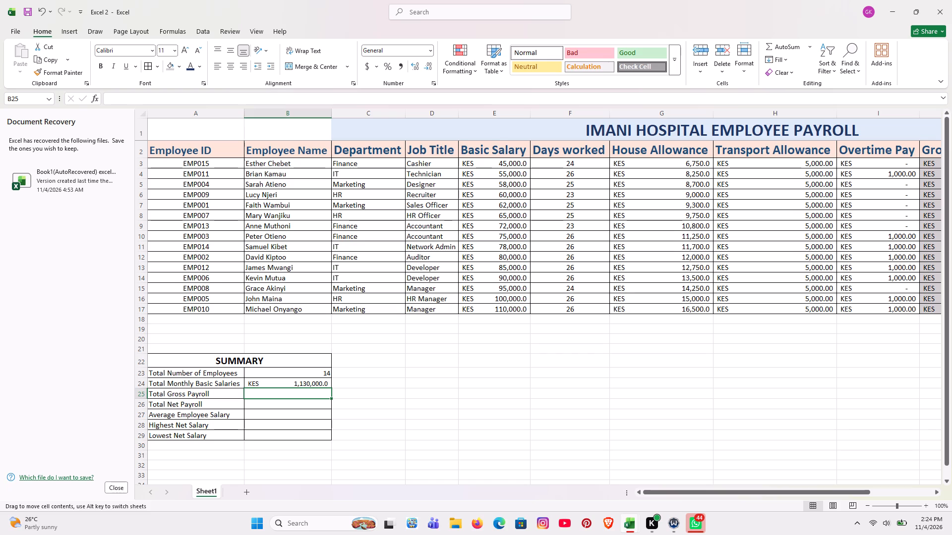
{"action": "scroll", "coordinate": [491, 255], "scroll_direction": "left", "scroll_amount": 3}
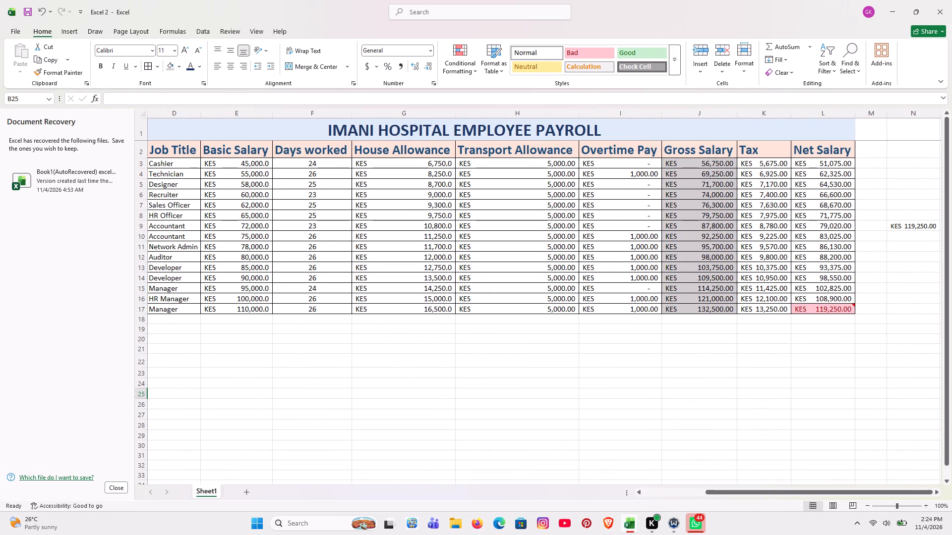
{"action": "scroll", "coordinate": [679, 293], "scroll_direction": "right", "scroll_amount": 1}
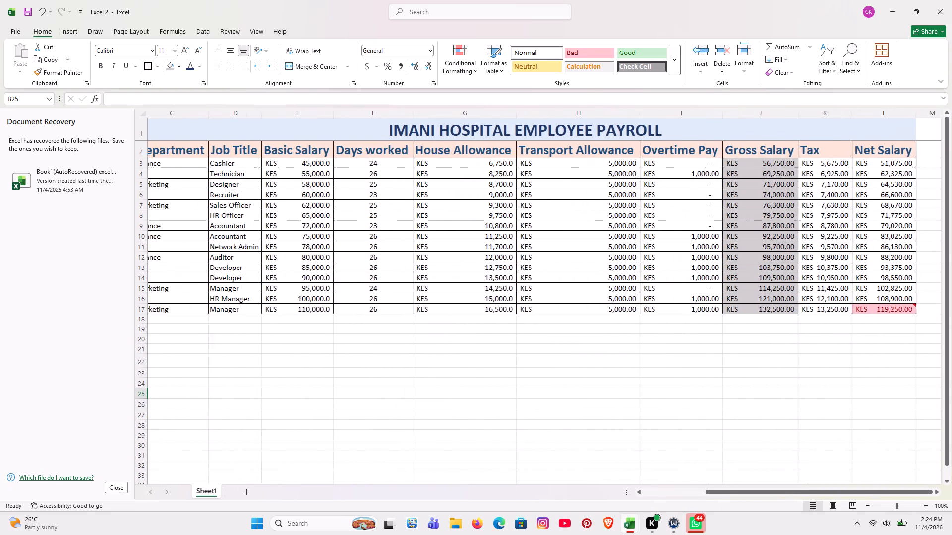
{"action": "scroll", "coordinate": [679, 293], "scroll_direction": "right", "scroll_amount": 1}
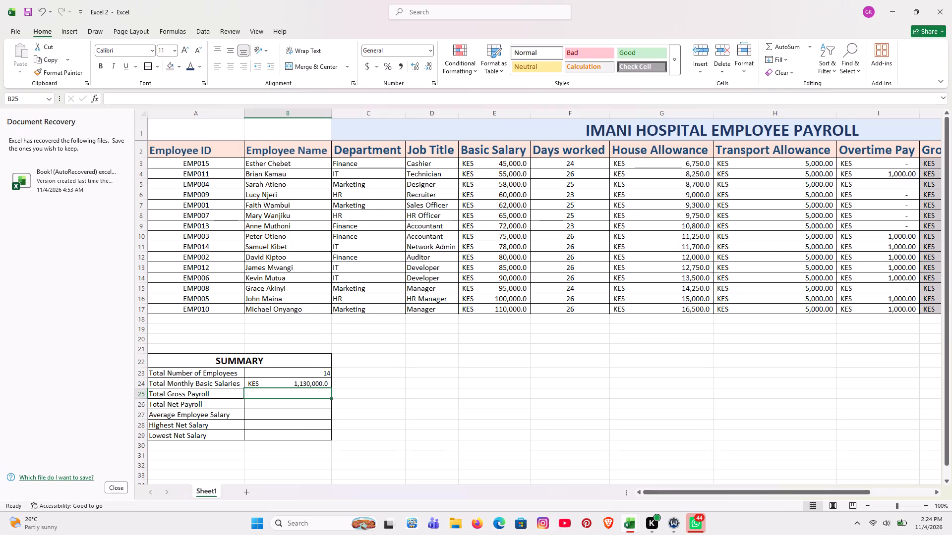
{"action": "left_click", "coordinate": [278, 395]}
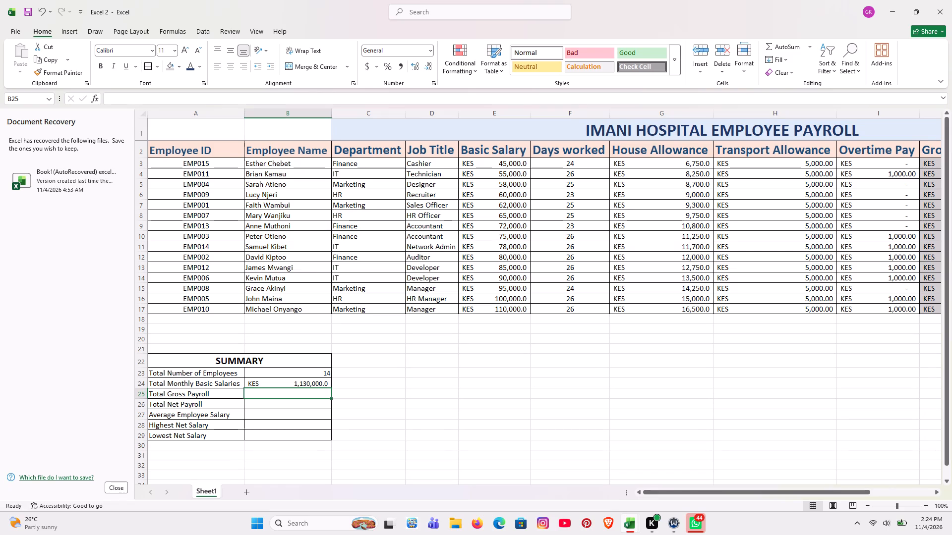
{"action": "key", "text": "equal"}
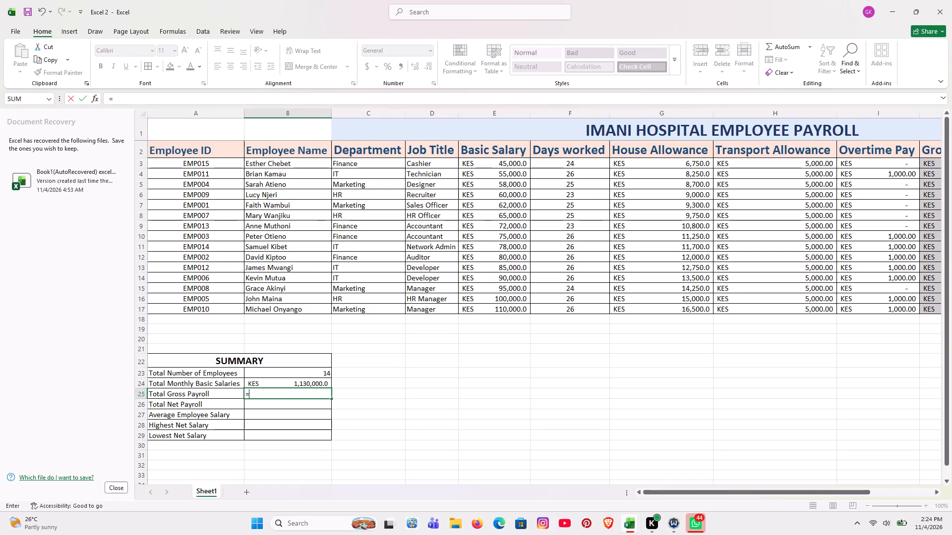
{"action": "type", "text": "SUM"}
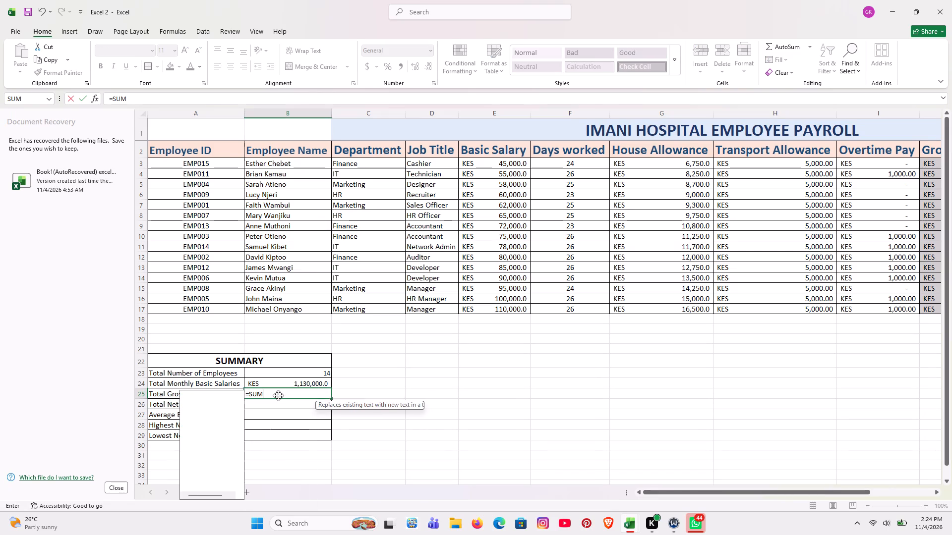
{"action": "key", "text": "shift+parenleft"}
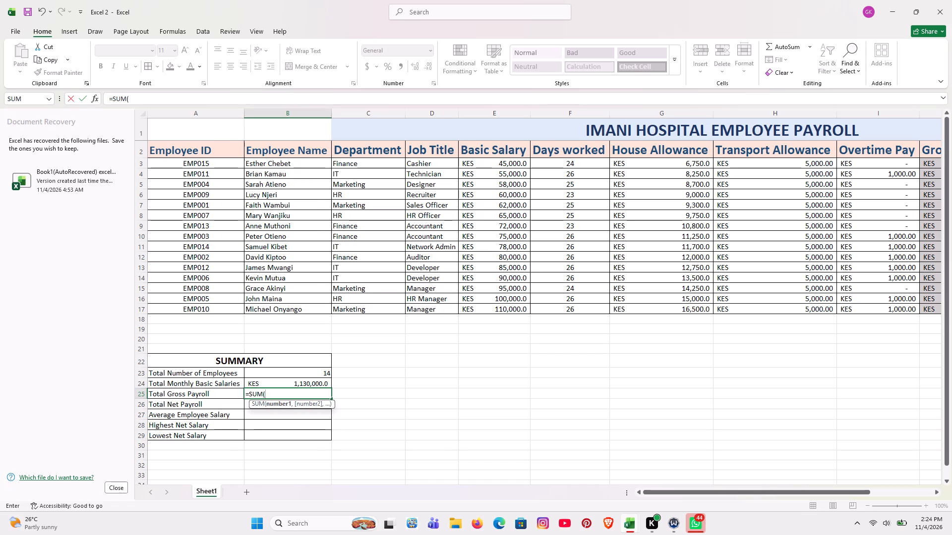
{"action": "key", "text": "j"}
{"action": "key", "text": "3"}
{"action": "key", "text": "shift+colon"}
{"action": "key", "text": "j"}
{"action": "key", "text": "1"}
{"action": "key", "text": "7"}
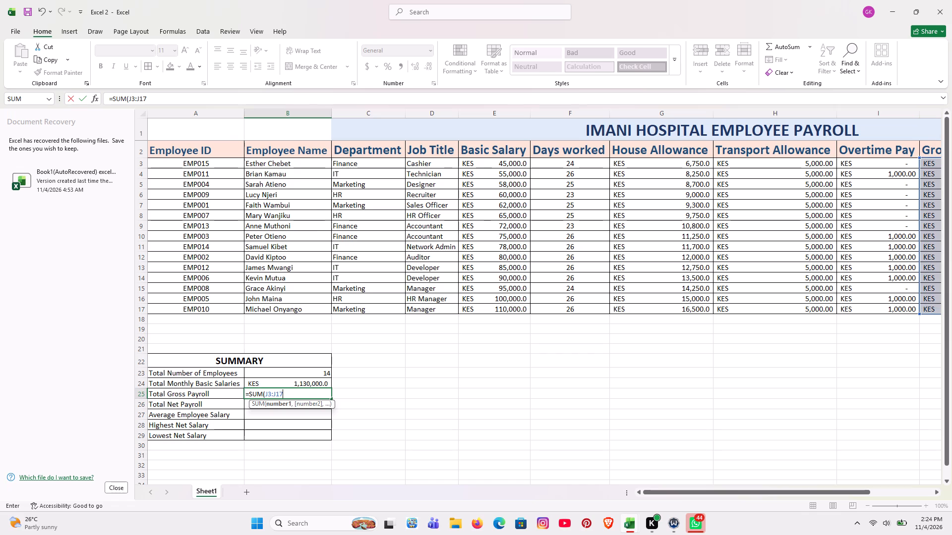
{"action": "key", "text": "shift+parenright"}
{"action": "key", "text": "Return"}
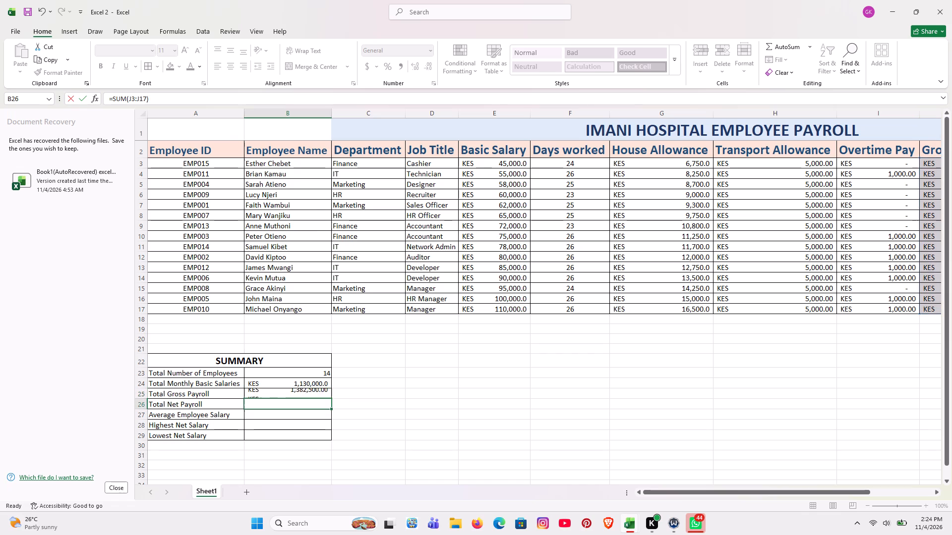
Calculate Total Net Payroll in cell B26 by summing the Net Salary column with the formula =SUM(L3:L17).
{"action": "scroll", "coordinate": [276, 402], "scroll_direction": "left", "scroll_amount": 1}
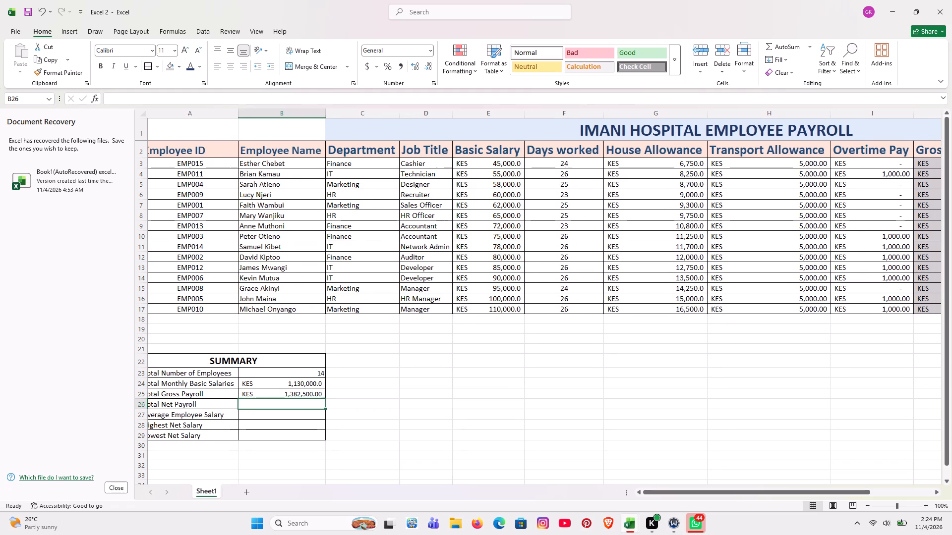
{"action": "scroll", "coordinate": [276, 402], "scroll_direction": "left", "scroll_amount": 5}
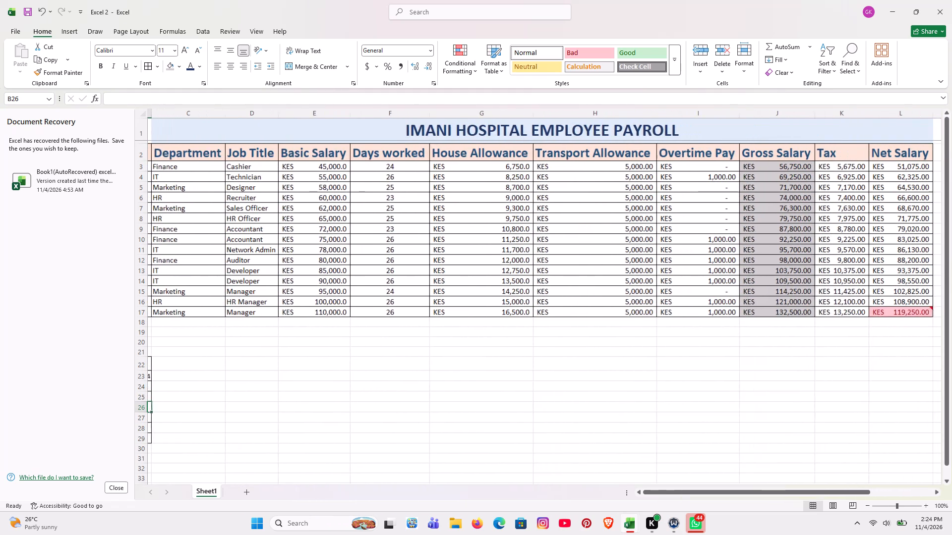
{"action": "scroll", "coordinate": [276, 402], "scroll_direction": "left", "scroll_amount": 1}
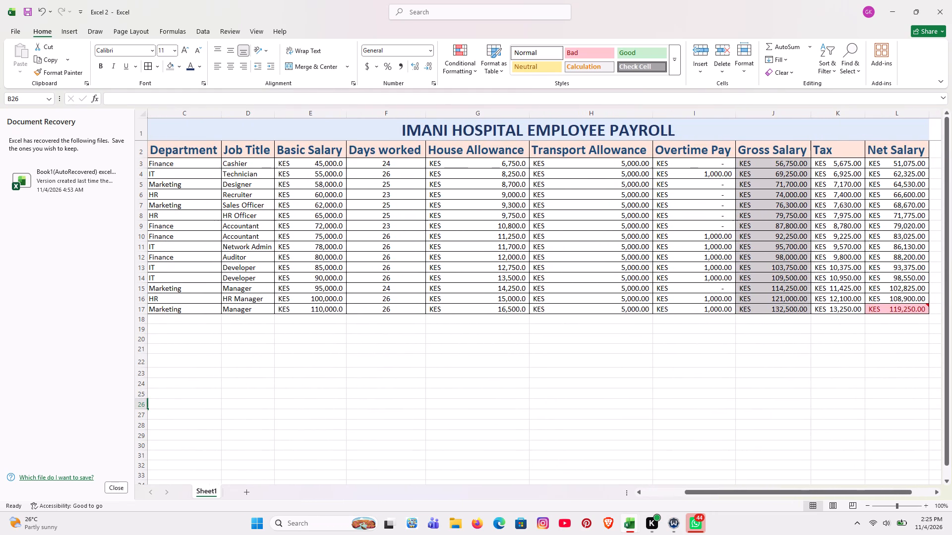
{"action": "scroll", "coordinate": [276, 402], "scroll_direction": "right", "scroll_amount": 2}
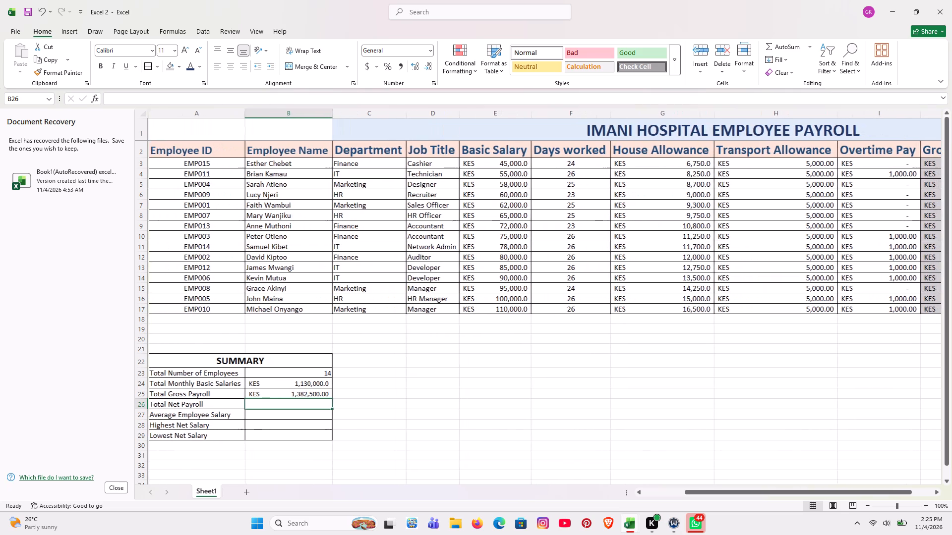
{"action": "left_click", "coordinate": [281, 409]}
{"action": "left_click", "coordinate": [279, 407]}
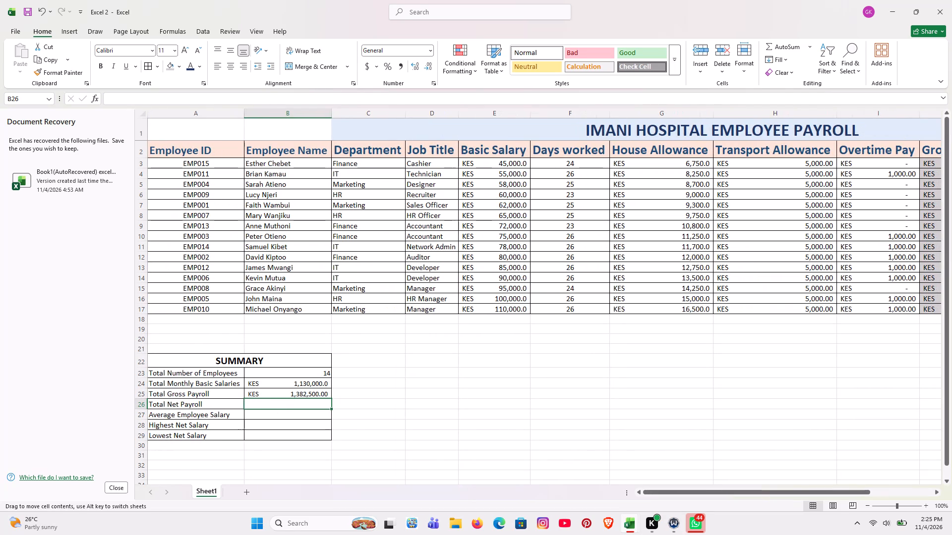
{"action": "key", "text": "equal"}
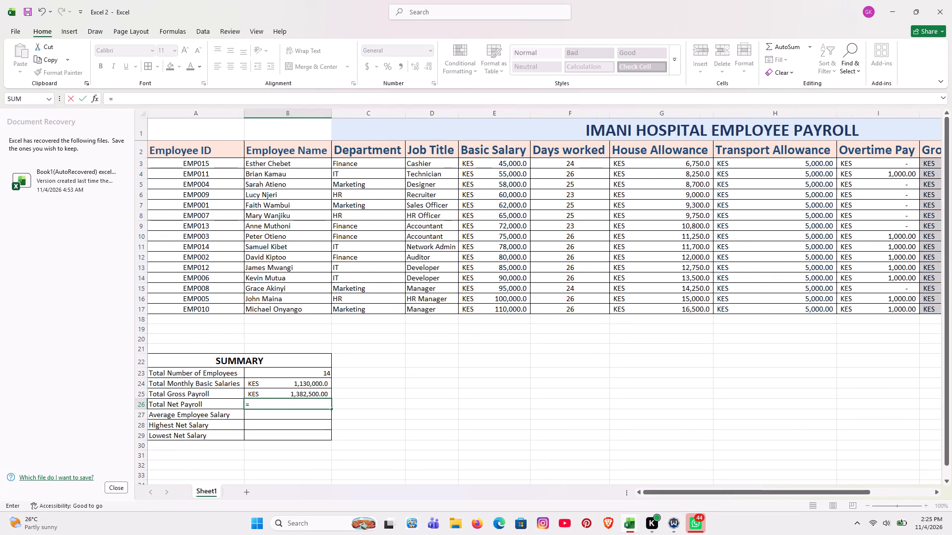
{"action": "type", "text": "SUM"}
{"action": "key", "text": "shift+parenleft"}
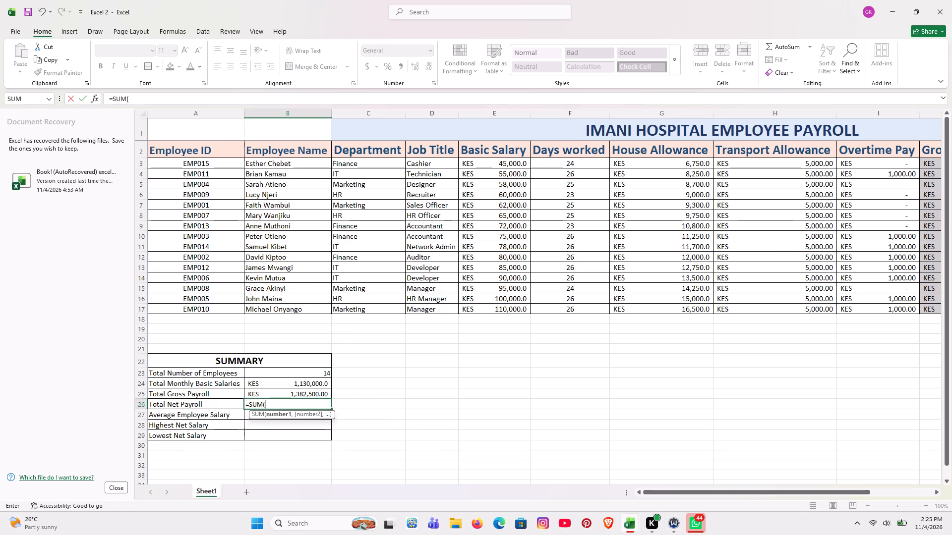
{"action": "type", "text": "L3"}
{"action": "key", "text": "shift+colon"}
{"action": "type", "text": "L17"}
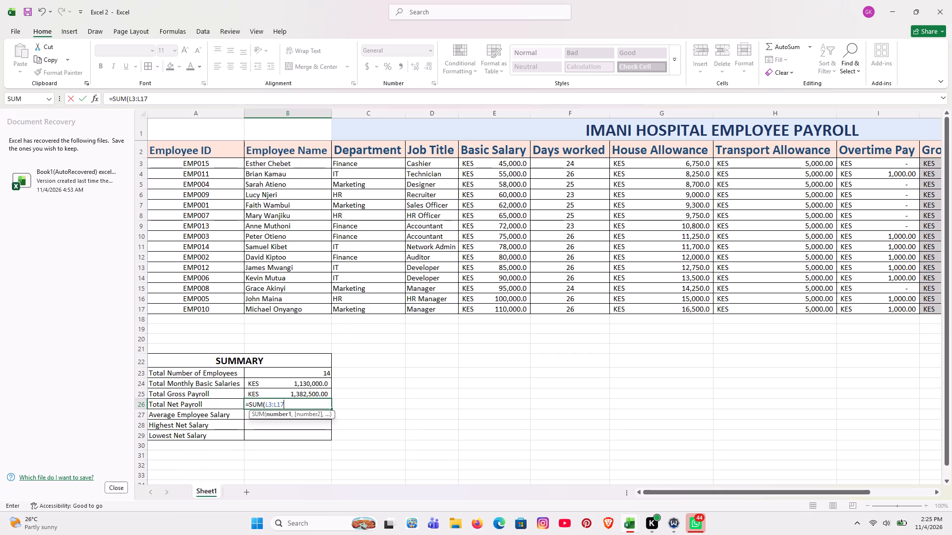
{"action": "key", "text": "shift+parenright"}
{"action": "key", "text": "Return"}
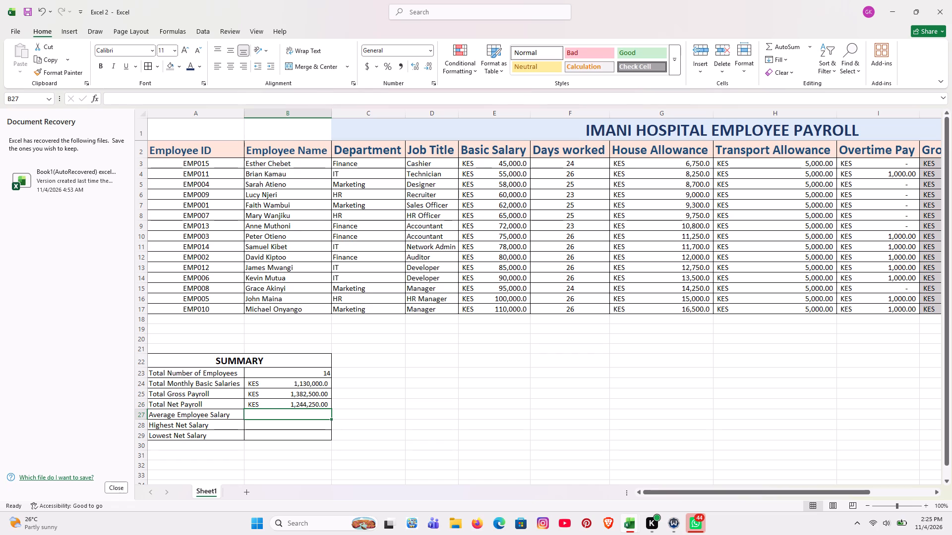
Calculate Average Employee Salary in cell B27 from the Net Salary column with the formula =AVERAGE(L3:L17).
{"action": "left_click", "coordinate": [272, 417]}
{"action": "key", "text": "equal"}
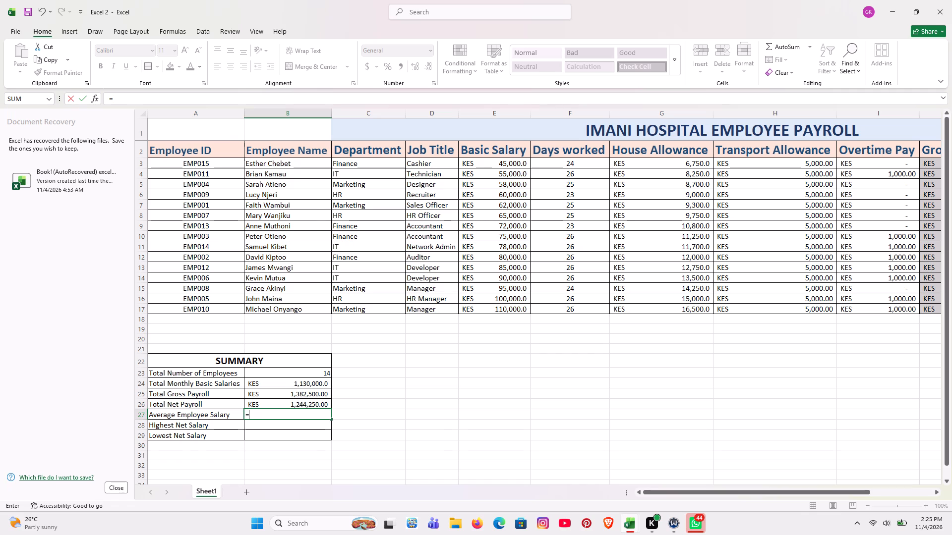
{"action": "type", "text": "AVERA"}
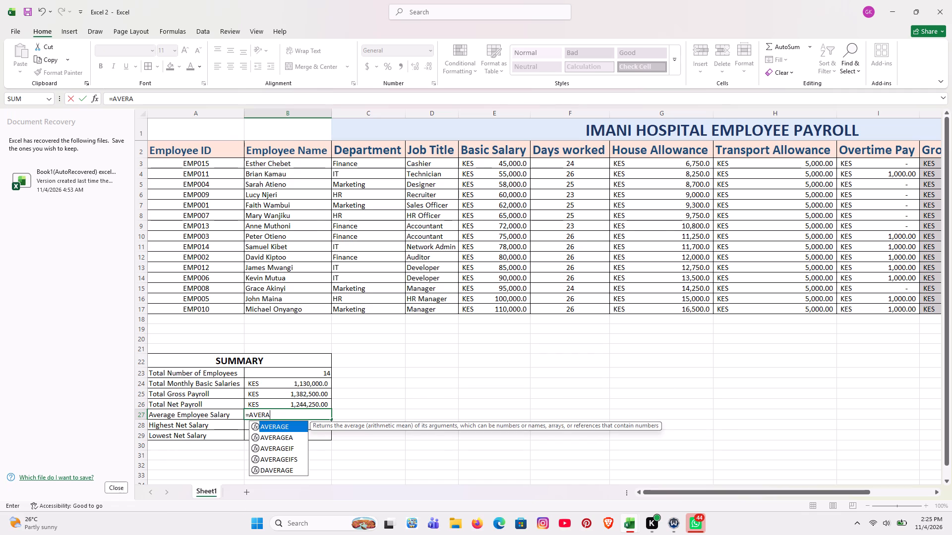
{"action": "type", "text": "GE"}
{"action": "key", "text": "shift+parenleft"}
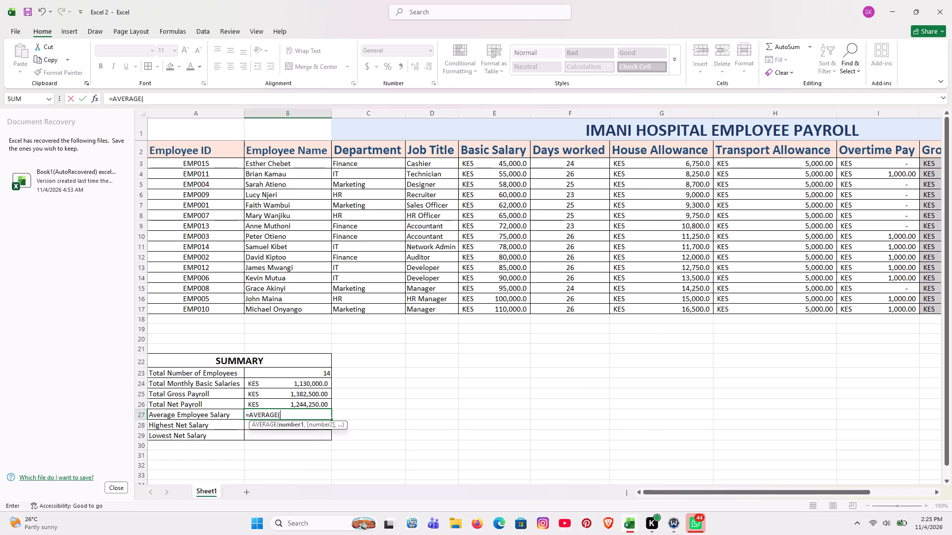
{"action": "scroll", "coordinate": [431, 279], "scroll_direction": "left", "scroll_amount": 1}
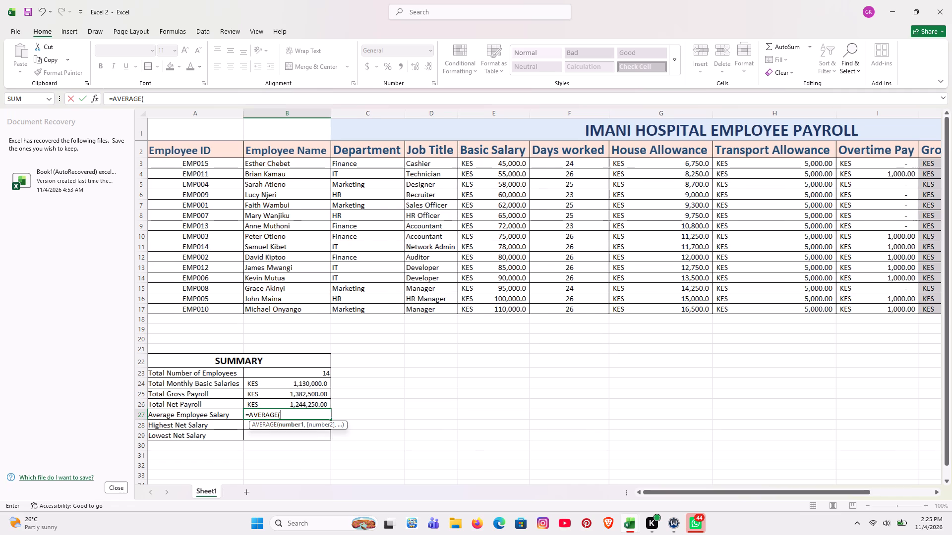
{"action": "scroll", "coordinate": [431, 279], "scroll_direction": "left", "scroll_amount": 1}
{"action": "scroll", "coordinate": [431, 279], "scroll_direction": "right", "scroll_amount": 2}
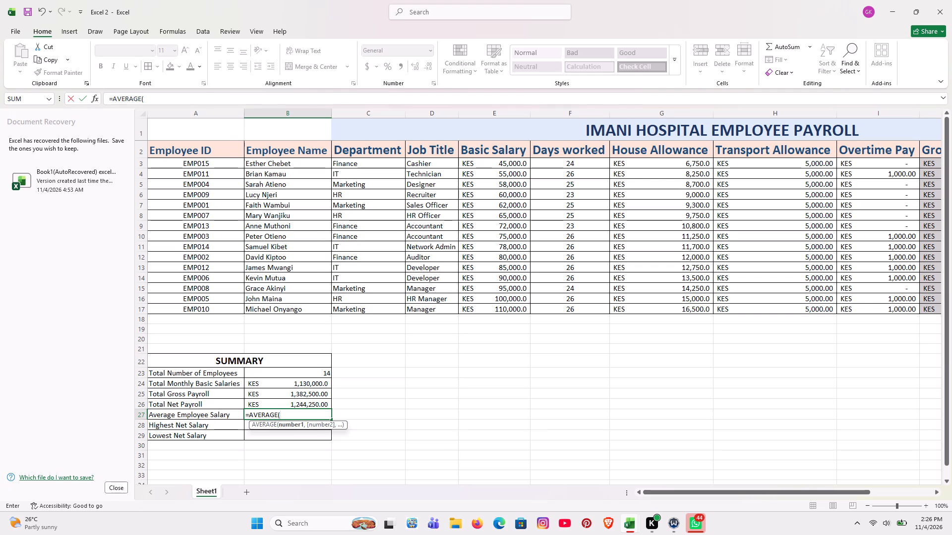
{"action": "scroll", "coordinate": [572, 198], "scroll_direction": "left", "scroll_amount": 3}
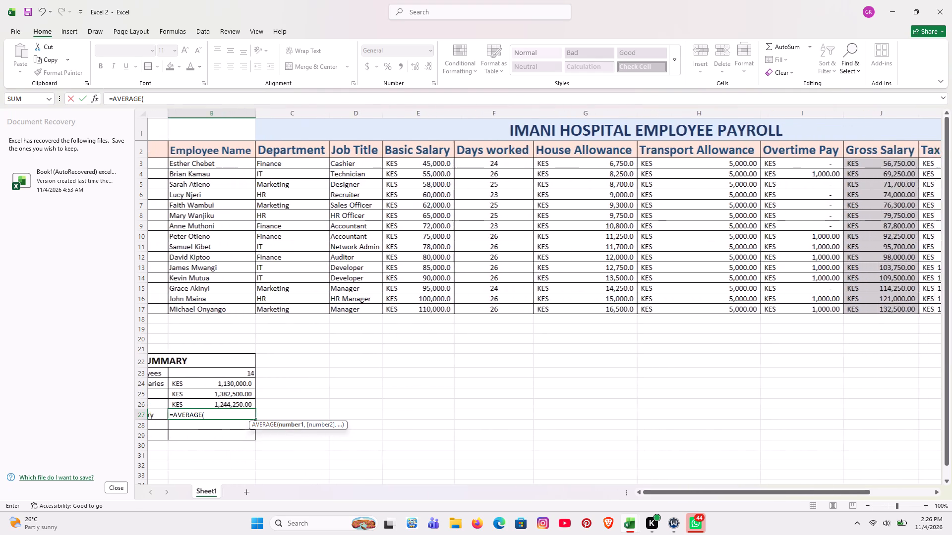
{"action": "scroll", "coordinate": [572, 198], "scroll_direction": "left", "scroll_amount": 2}
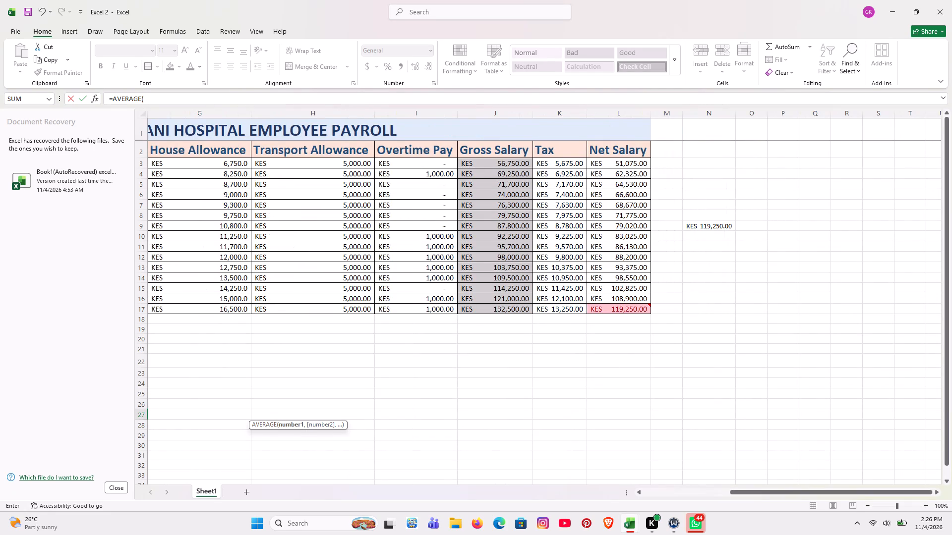
{"action": "scroll", "coordinate": [616, 166], "scroll_direction": "right", "scroll_amount": 4}
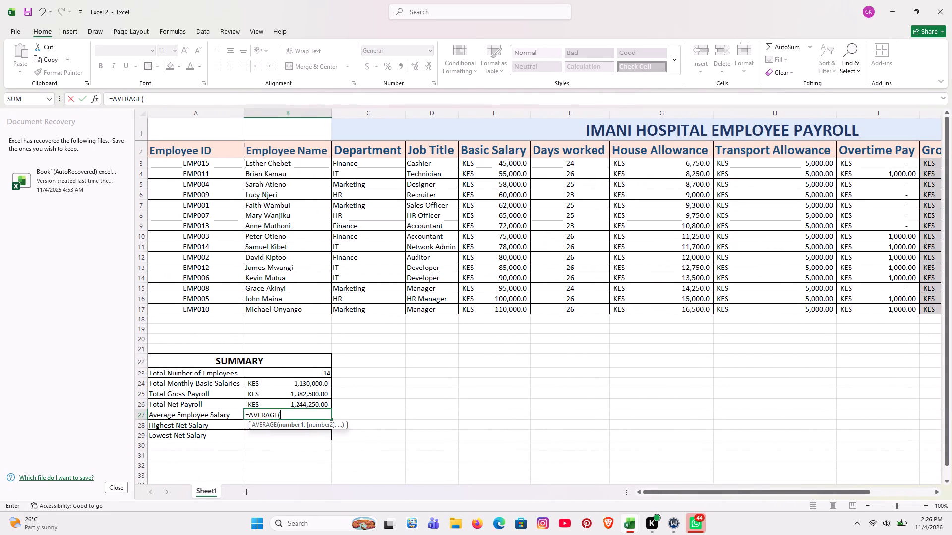
{"action": "type", "text": "L3"}
{"action": "key", "text": "shift+colon"}
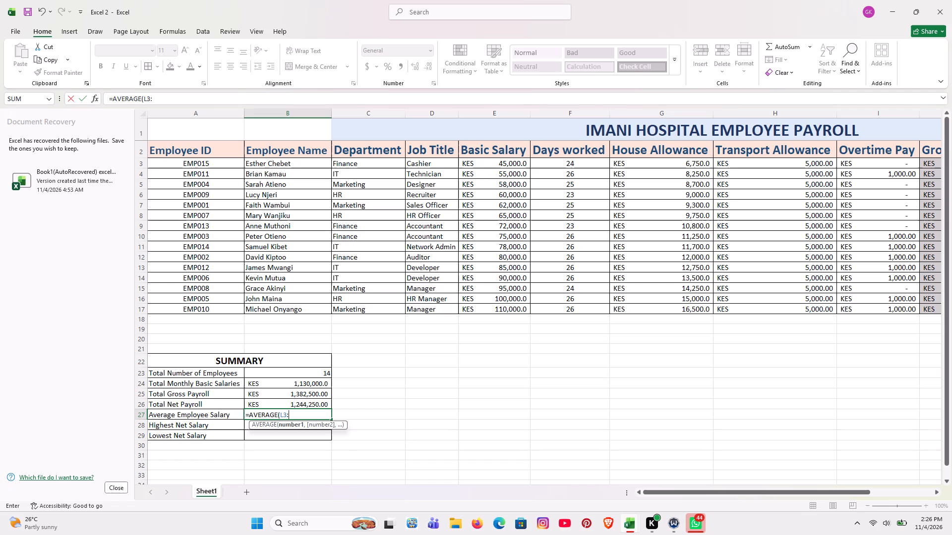
{"action": "key", "text": "l"}
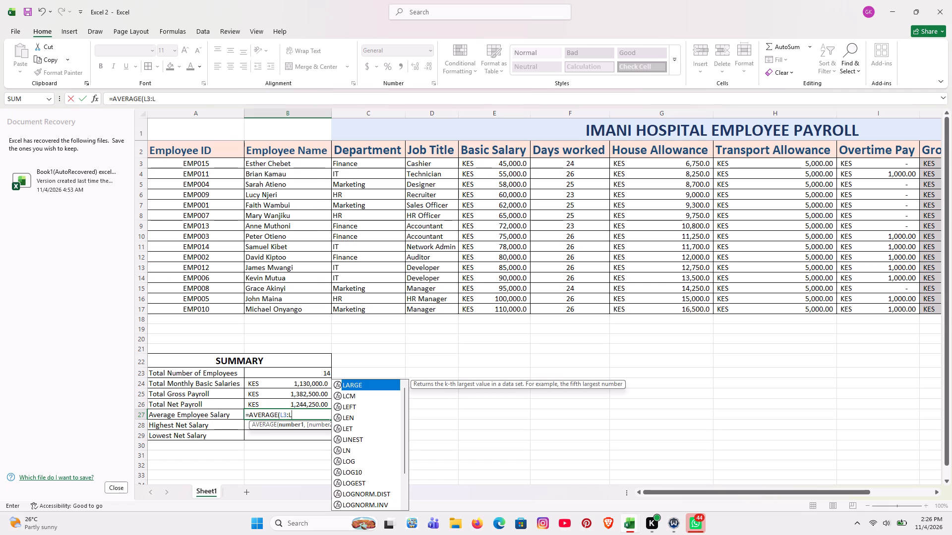
{"action": "type", "text": "17"}
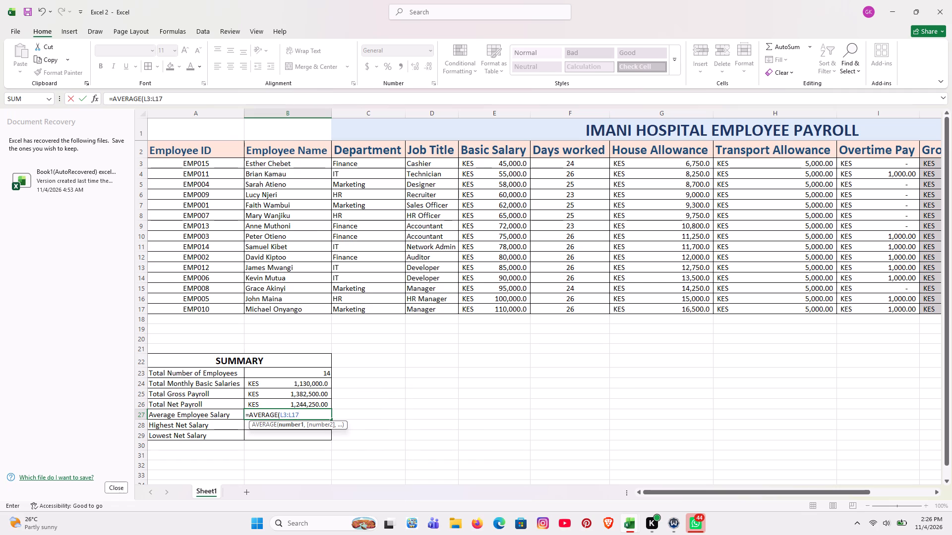
{"action": "key", "text": "shift+parenright"}
{"action": "key", "text": "Return"}
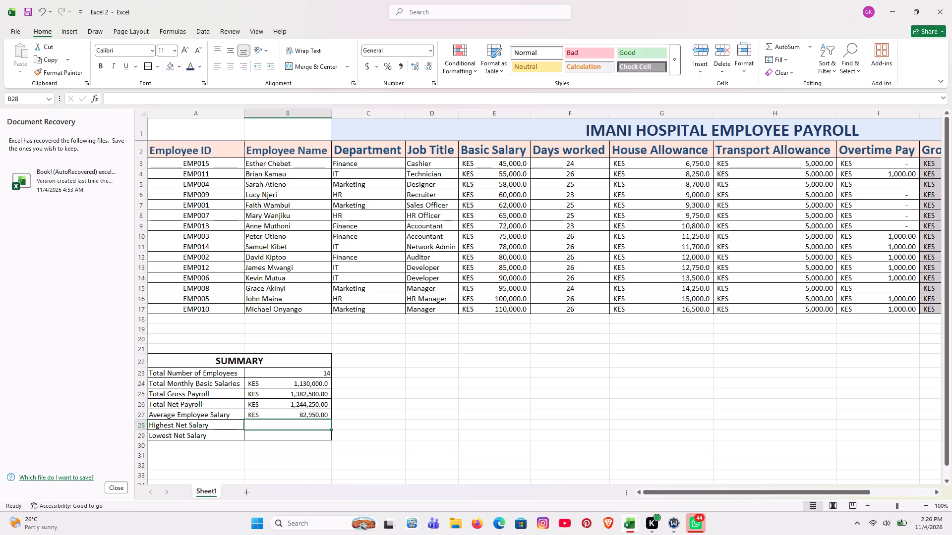
Calculate Highest Net Salary in cell B28 from the Net Salary column with the formula =MAX(L3:L17).
{"action": "left_click", "coordinate": [282, 427]}
{"action": "key", "text": "equal"}
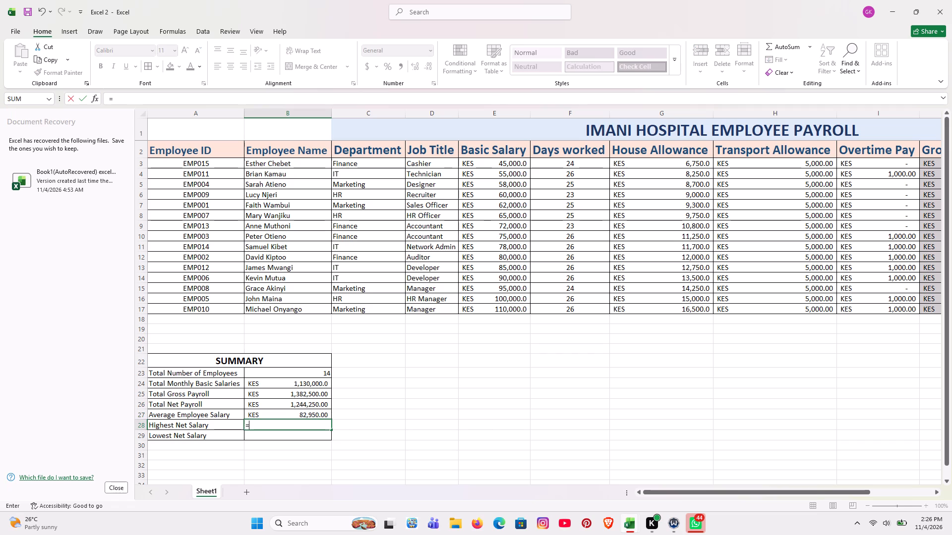
{"action": "type", "text": "MAX"}
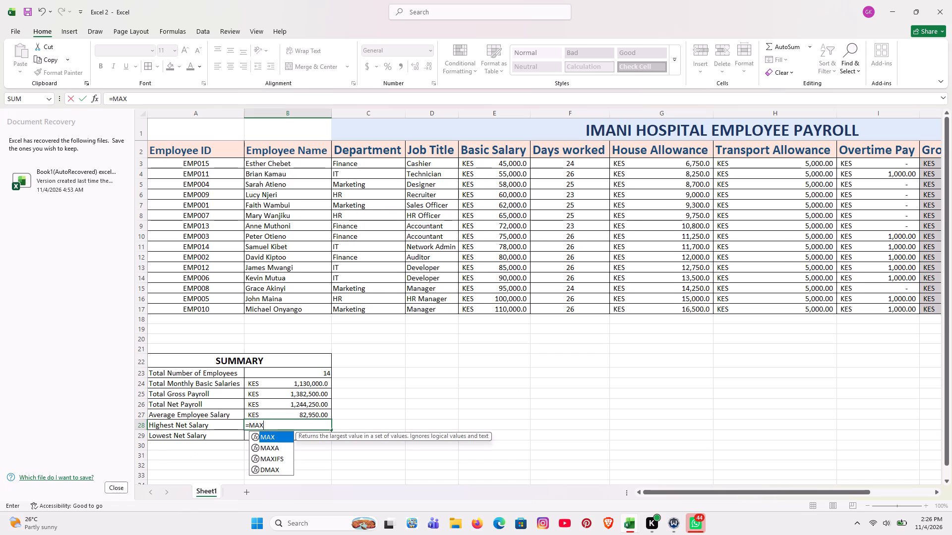
{"action": "scroll", "coordinate": [331, 417], "scroll_direction": "left", "scroll_amount": 2}
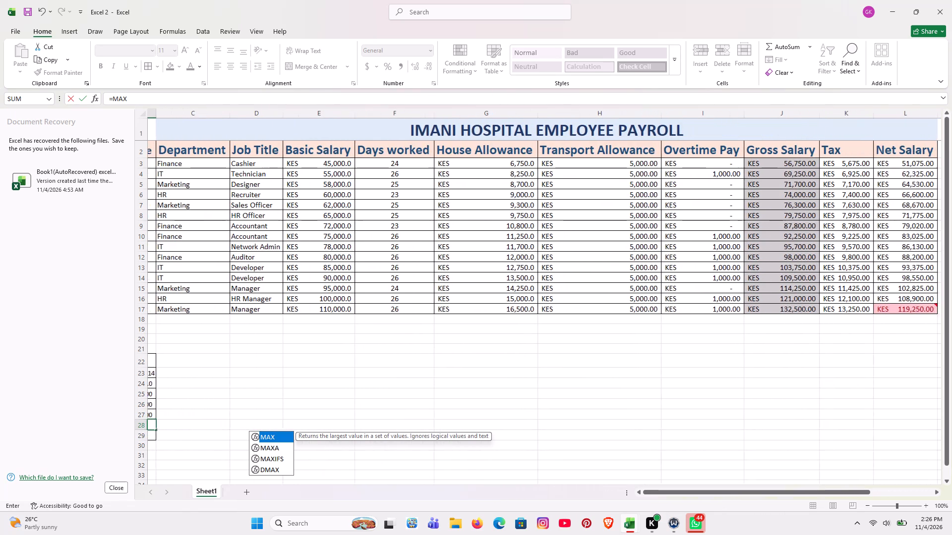
{"action": "scroll", "coordinate": [331, 417], "scroll_direction": "left", "scroll_amount": 1}
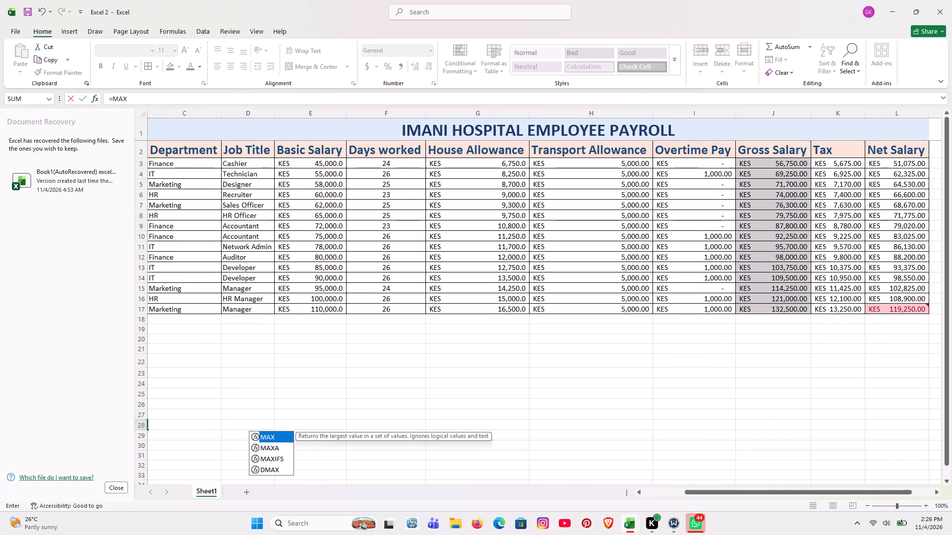
{"action": "scroll", "coordinate": [331, 417], "scroll_direction": "right", "scroll_amount": 3}
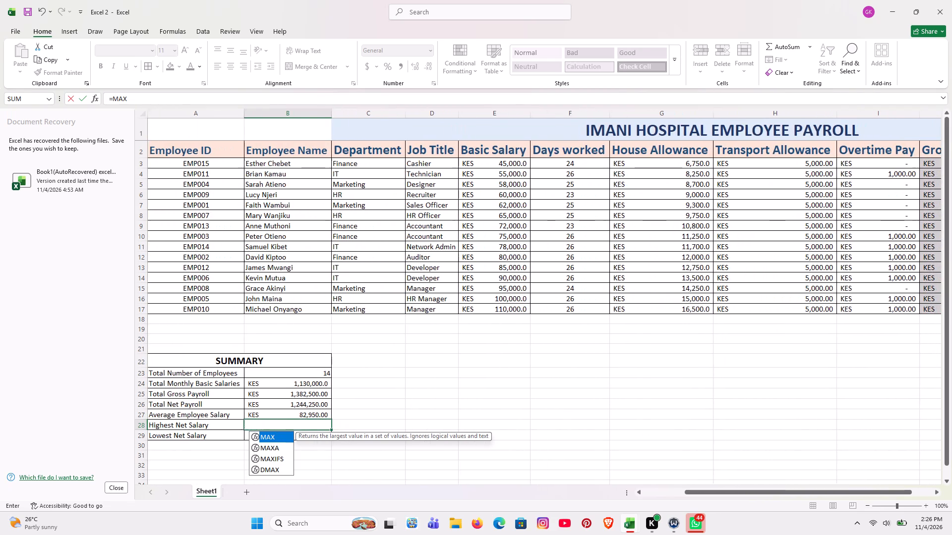
{"action": "scroll", "coordinate": [316, 411], "scroll_direction": "down", "scroll_amount": 1}
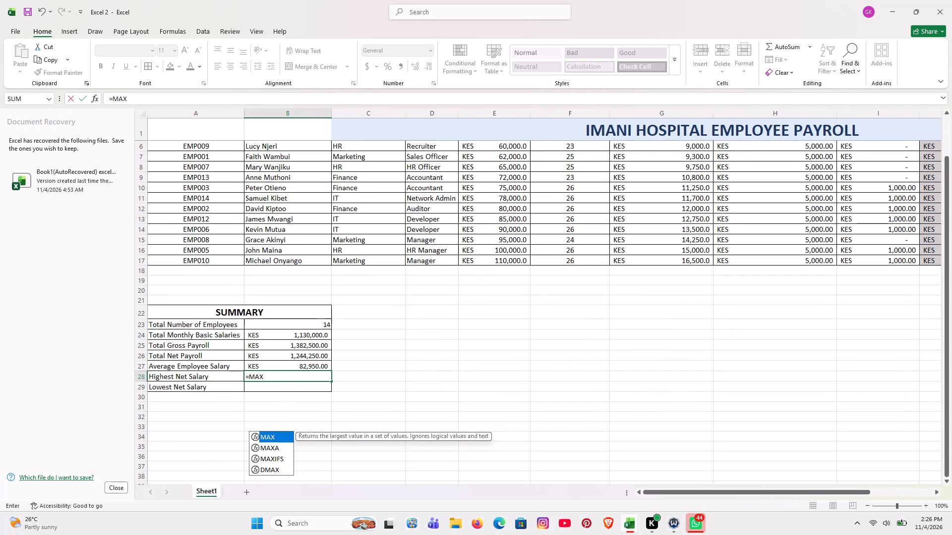
{"action": "key", "text": "shift+parenleft"}
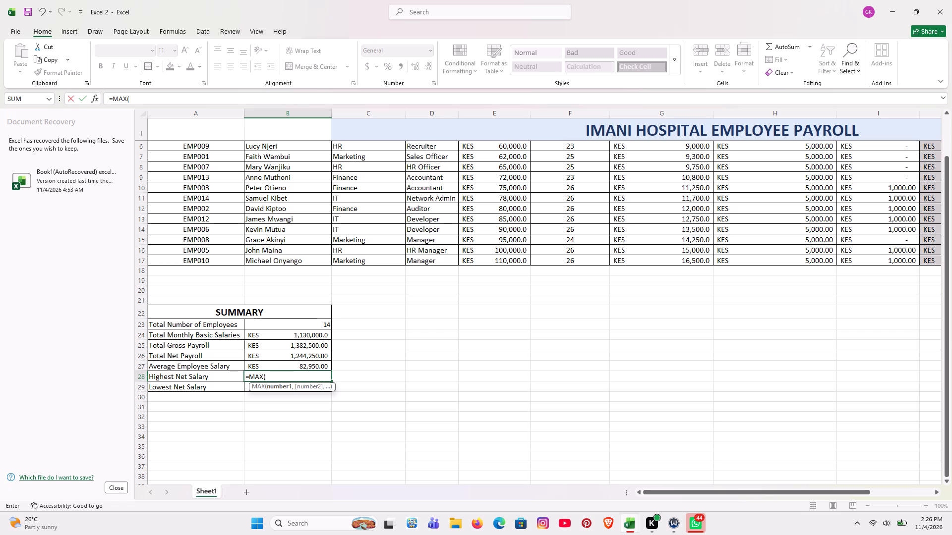
{"action": "scroll", "coordinate": [409, 254], "scroll_direction": "left", "scroll_amount": 1}
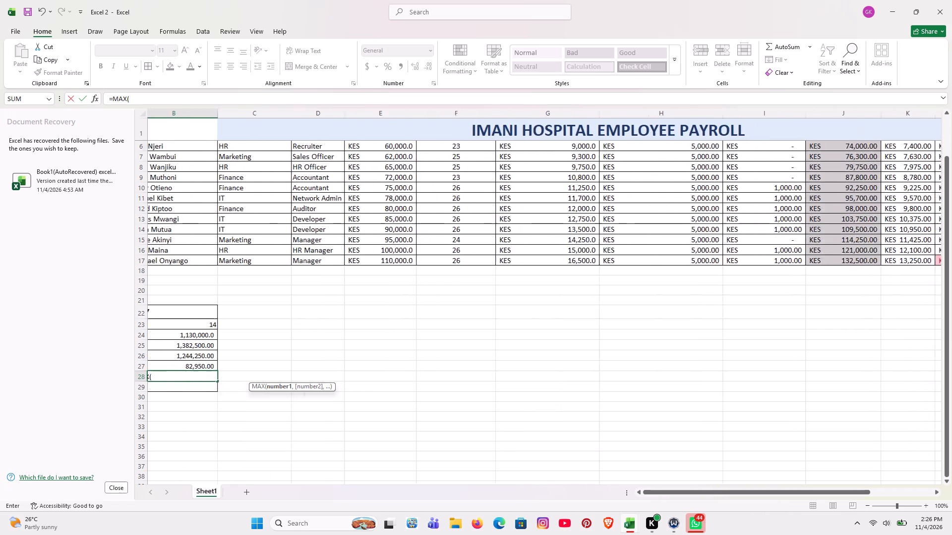
{"action": "scroll", "coordinate": [409, 254], "scroll_direction": "left", "scroll_amount": 2}
{"action": "scroll", "coordinate": [409, 254], "scroll_direction": "right", "scroll_amount": 1}
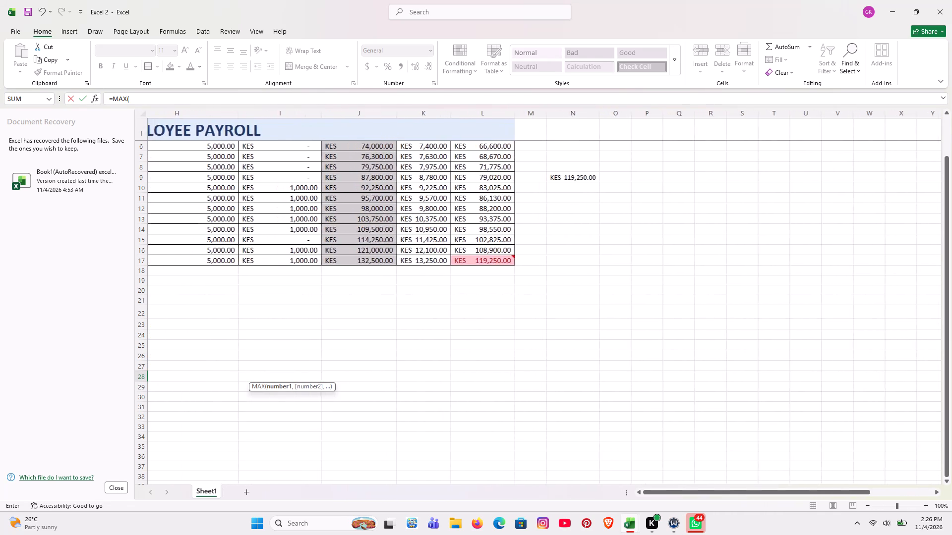
{"action": "scroll", "coordinate": [409, 254], "scroll_direction": "right", "scroll_amount": 3}
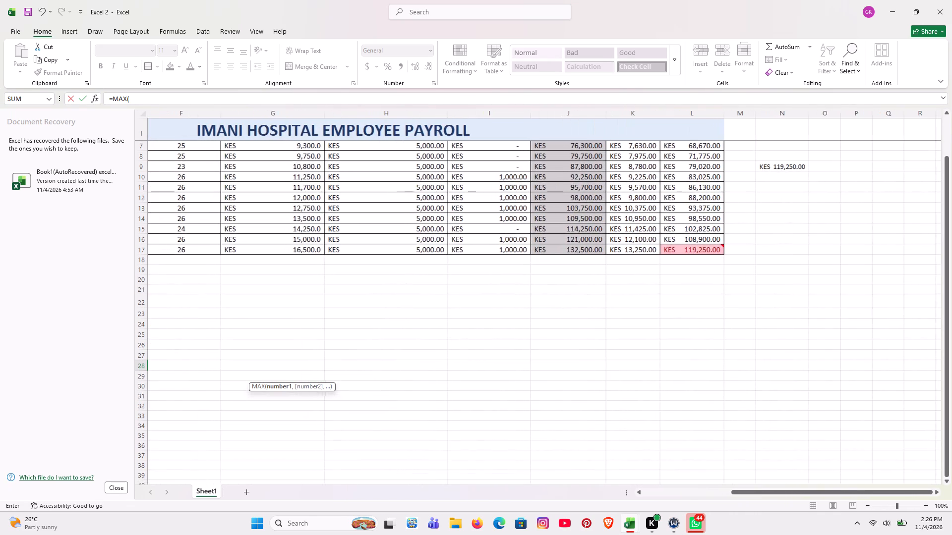
{"action": "scroll", "coordinate": [409, 254], "scroll_direction": "up", "scroll_amount": 3}
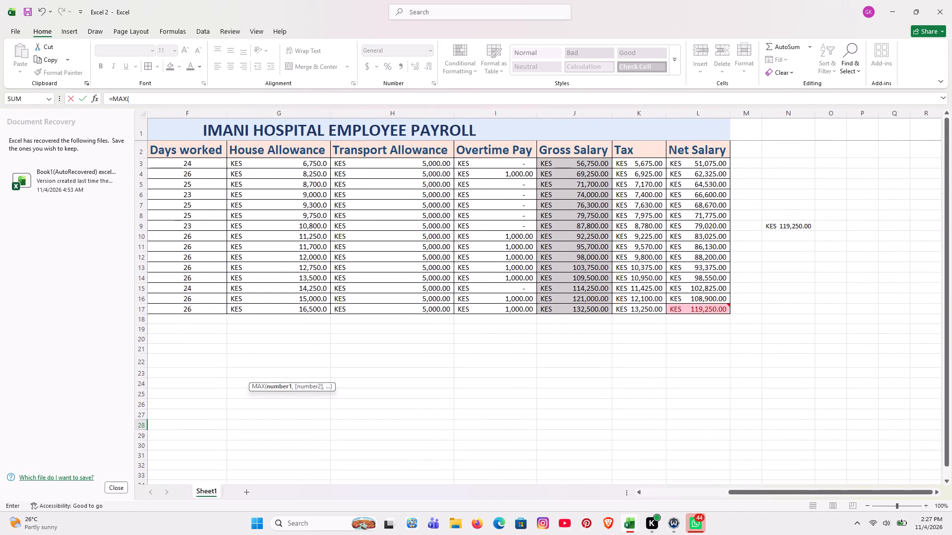
{"action": "scroll", "coordinate": [409, 254], "scroll_direction": "right", "scroll_amount": 1}
{"action": "scroll", "coordinate": [409, 254], "scroll_direction": "down", "scroll_amount": 1}
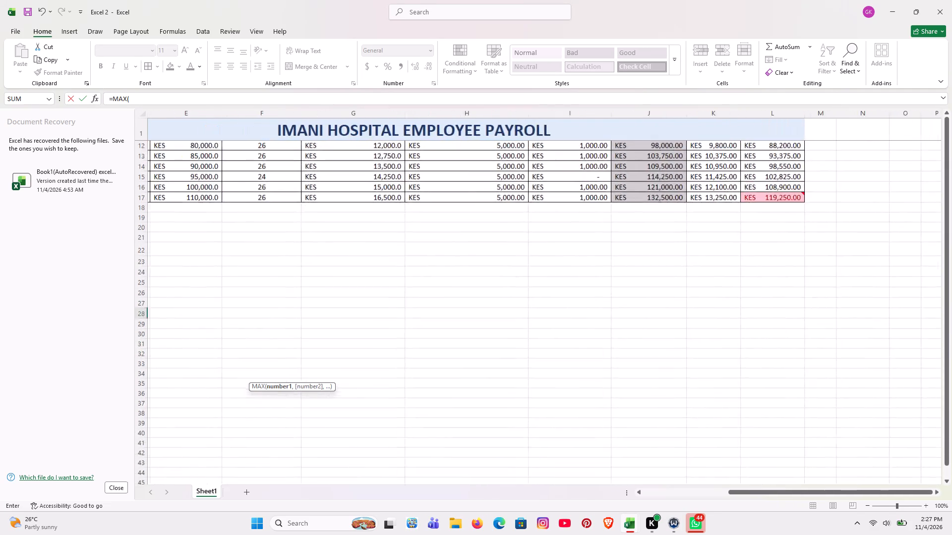
{"action": "scroll", "coordinate": [409, 254], "scroll_direction": "down", "scroll_amount": 1}
{"action": "scroll", "coordinate": [409, 254], "scroll_direction": "right", "scroll_amount": 1}
{"action": "scroll", "coordinate": [447, 270], "scroll_direction": "right", "scroll_amount": 1}
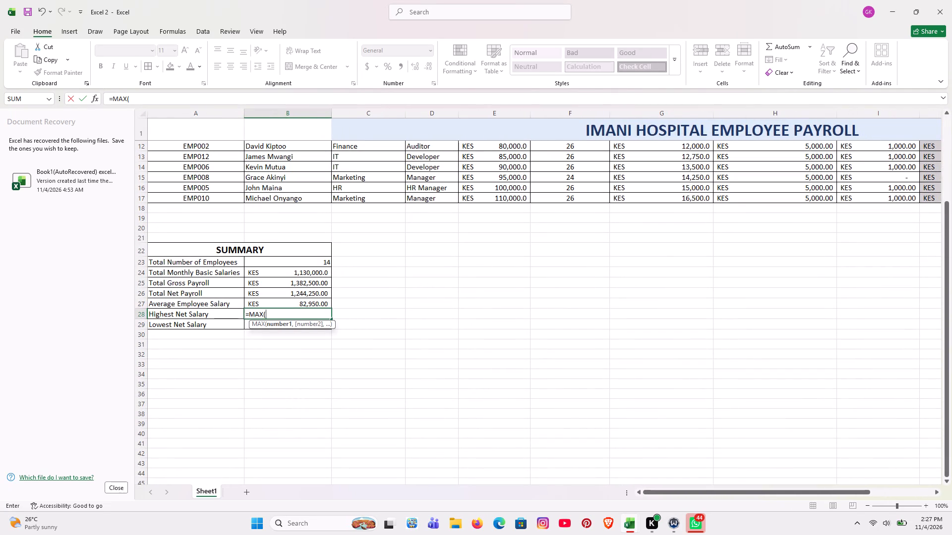
{"action": "type", "text": "L3"}
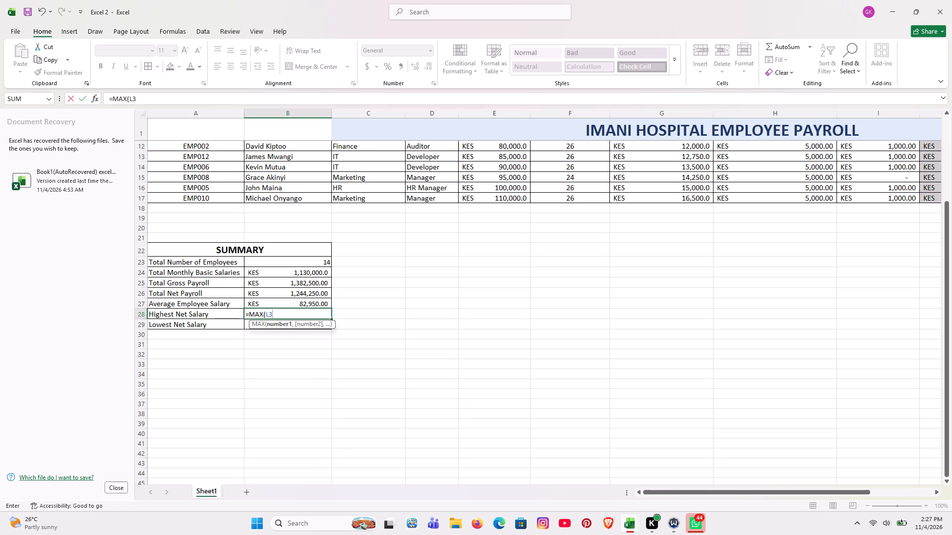
{"action": "key", "text": "shift+colon"}
{"action": "type", "text": "L17"}
{"action": "key", "text": "shift+parenright"}
{"action": "key", "text": "Return"}
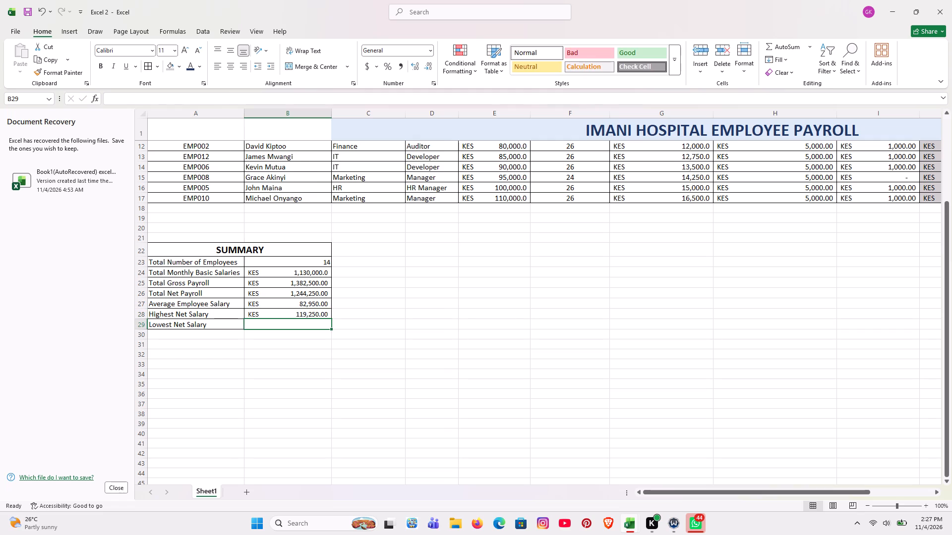
Calculate Lowest Net Salary in cell B29 from the Net Salary column with the formula =MIN(L3:L17).
{"action": "key", "text": "equal"}
{"action": "type", "text": "MIN"}
{"action": "key", "text": "shift+parenleft"}
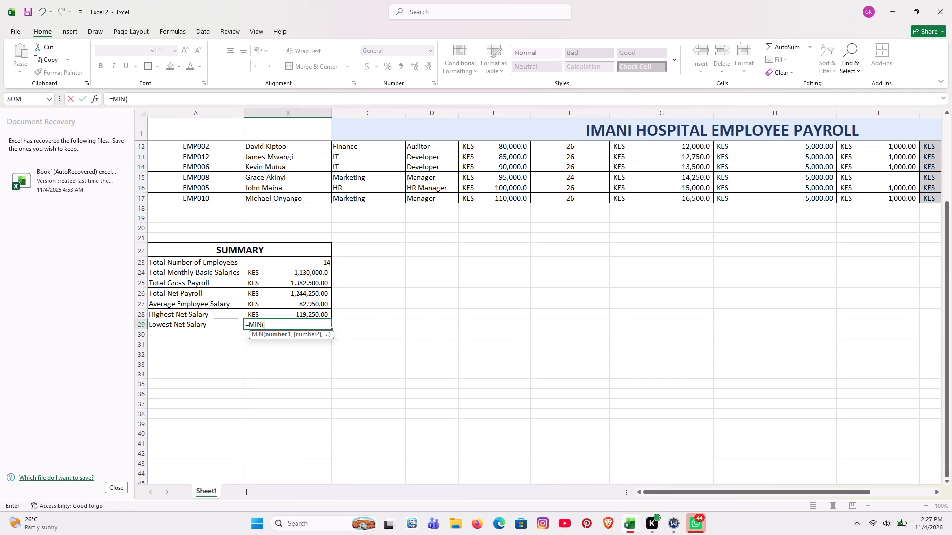
{"action": "type", "text": "L2"}
{"action": "key", "text": "BackSpace"}
{"action": "key", "text": "3"}
{"action": "key", "text": "shift+colon"}
{"action": "type", "text": "L17"}
{"action": "key", "text": "shift+parenright"}
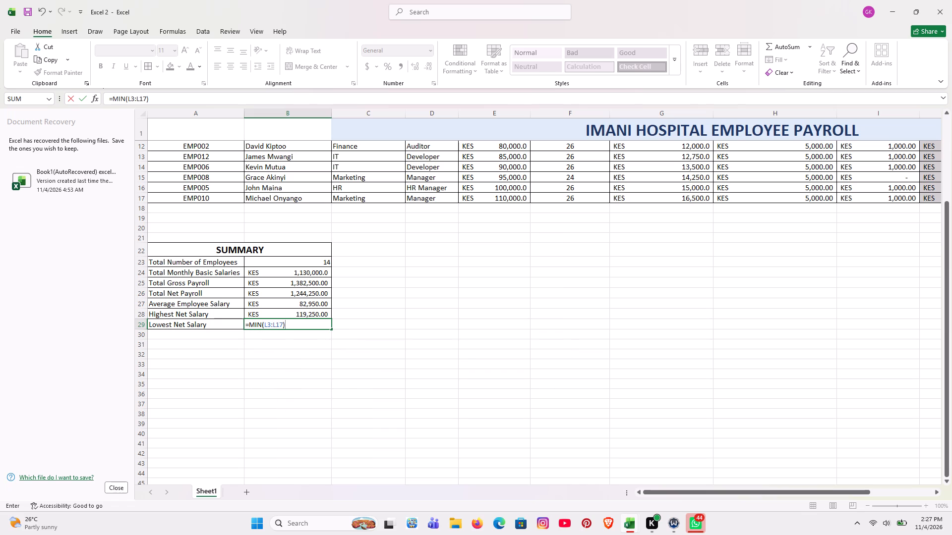
{"action": "key", "text": "Return"}
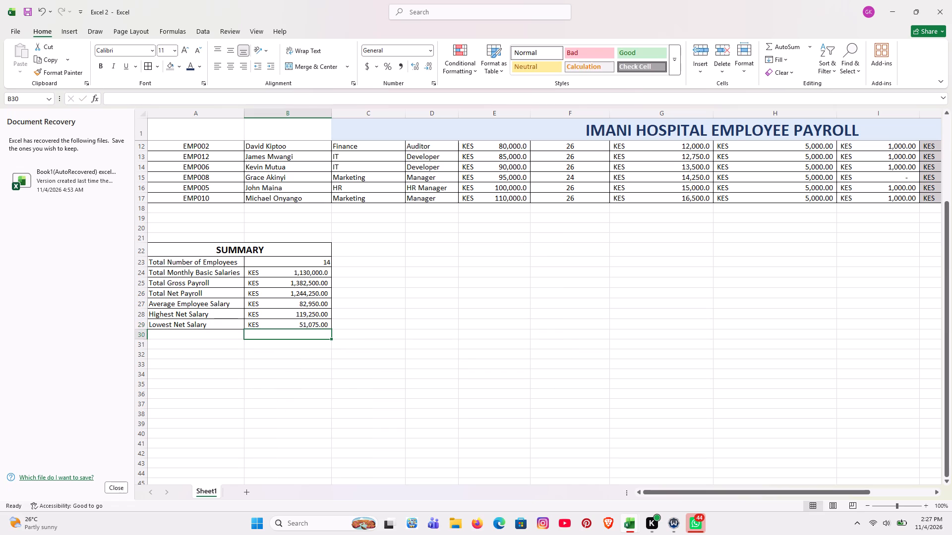
Insert an empty 2-D clustered bar chart on the payroll sheet, starting from blank cell C31 below the summary.
{"action": "left_click", "coordinate": [359, 340]}
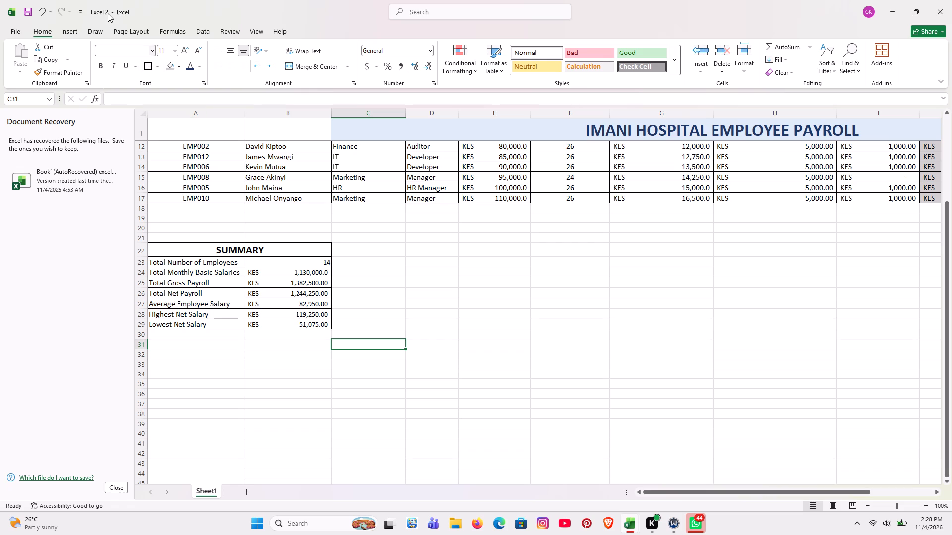
{"action": "left_click", "coordinate": [66, 26]}
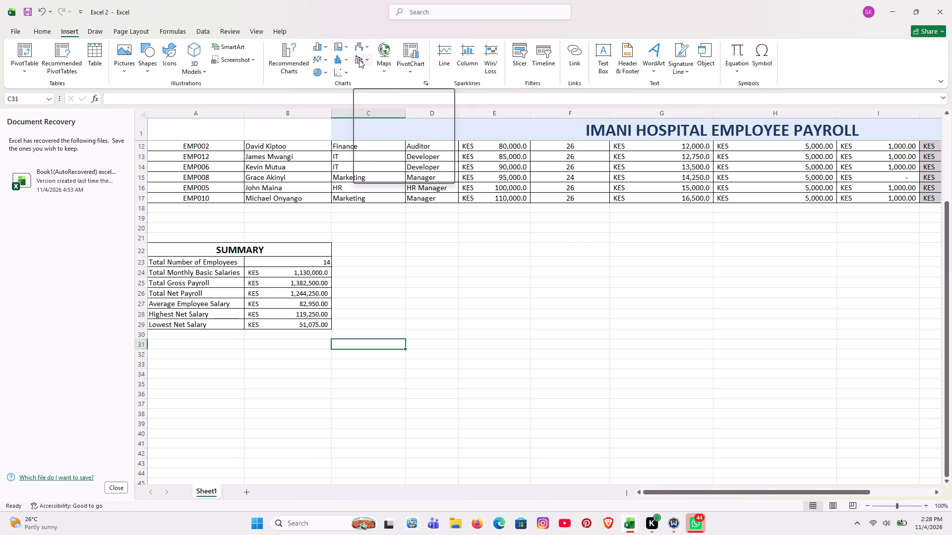
{"action": "left_click", "coordinate": [328, 47]}
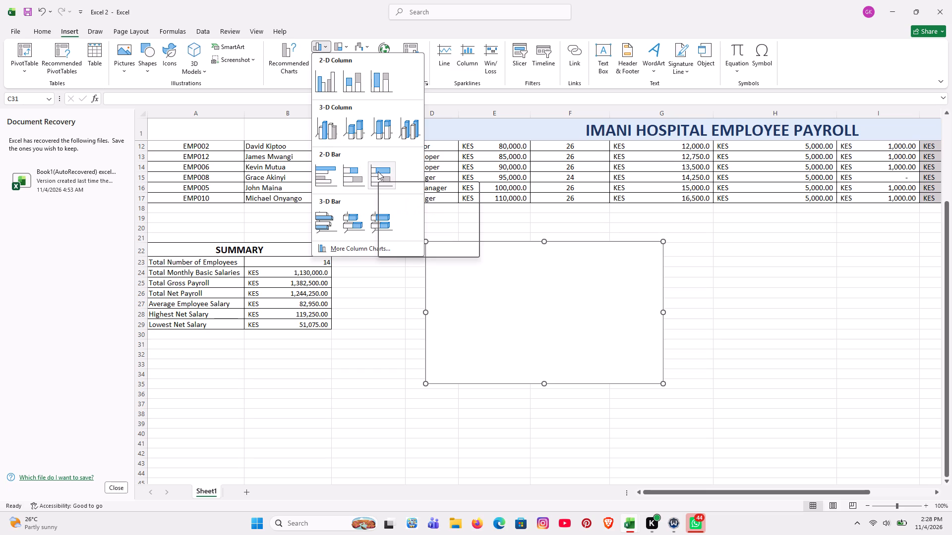
{"action": "left_click", "coordinate": [333, 172]}
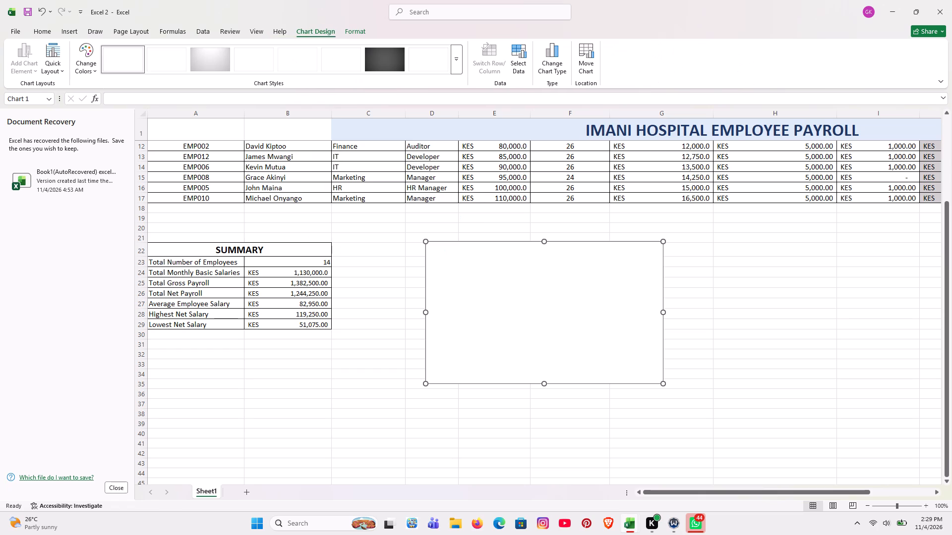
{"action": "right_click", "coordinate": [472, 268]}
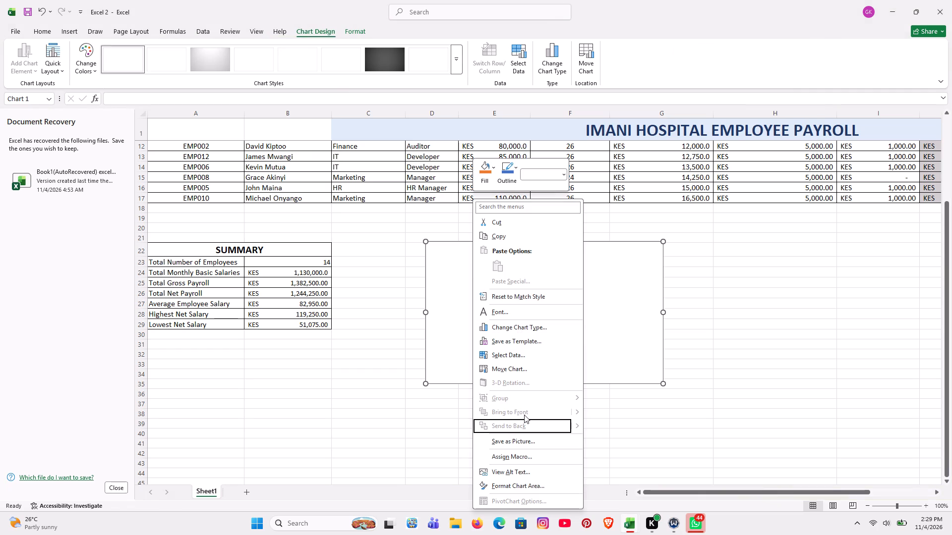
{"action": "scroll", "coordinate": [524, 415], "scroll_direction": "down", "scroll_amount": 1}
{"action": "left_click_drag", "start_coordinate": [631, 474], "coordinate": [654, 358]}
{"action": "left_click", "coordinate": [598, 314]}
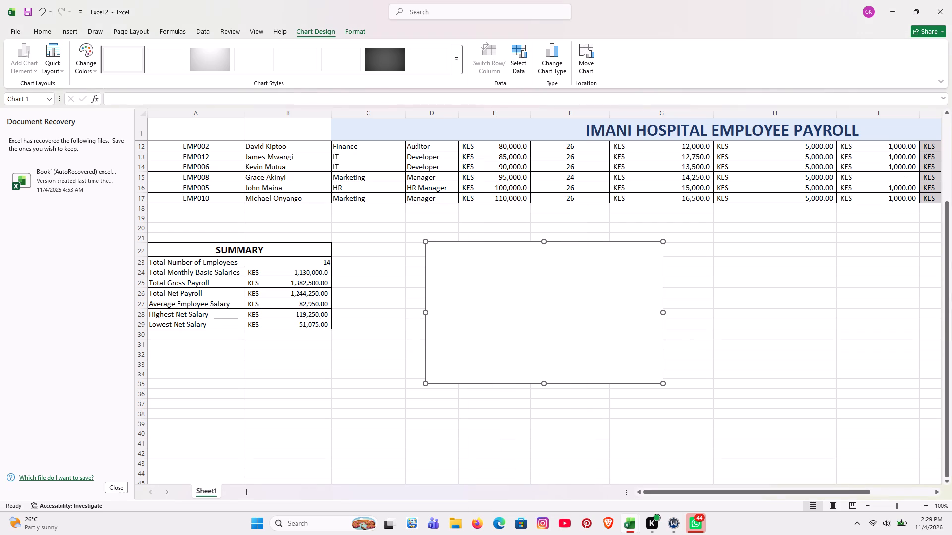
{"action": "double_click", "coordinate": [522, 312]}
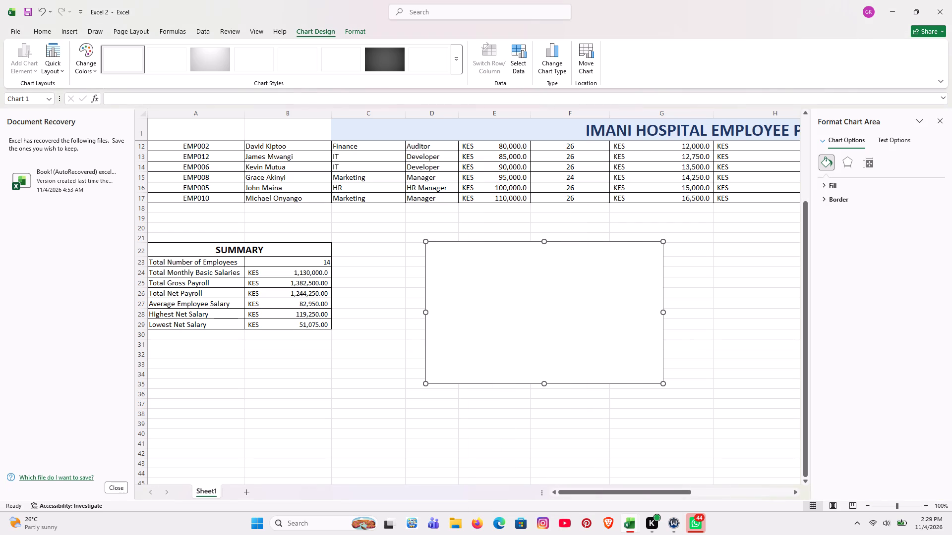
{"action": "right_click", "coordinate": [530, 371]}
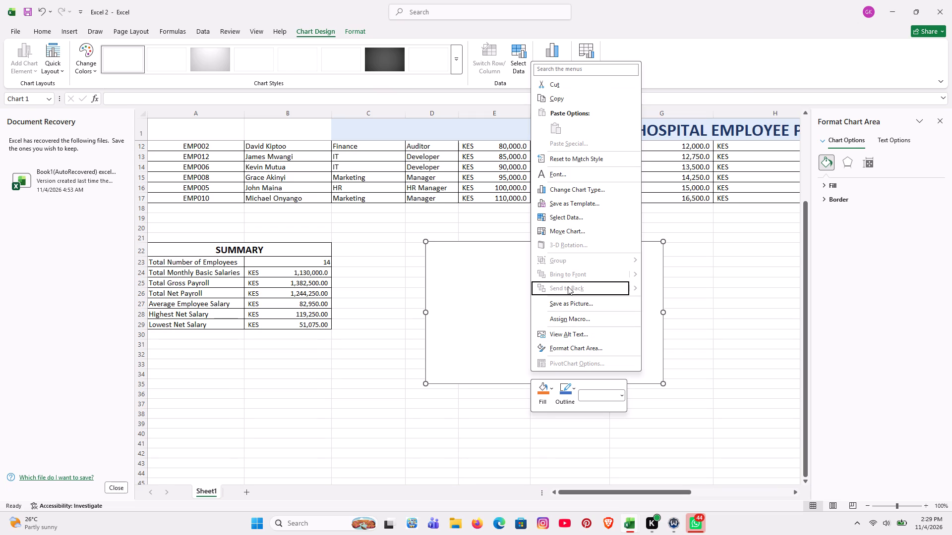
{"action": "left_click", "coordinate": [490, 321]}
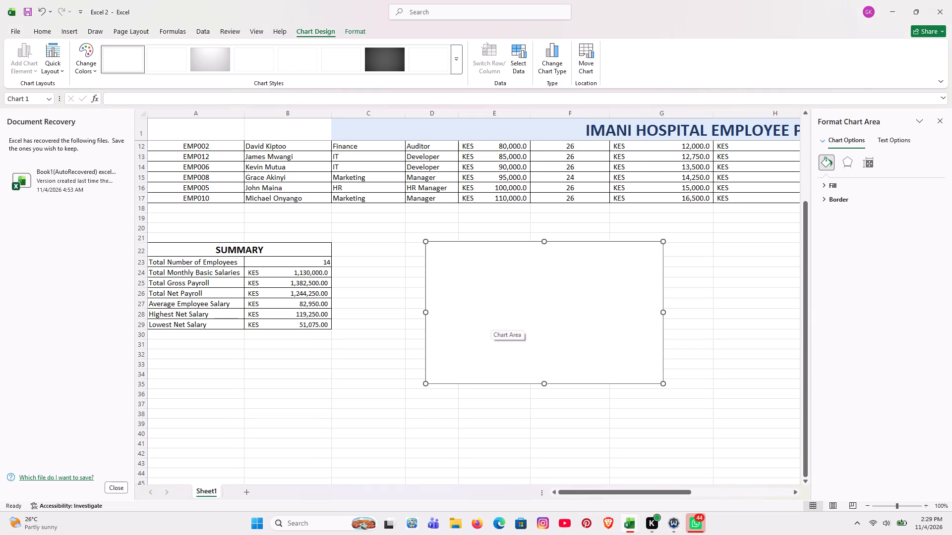
Delete the empty bar chart from the payroll sheet.
{"action": "key", "text": "Delete"}
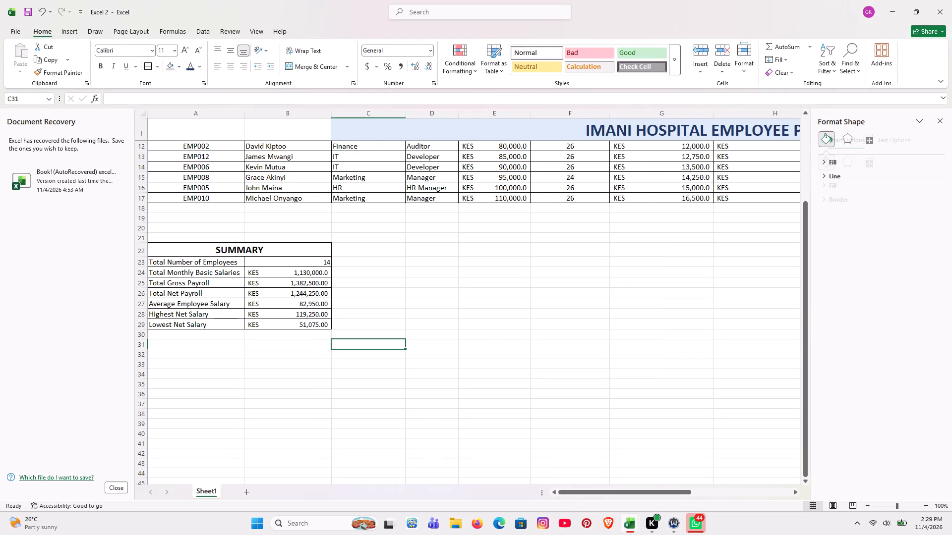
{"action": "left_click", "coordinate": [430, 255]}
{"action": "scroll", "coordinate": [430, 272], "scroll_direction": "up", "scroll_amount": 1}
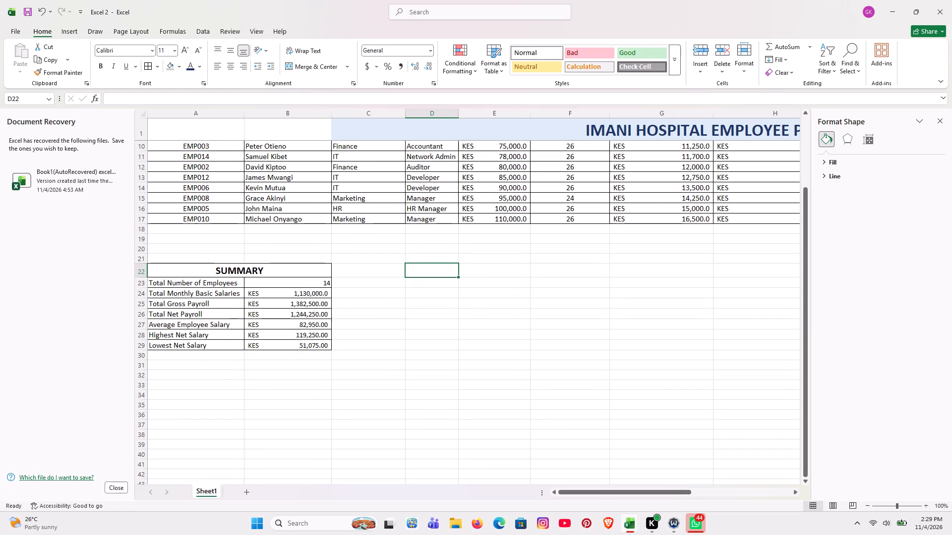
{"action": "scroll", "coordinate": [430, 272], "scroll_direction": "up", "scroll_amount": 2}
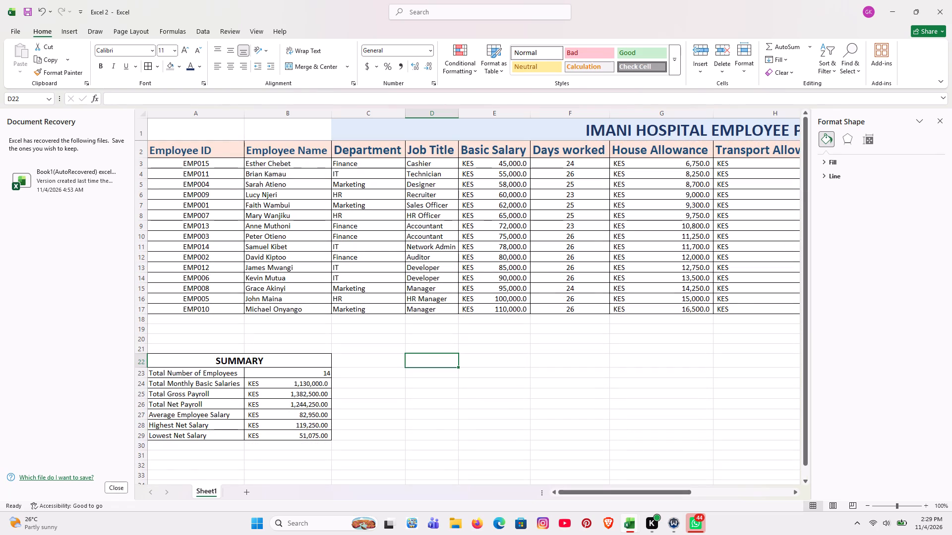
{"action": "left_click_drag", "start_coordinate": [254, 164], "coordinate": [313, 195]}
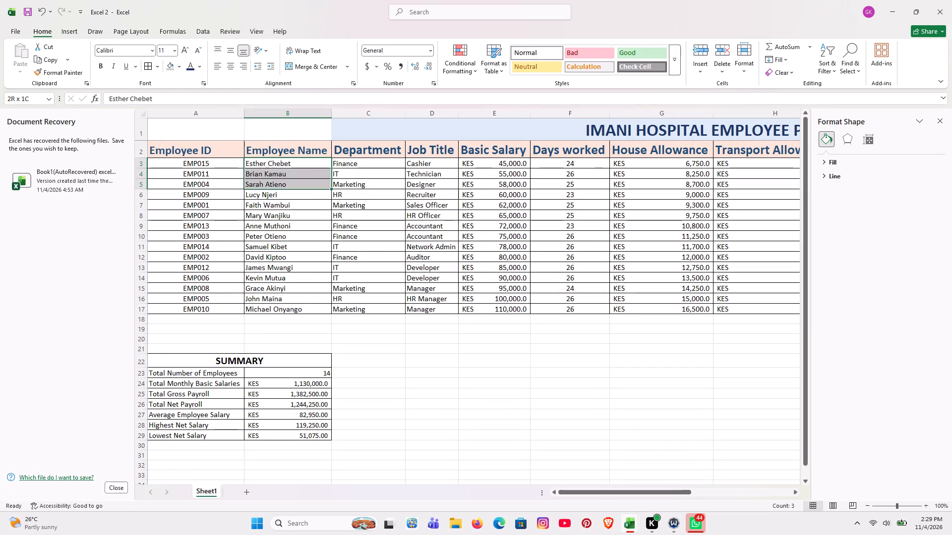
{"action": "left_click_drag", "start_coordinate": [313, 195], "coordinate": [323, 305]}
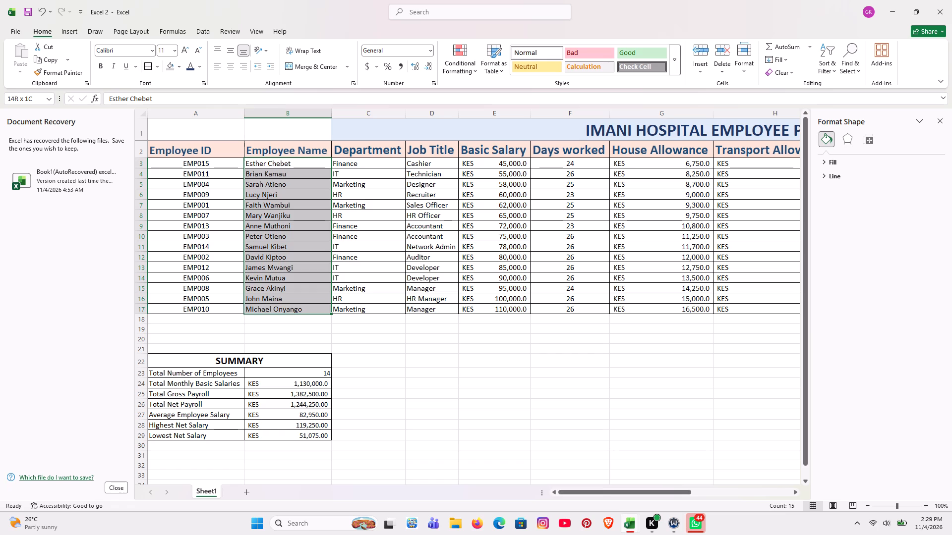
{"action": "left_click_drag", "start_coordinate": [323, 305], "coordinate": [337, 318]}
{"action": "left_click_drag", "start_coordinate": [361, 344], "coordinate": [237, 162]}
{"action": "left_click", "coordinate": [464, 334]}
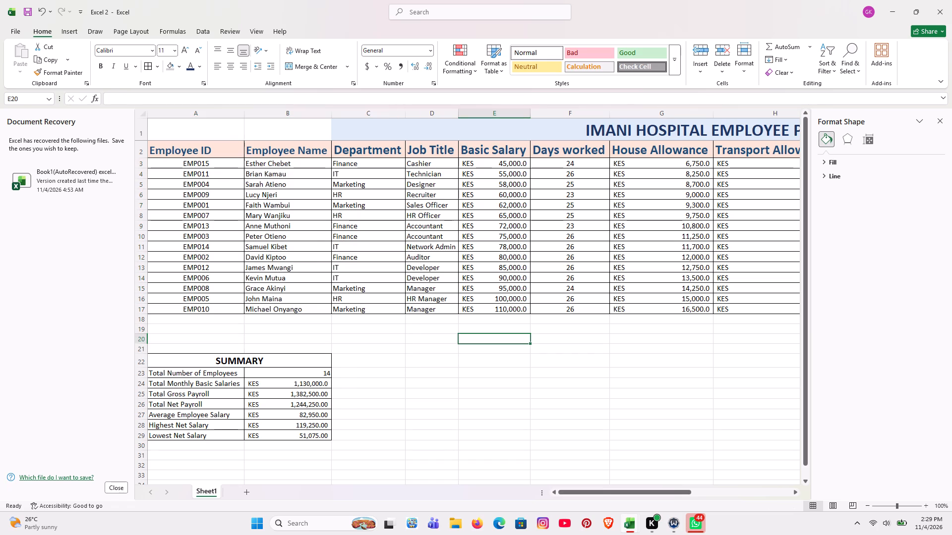
Insert a 2-D clustered bar chart from the Employee Name column (B2:B17) and the Net Salary column (L2:L17).
{"action": "left_click_drag", "start_coordinate": [262, 147], "coordinate": [307, 293]}
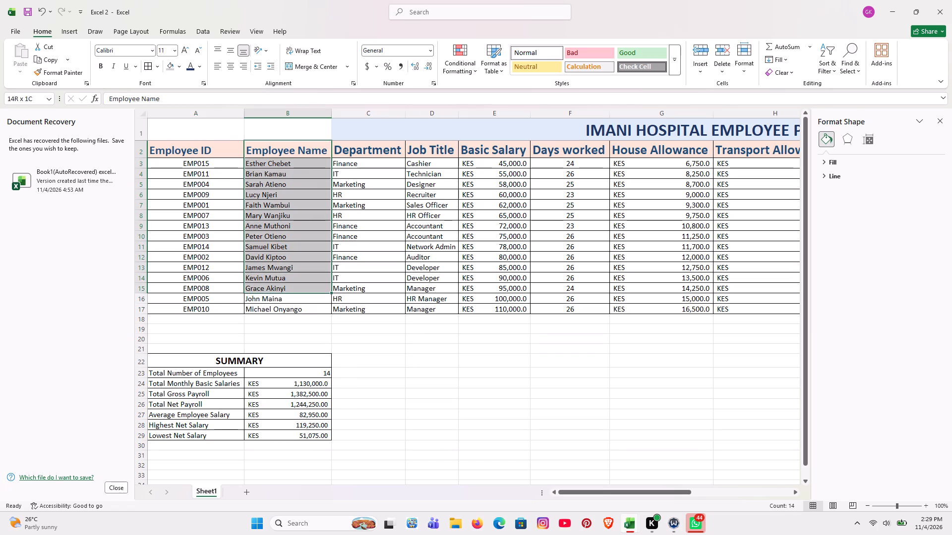
{"action": "left_click_drag", "start_coordinate": [307, 293], "coordinate": [310, 310]}
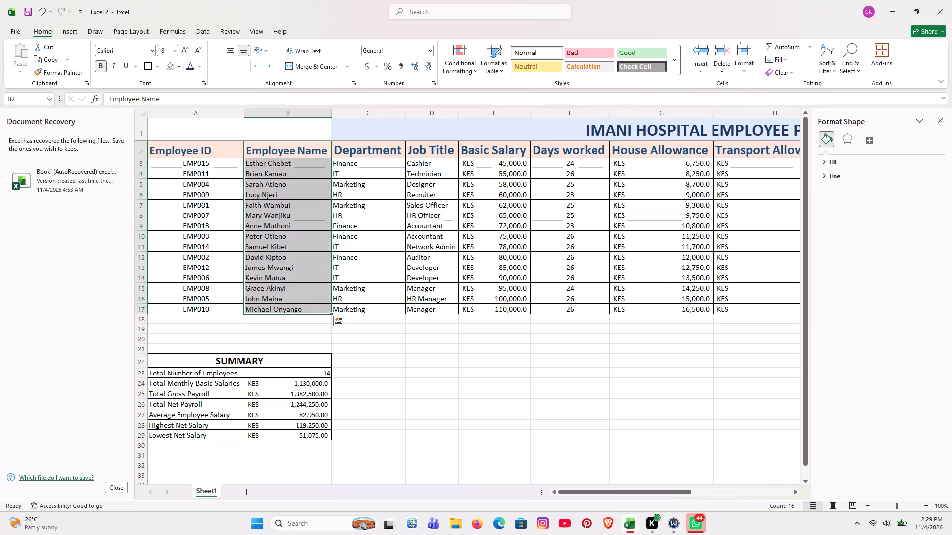
{"action": "scroll", "coordinate": [380, 291], "scroll_direction": "left", "scroll_amount": 3}
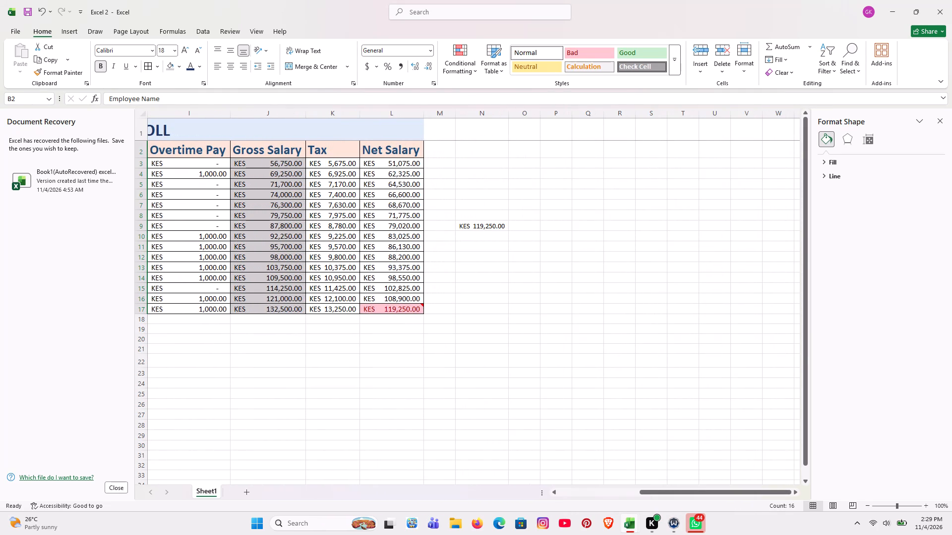
{"action": "left_click_drag", "start_coordinate": [368, 147], "coordinate": [418, 307], "text": "ctrl"}
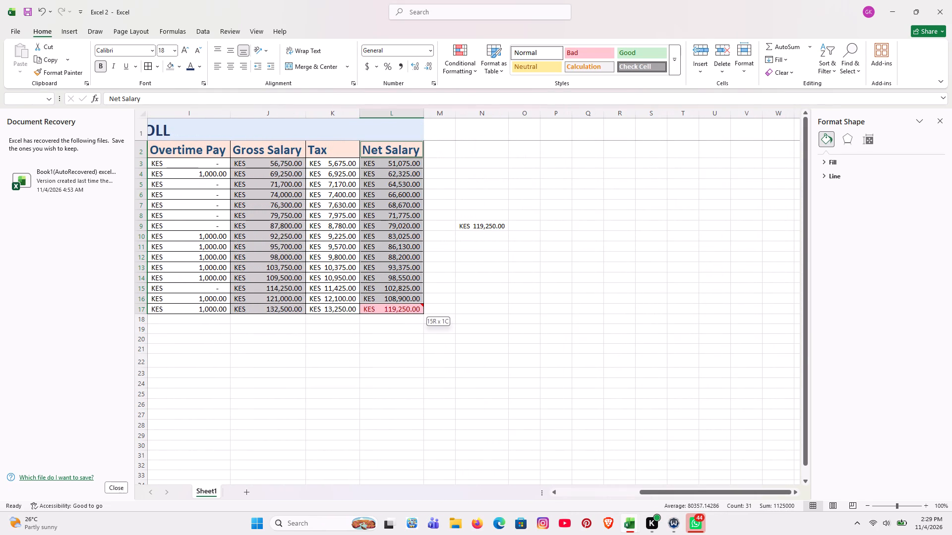
{"action": "left_click_drag", "start_coordinate": [418, 307], "coordinate": [418, 307], "text": "ctrl"}
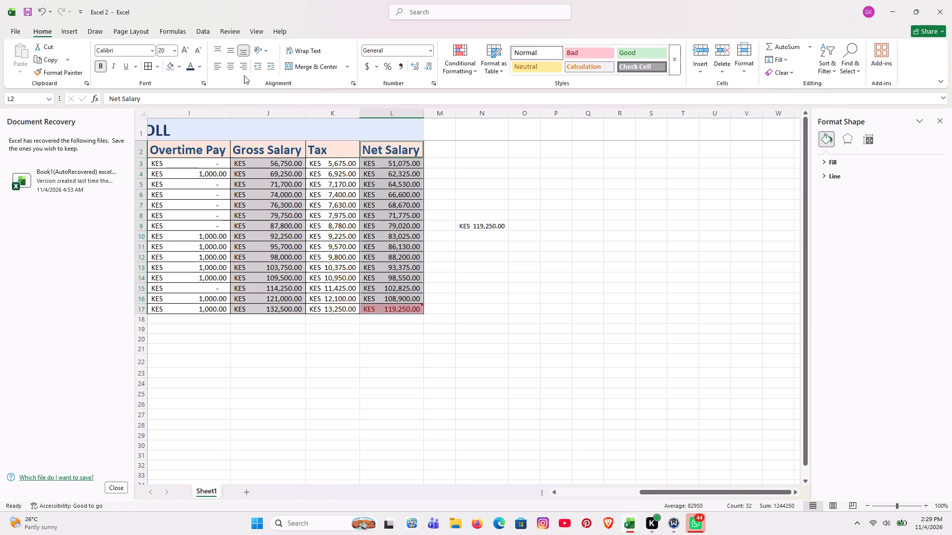
{"action": "left_click", "coordinate": [67, 30]}
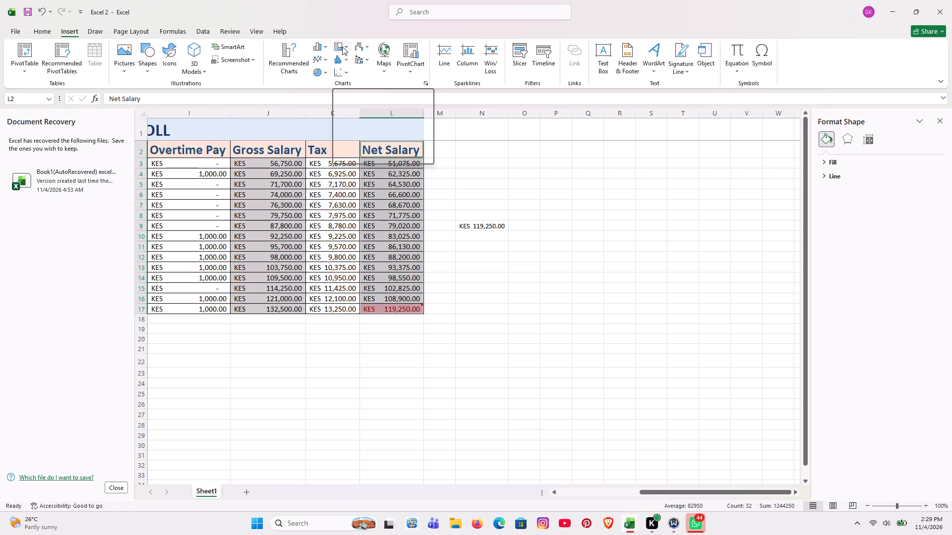
{"action": "left_click", "coordinate": [324, 48]}
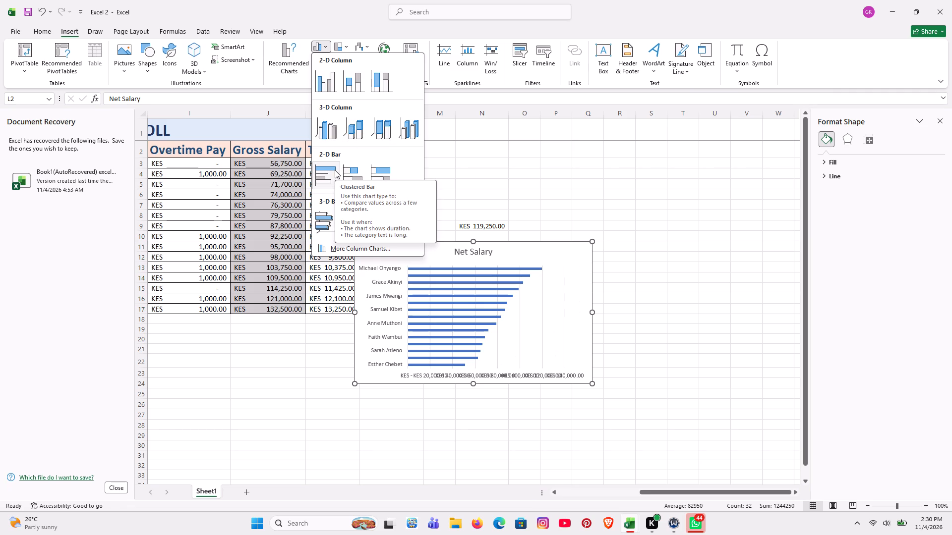
{"action": "left_click", "coordinate": [335, 170]}
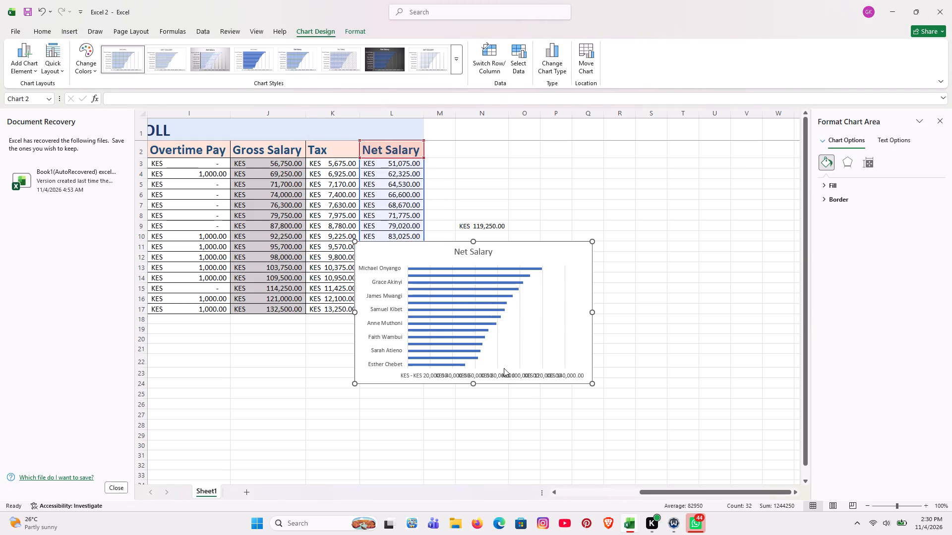
Stretch the Net Salary chart taller by extending its lower edge down to about row 27.
{"action": "left_click_drag", "start_coordinate": [506, 366], "coordinate": [470, 378]}
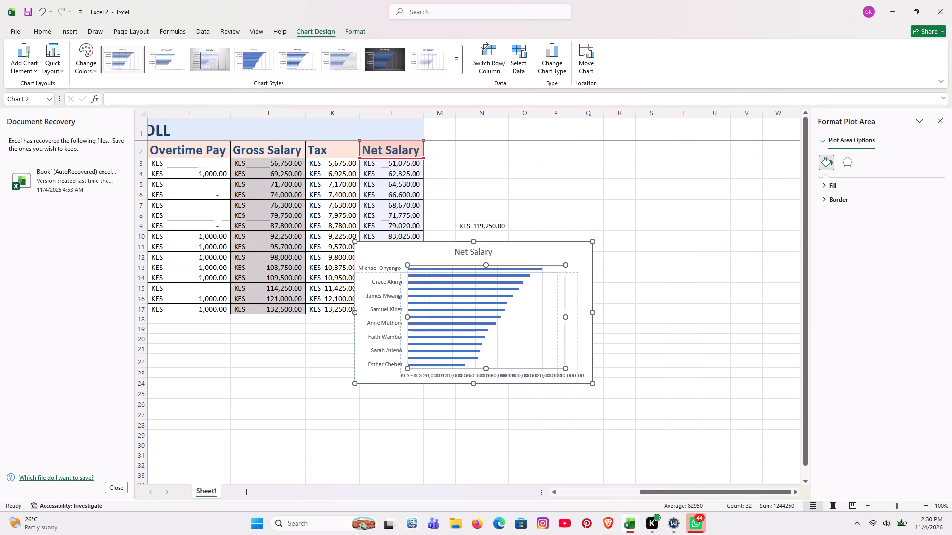
{"action": "left_click_drag", "start_coordinate": [470, 378], "coordinate": [475, 383]}
{"action": "left_click_drag", "start_coordinate": [475, 383], "coordinate": [450, 412]}
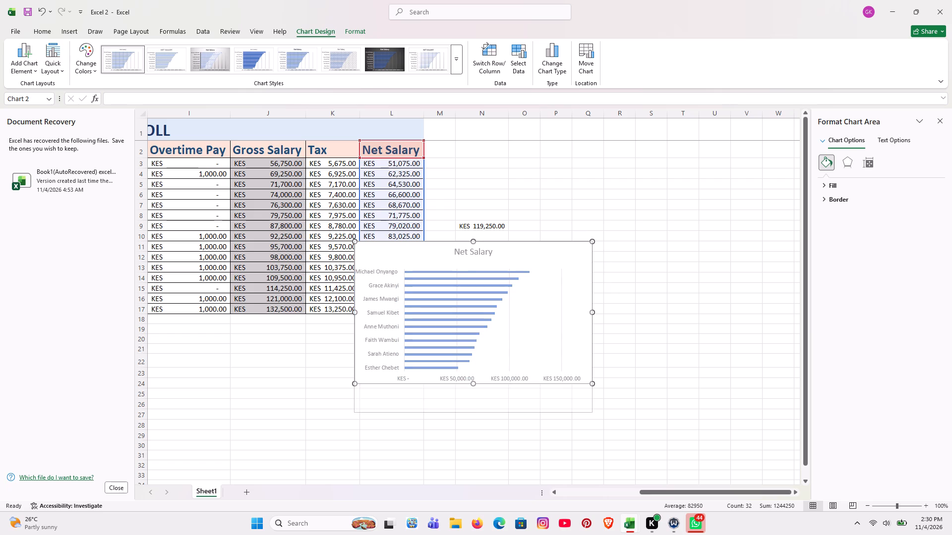
{"action": "left_click_drag", "start_coordinate": [450, 412], "coordinate": [452, 414]}
{"action": "left_click_drag", "start_coordinate": [456, 365], "coordinate": [416, 396]}
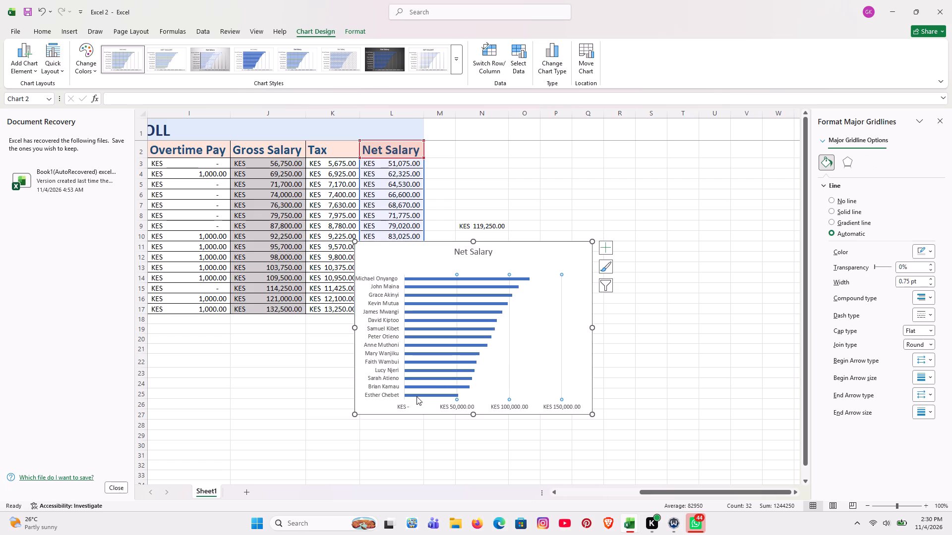
{"action": "left_click_drag", "start_coordinate": [416, 396], "coordinate": [515, 399]}
Move the Net Salary chart below the payroll table, with its upper edge at row 22 and its left edge in column E.
{"action": "left_click_drag", "start_coordinate": [568, 382], "coordinate": [568, 387]}
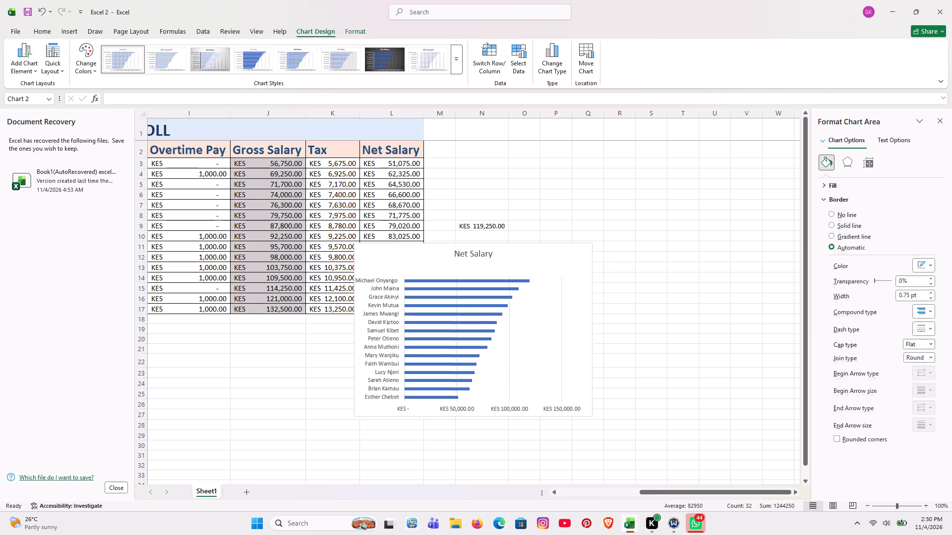
{"action": "left_click_drag", "start_coordinate": [568, 387], "coordinate": [499, 481]}
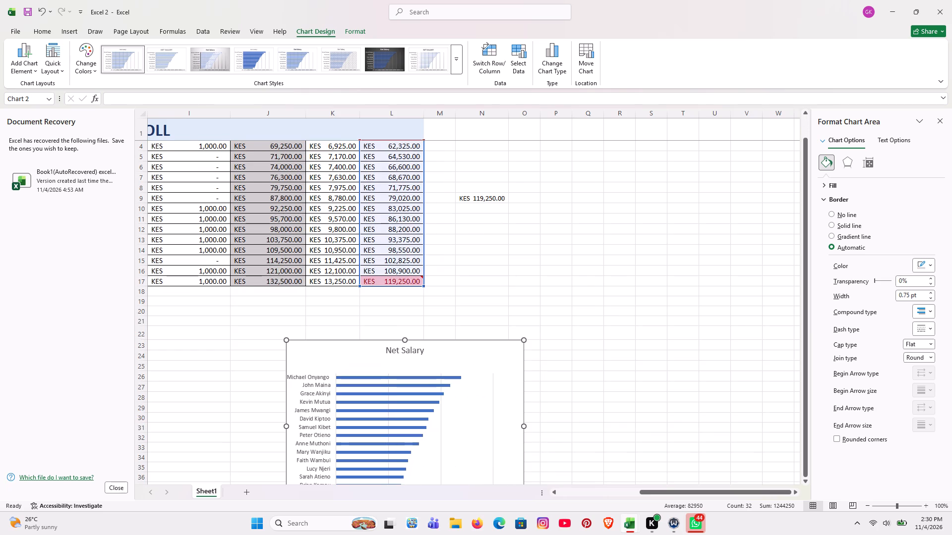
{"action": "scroll", "coordinate": [597, 410], "scroll_direction": "right", "scroll_amount": 2}
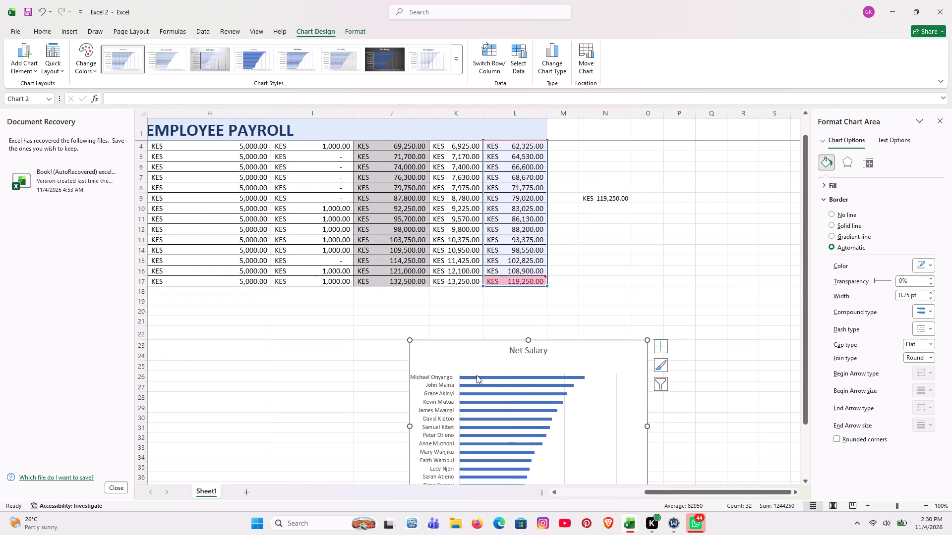
{"action": "left_click_drag", "start_coordinate": [434, 363], "coordinate": [410, 361]}
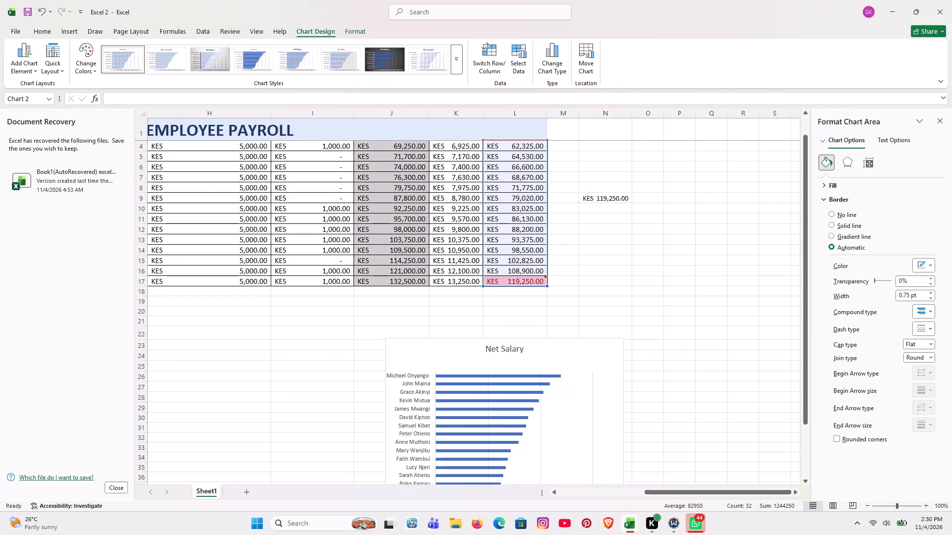
{"action": "left_click_drag", "start_coordinate": [410, 361], "coordinate": [243, 343]}
{"action": "scroll", "coordinate": [529, 333], "scroll_direction": "down", "scroll_amount": 1}
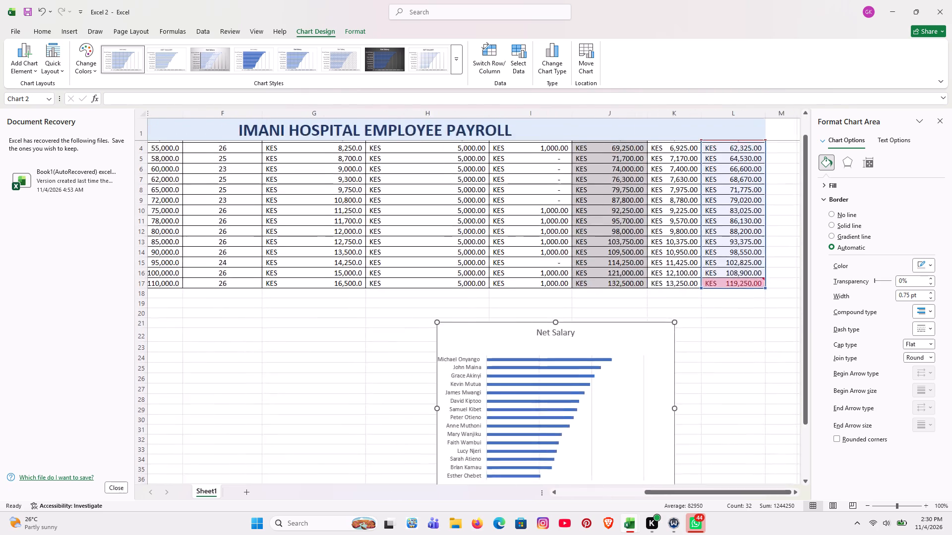
{"action": "scroll", "coordinate": [529, 333], "scroll_direction": "down", "scroll_amount": 1}
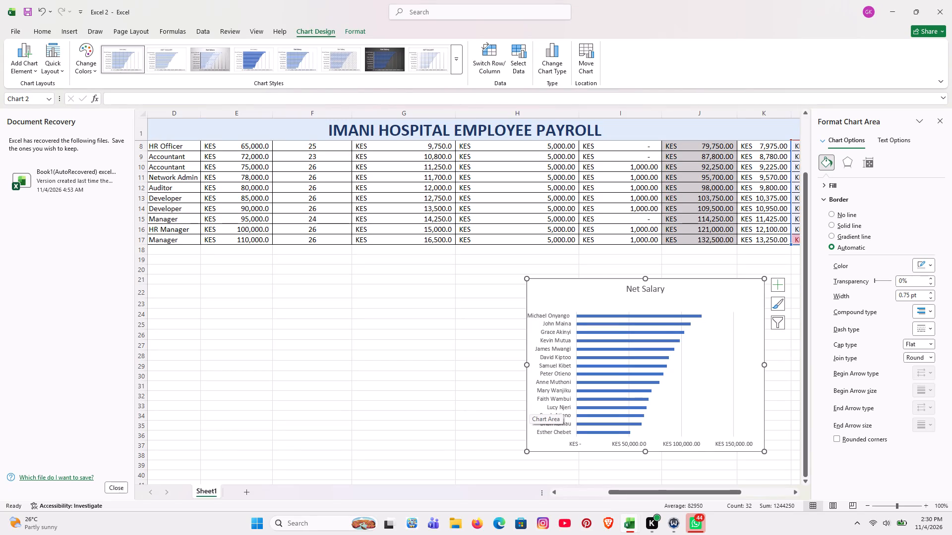
{"action": "left_click_drag", "start_coordinate": [532, 414], "coordinate": [243, 428]}
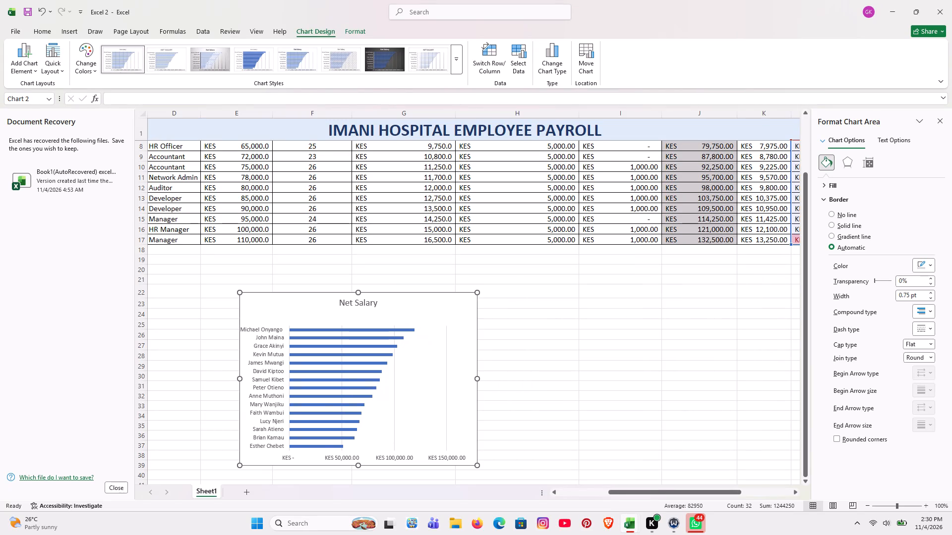
Widen the Net Salary chart by extending its left edge toward the start of column E.
{"action": "scroll", "coordinate": [674, 343], "scroll_direction": "right", "scroll_amount": 3}
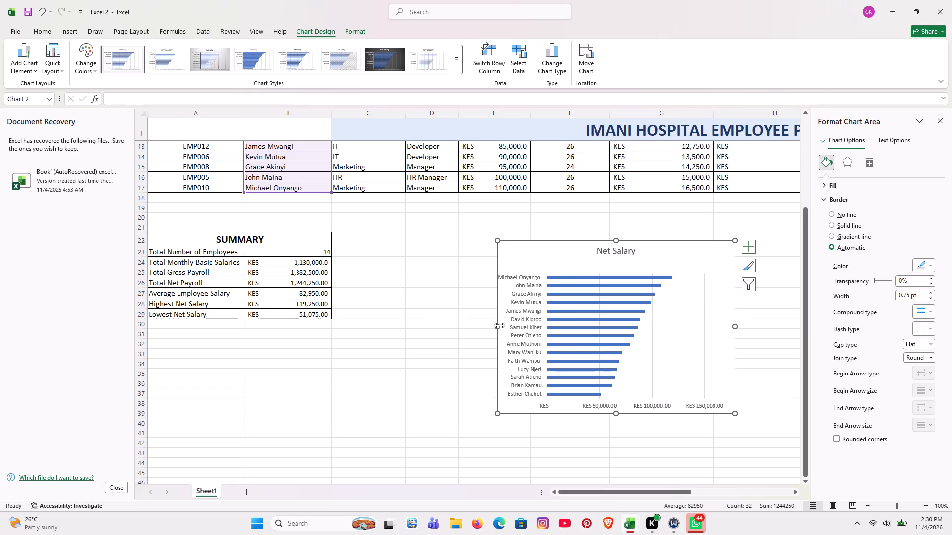
{"action": "left_click_drag", "start_coordinate": [499, 326], "coordinate": [465, 321]}
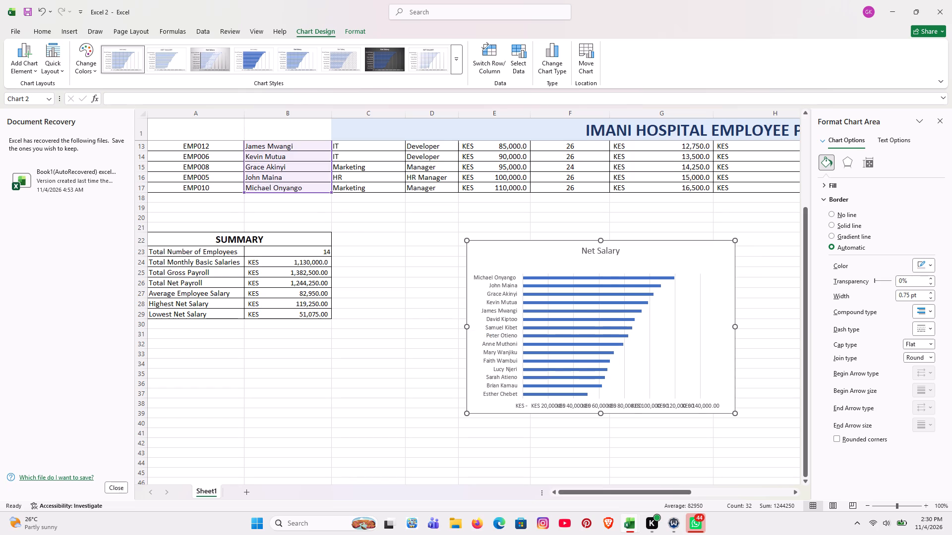
Add axis titles and data labels to the Net Salary chart.
{"action": "left_click", "coordinate": [703, 305]}
{"action": "left_click", "coordinate": [752, 245]}
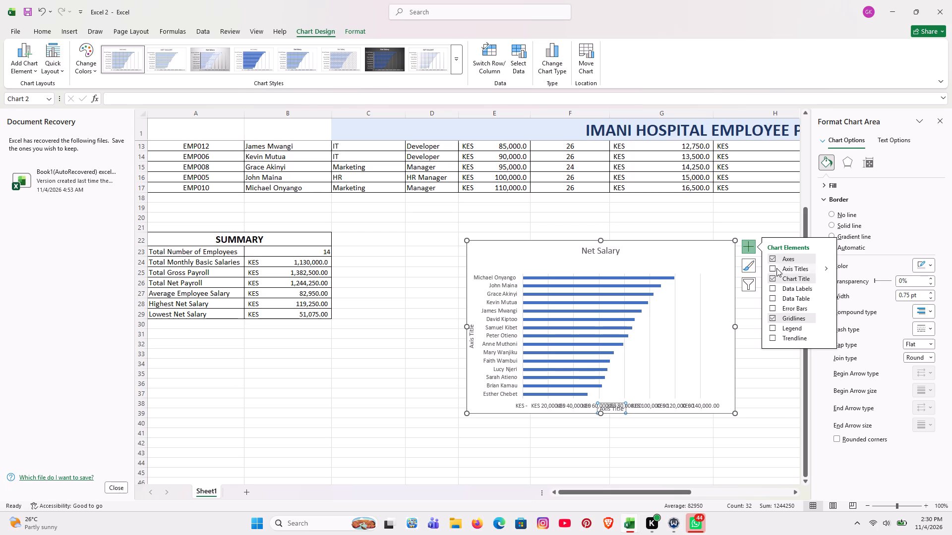
{"action": "left_click", "coordinate": [773, 385]}
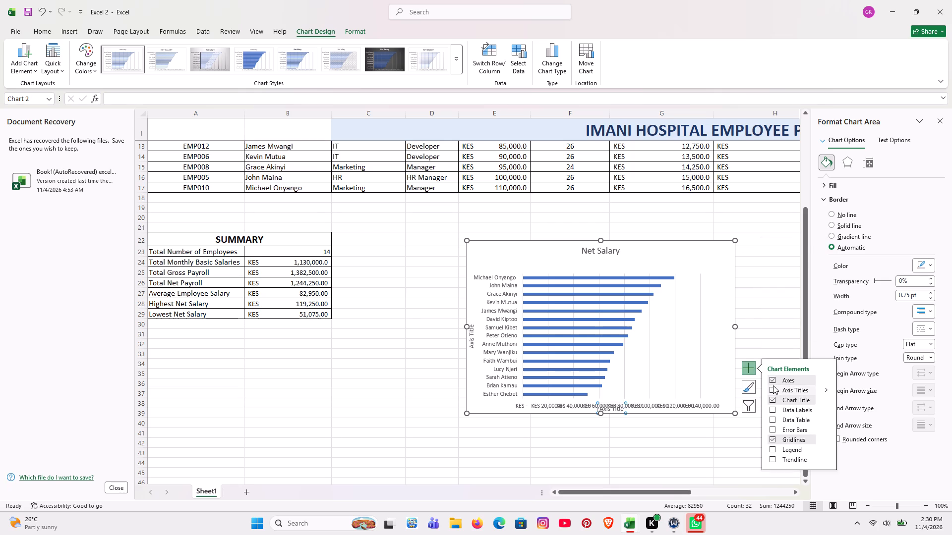
{"action": "left_click", "coordinate": [774, 412]}
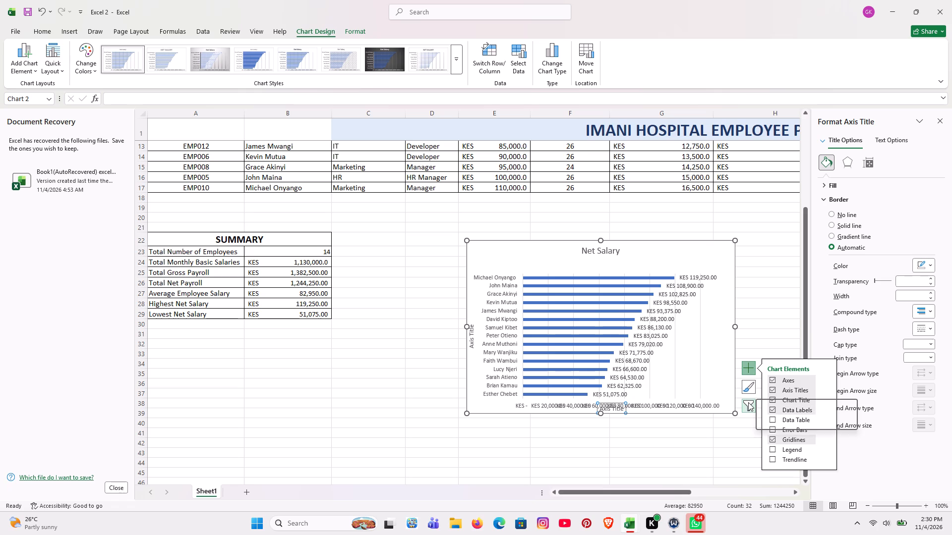
{"action": "left_click", "coordinate": [727, 449]}
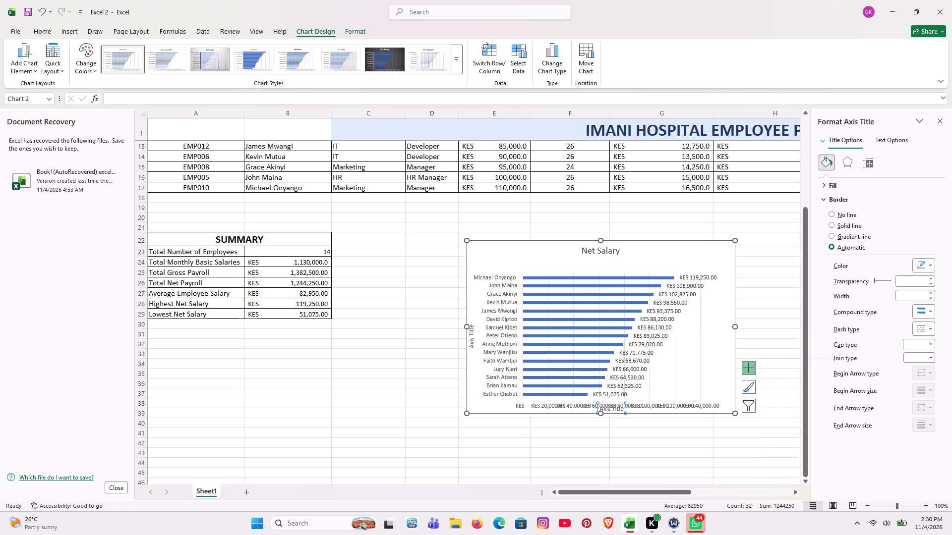
Delete the horizontal axis title from the Net Salary chart.
{"action": "scroll", "coordinate": [692, 383], "scroll_direction": "down", "scroll_amount": 1}
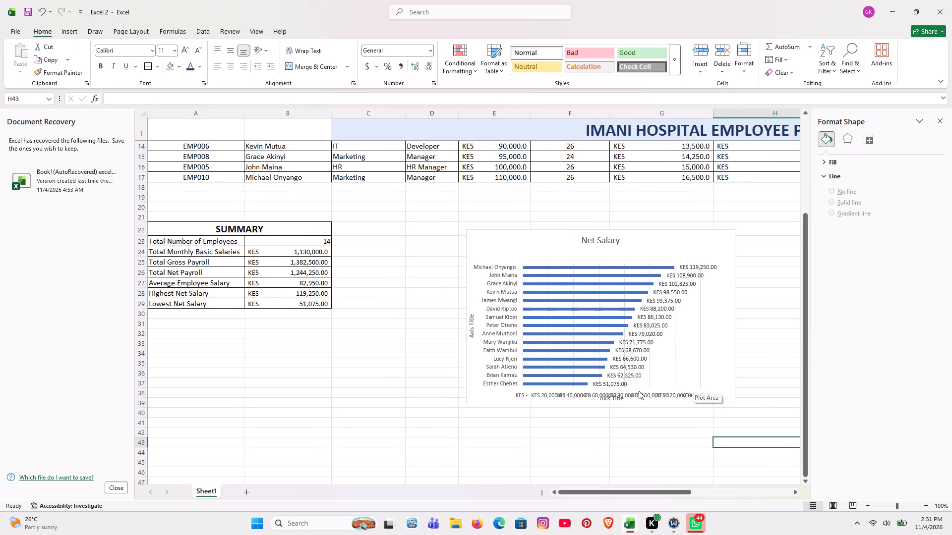
{"action": "left_click", "coordinate": [610, 403]}
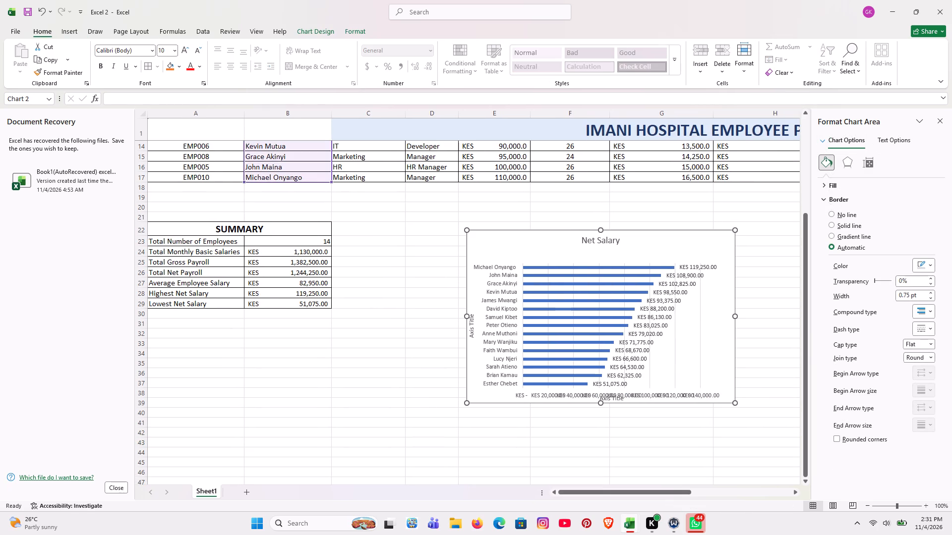
{"action": "left_click", "coordinate": [624, 396]}
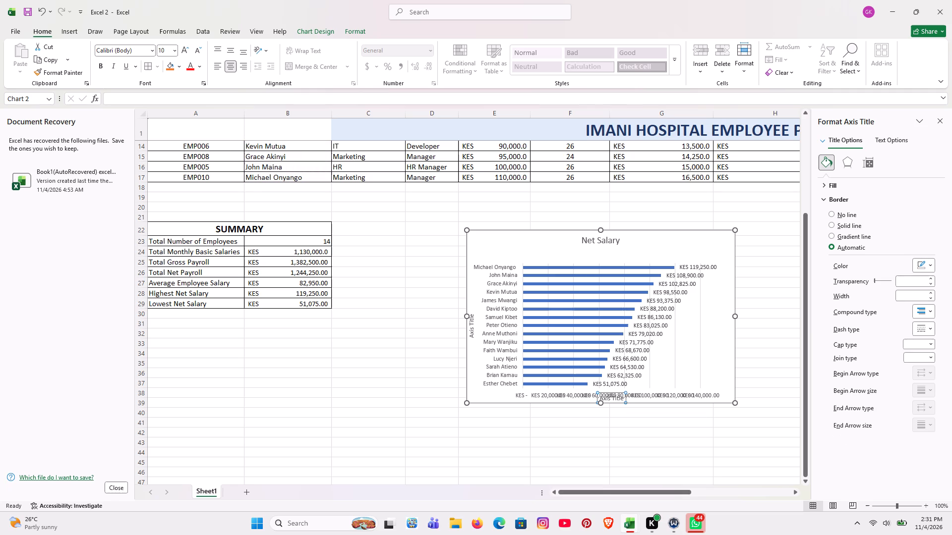
{"action": "key", "text": "BackSpace"}
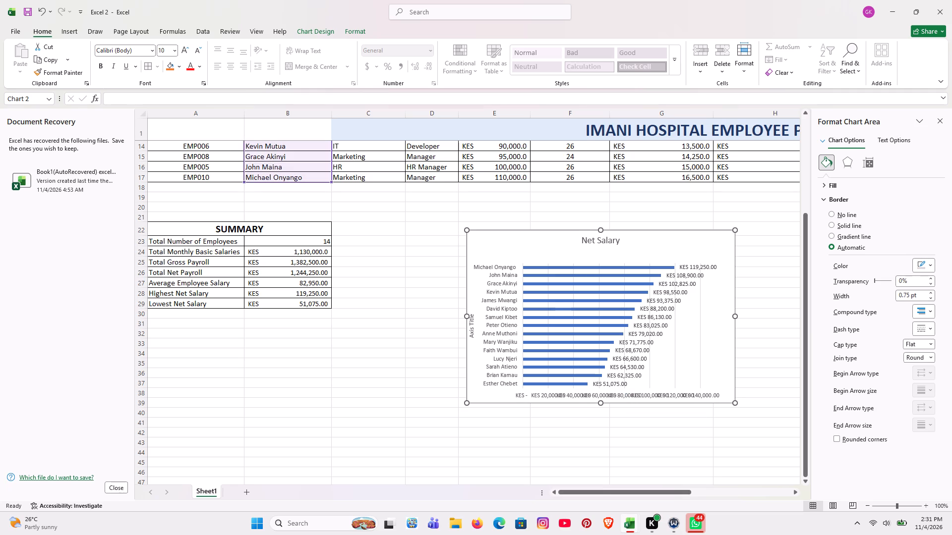
Extend the Net Salary chart's lower edge down to about row 41.
{"action": "left_click_drag", "start_coordinate": [599, 405], "coordinate": [604, 424]}
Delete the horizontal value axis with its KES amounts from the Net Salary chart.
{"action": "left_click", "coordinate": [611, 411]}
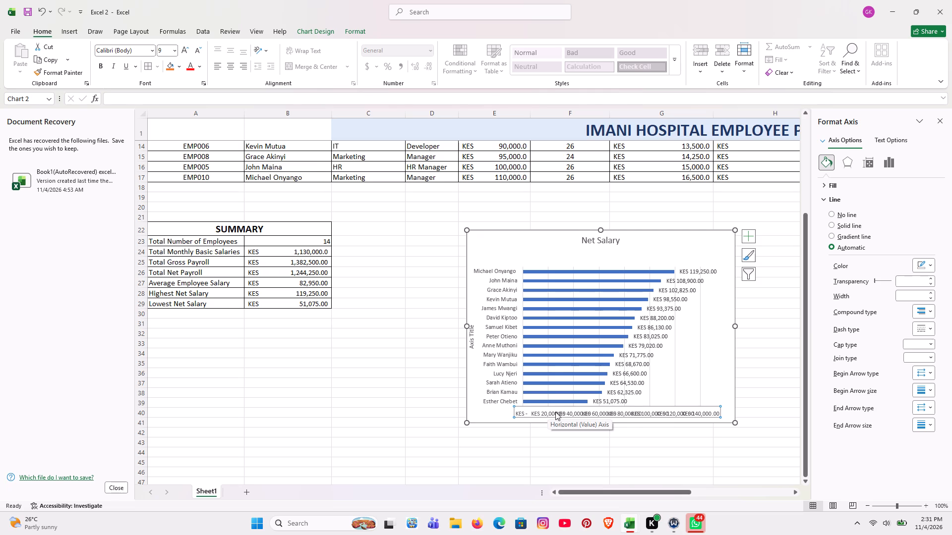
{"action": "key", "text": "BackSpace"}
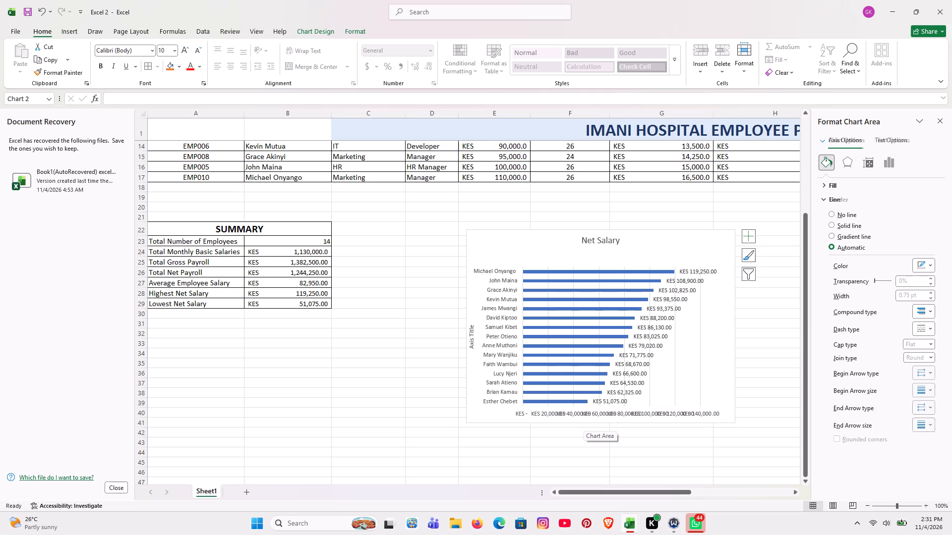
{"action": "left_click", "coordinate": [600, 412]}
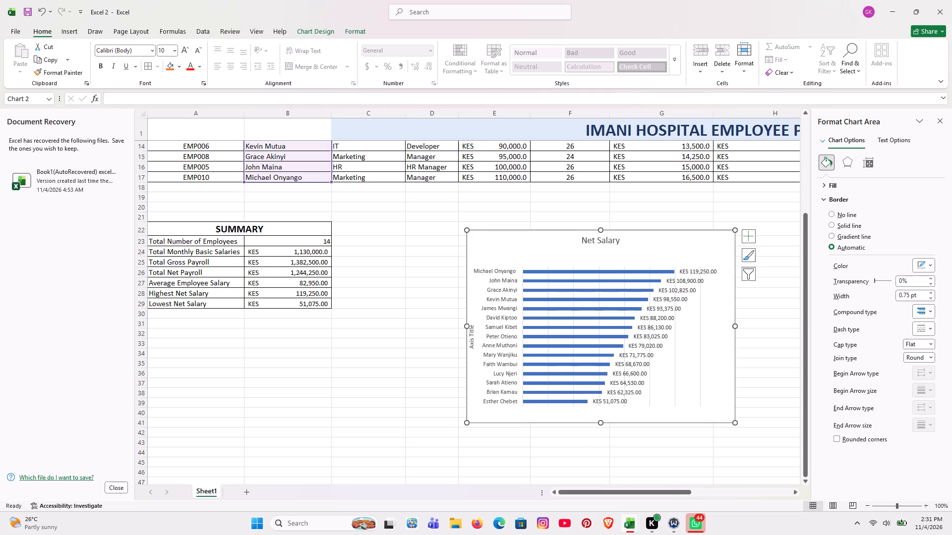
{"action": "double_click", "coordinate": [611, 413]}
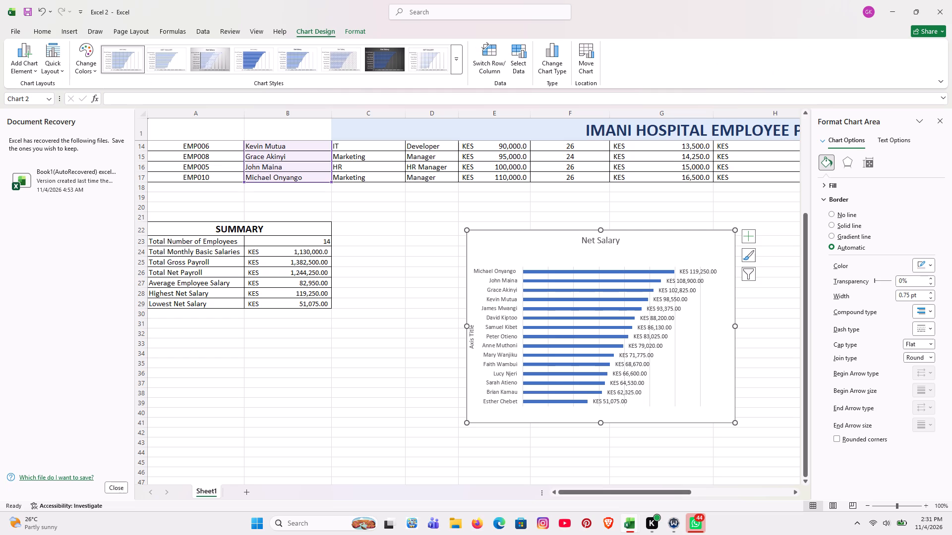
Change the chart title to EMPLOYEE SALARY COMPARISON.
{"action": "left_click", "coordinate": [469, 344]}
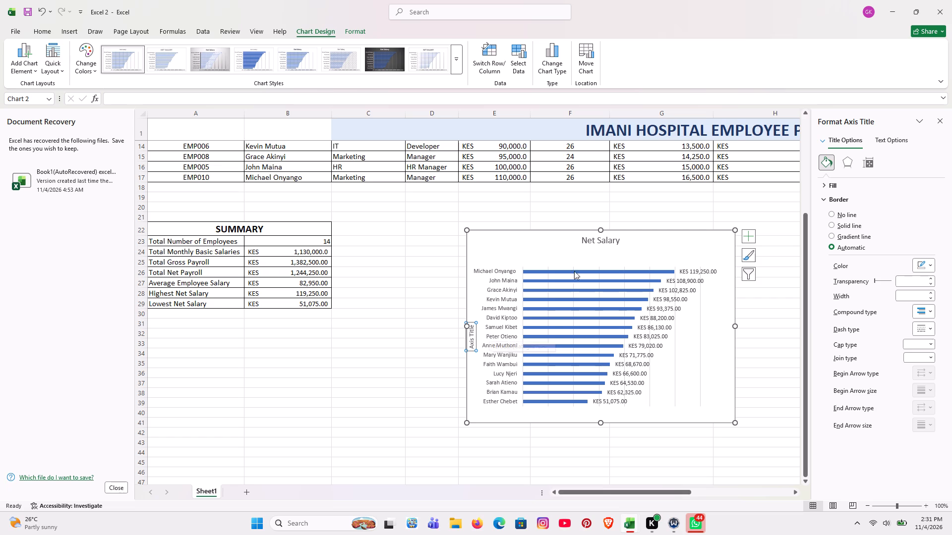
{"action": "left_click", "coordinate": [617, 242]}
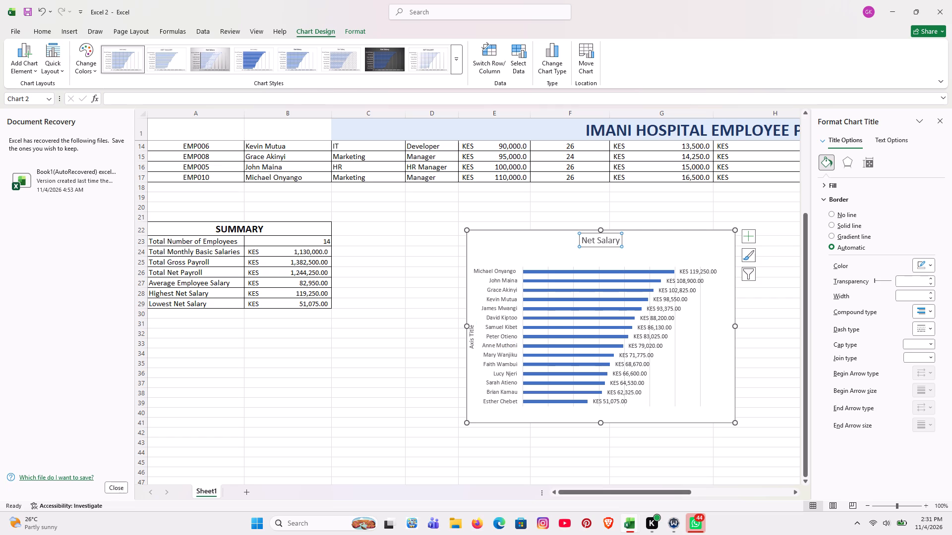
{"action": "double_click", "coordinate": [620, 243]}
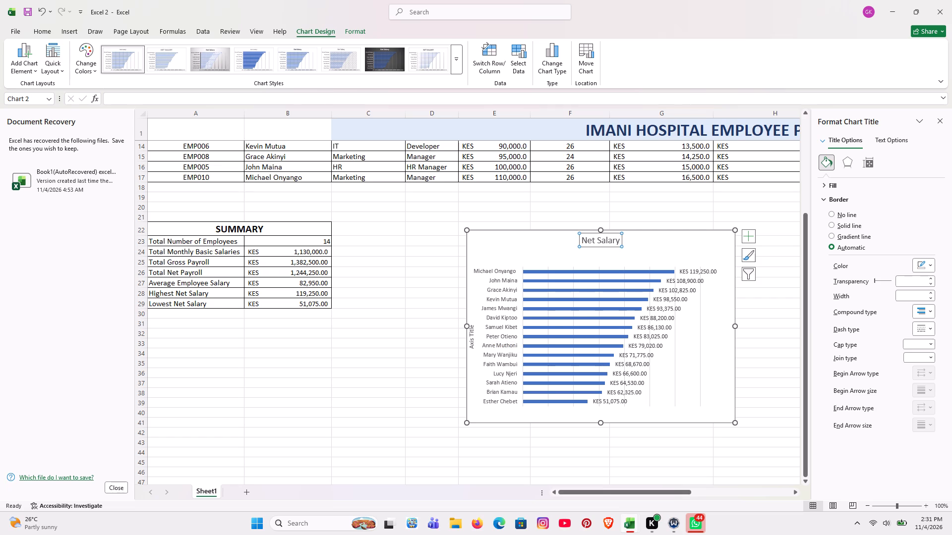
{"action": "left_click", "coordinate": [619, 240]}
{"action": "key", "text": "BackSpace"}
{"action": "key", "text": "BackSpace"}
{"action": "key", "text": "BackSpace"}
{"action": "key", "text": "BackSpace"}
{"action": "key", "text": "BackSpace"}
{"action": "key", "text": "BackSpace"}
{"action": "key", "text": "BackSpace"}
{"action": "key", "text": "BackSpace"}
{"action": "key", "text": "BackSpace"}
{"action": "key", "text": "BackSpace"}
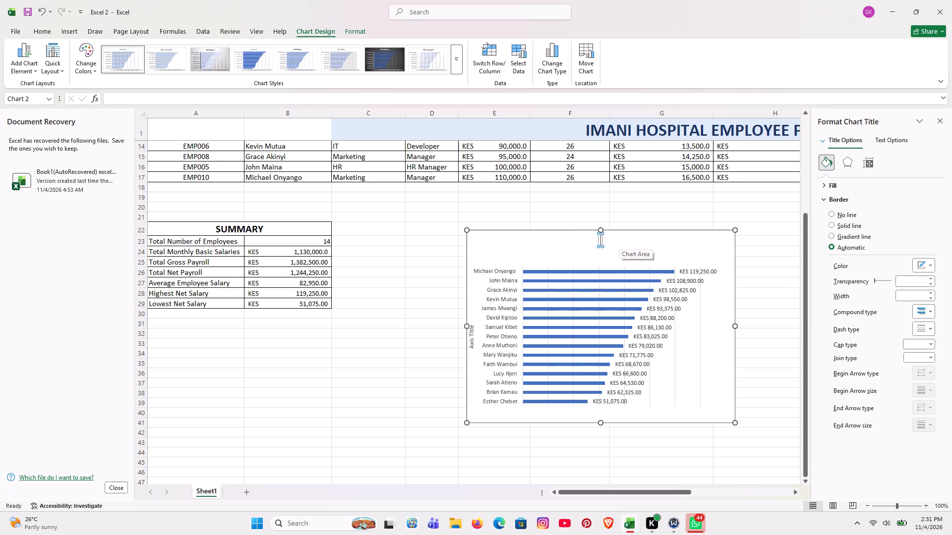
{"action": "key", "text": "e"}
{"action": "key", "text": "m"}
{"action": "type", "text": "PLOYEE SALARY COMPARISON"}
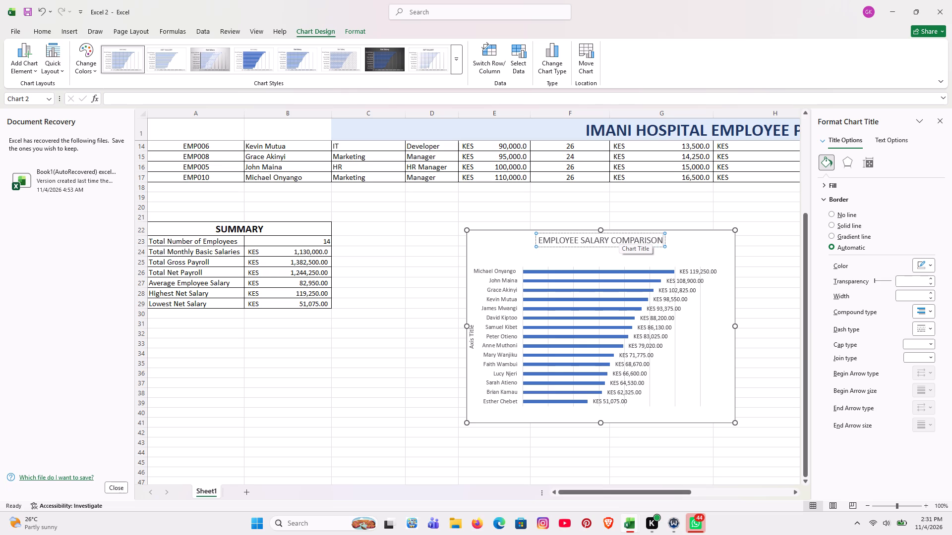
{"action": "left_click", "coordinate": [773, 243]}
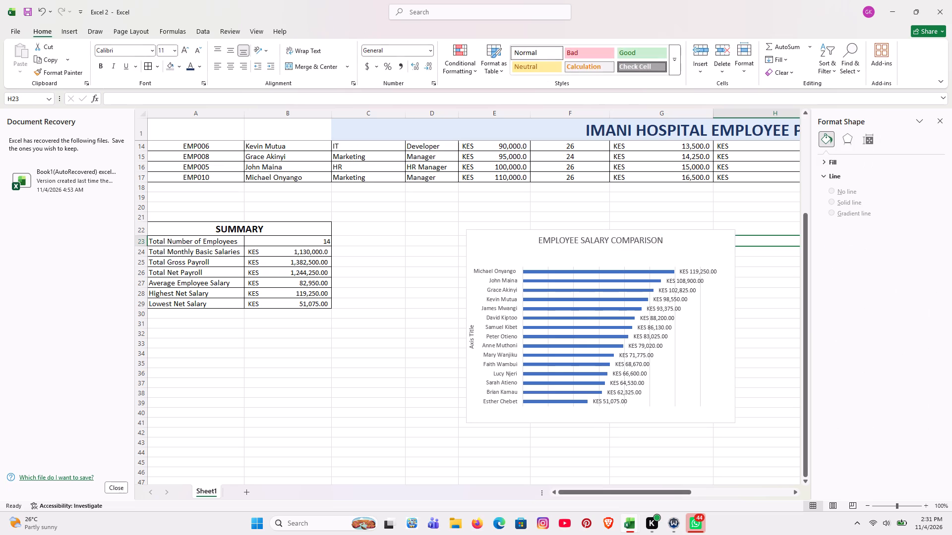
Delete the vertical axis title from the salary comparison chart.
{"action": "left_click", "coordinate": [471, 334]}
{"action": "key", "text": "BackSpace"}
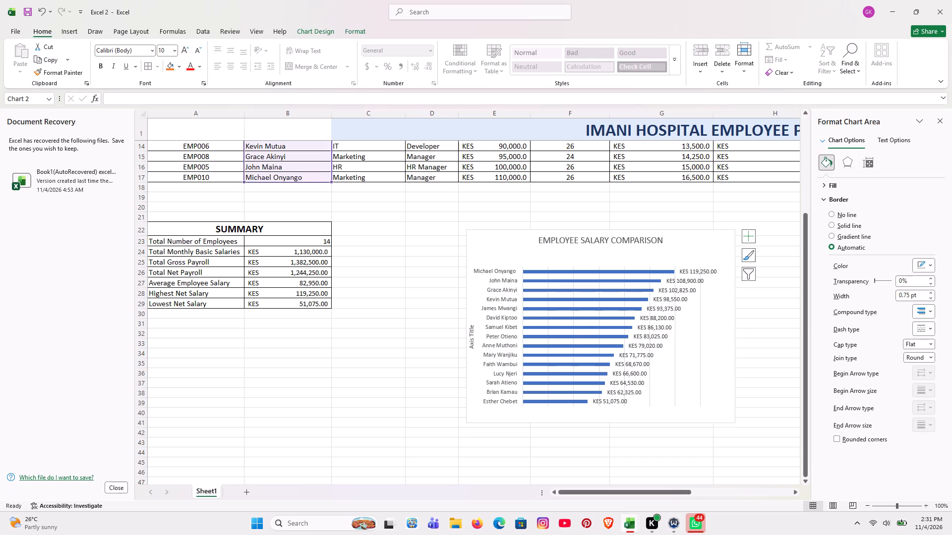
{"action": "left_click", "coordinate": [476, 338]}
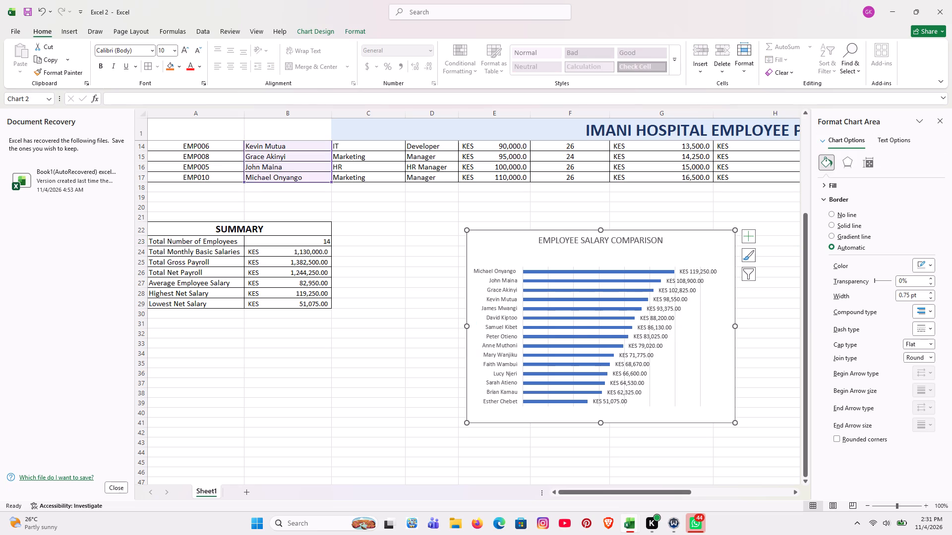
Restore the chart's horizontal value axis and add axis titles on both axes.
{"action": "left_click", "coordinate": [751, 241]}
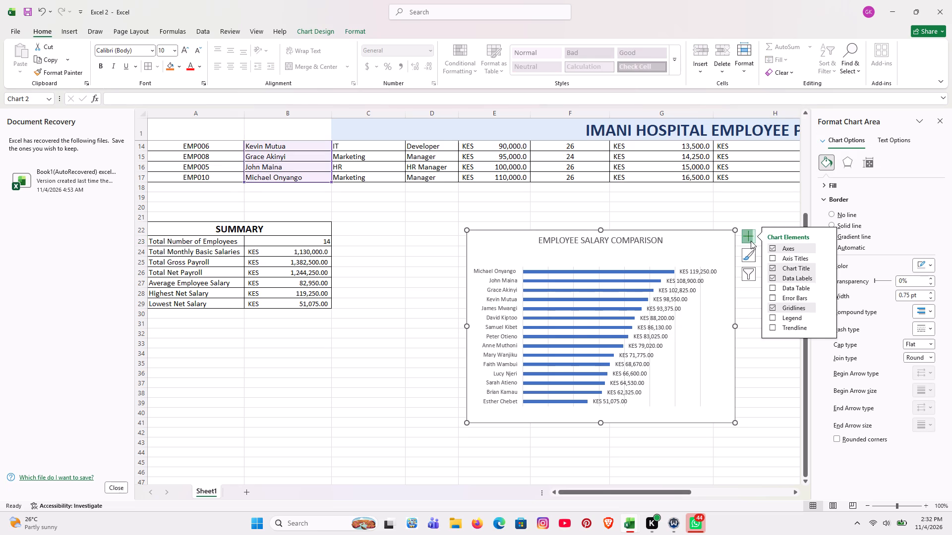
{"action": "left_click", "coordinate": [773, 247]}
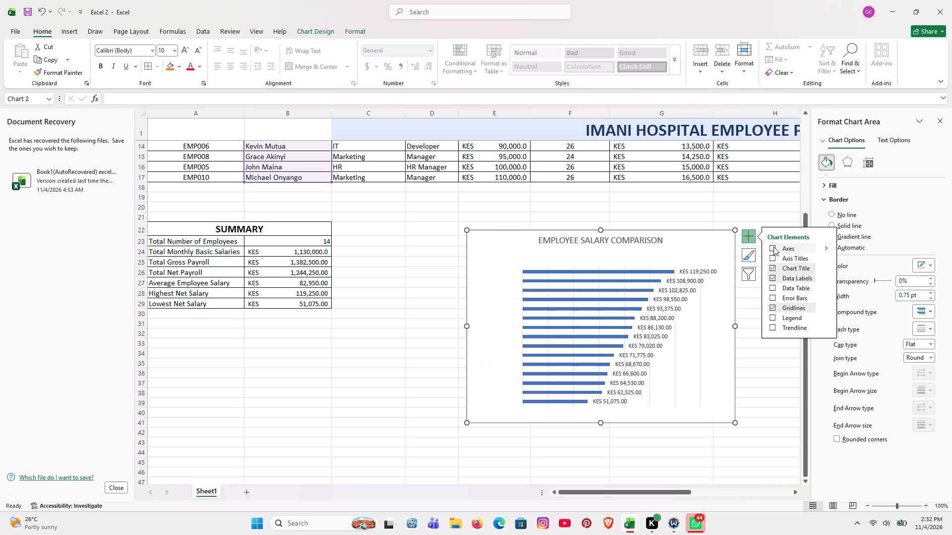
{"action": "left_click", "coordinate": [773, 247]}
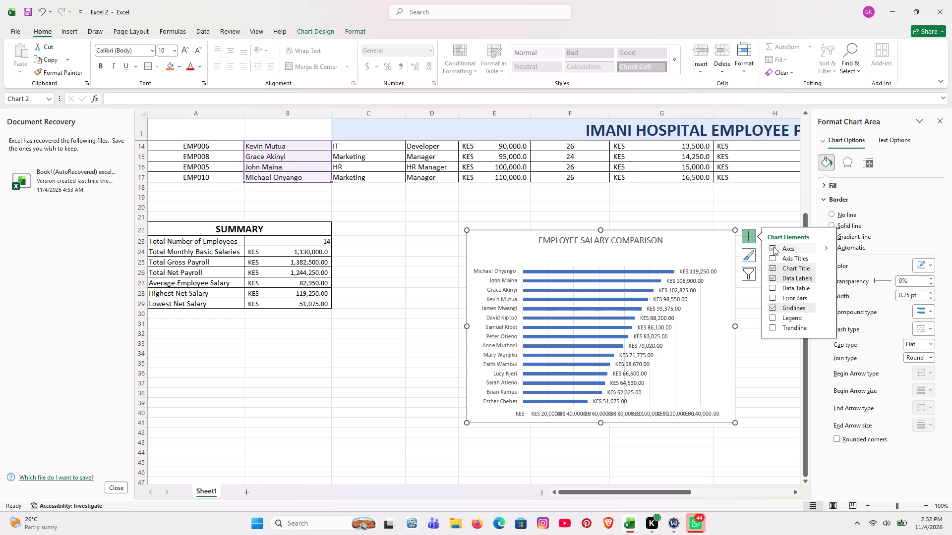
{"action": "left_click", "coordinate": [774, 257]}
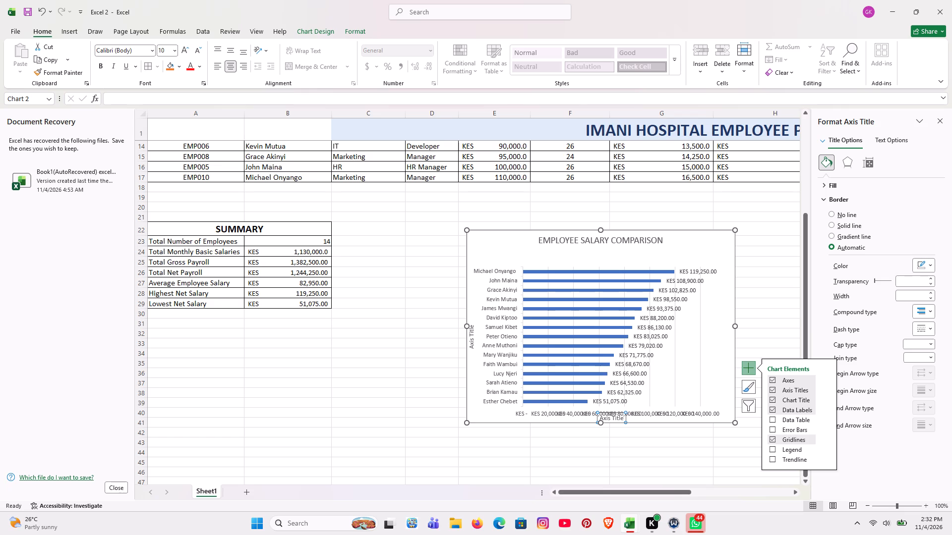
Replace the placeholder text of the horizontal axis title with SALARY.
{"action": "left_click", "coordinate": [623, 415]}
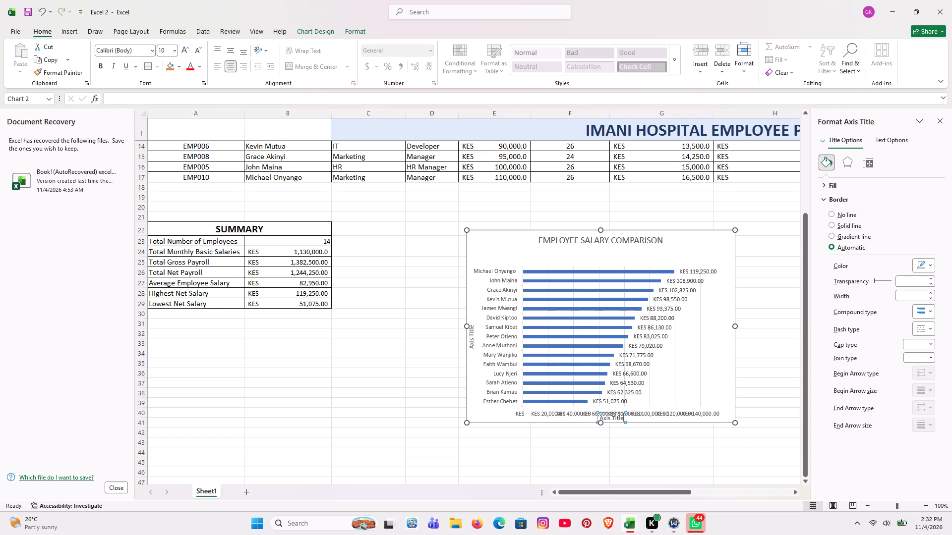
{"action": "key", "text": "BackSpace"}
{"action": "key", "text": "BackSpace"}
{"action": "key", "text": "BackSpace"}
{"action": "key", "text": "BackSpace"}
{"action": "key", "text": "BackSpace"}
{"action": "key", "text": "BackSpace"}
{"action": "key", "text": "BackSpace"}
{"action": "key", "text": "BackSpace"}
{"action": "key", "text": "BackSpace"}
{"action": "key", "text": "BackSpace"}
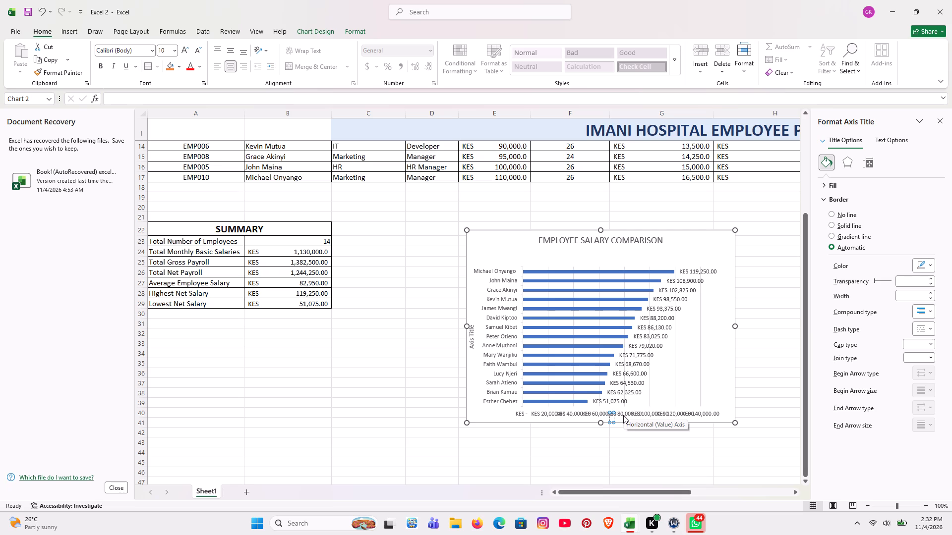
{"action": "key", "text": "s"}
{"action": "type", "text": "ALARY"}
{"action": "left_click", "coordinate": [650, 431]}
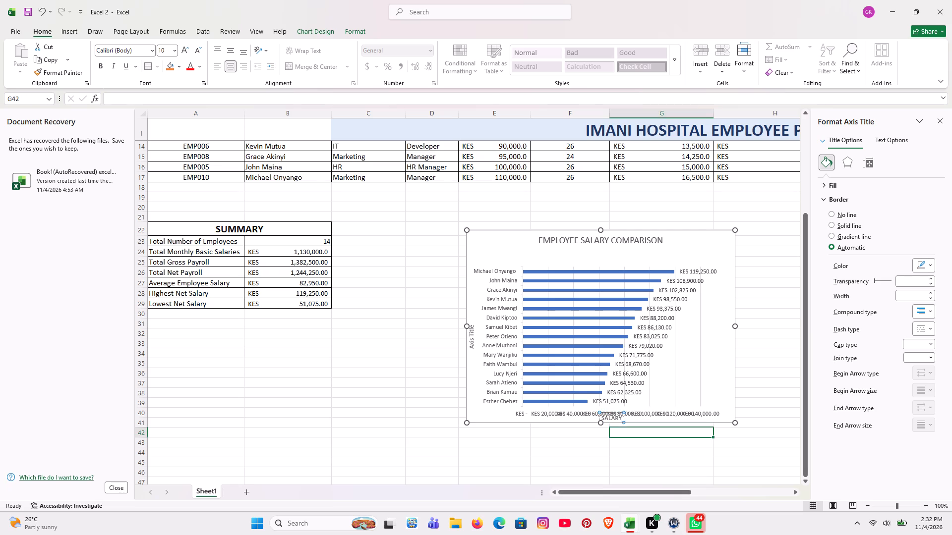
Replace the placeholder text of the vertical axis title with EMPLOYEE.
{"action": "left_click", "coordinate": [473, 329]}
{"action": "double_click", "coordinate": [472, 327]}
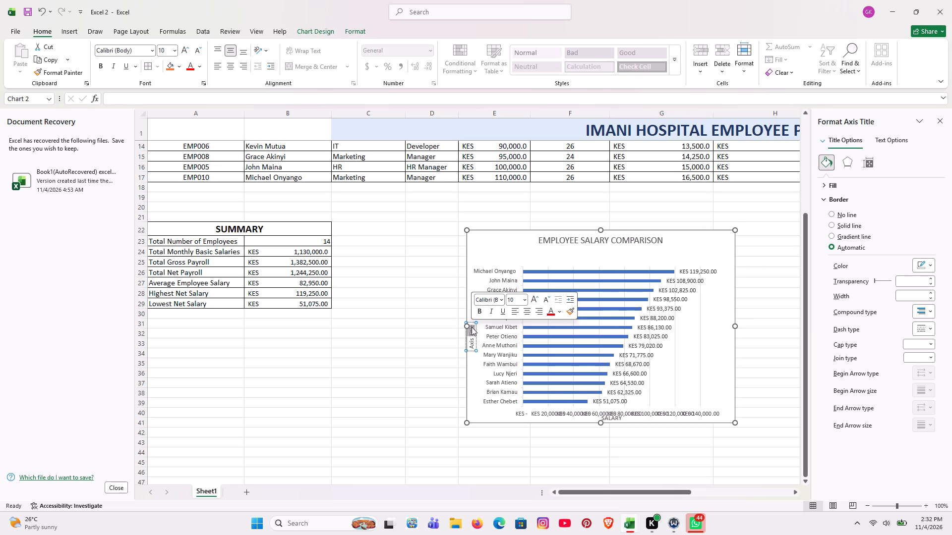
{"action": "key", "text": "BackSpace"}
{"action": "key", "text": "BackSpace"}
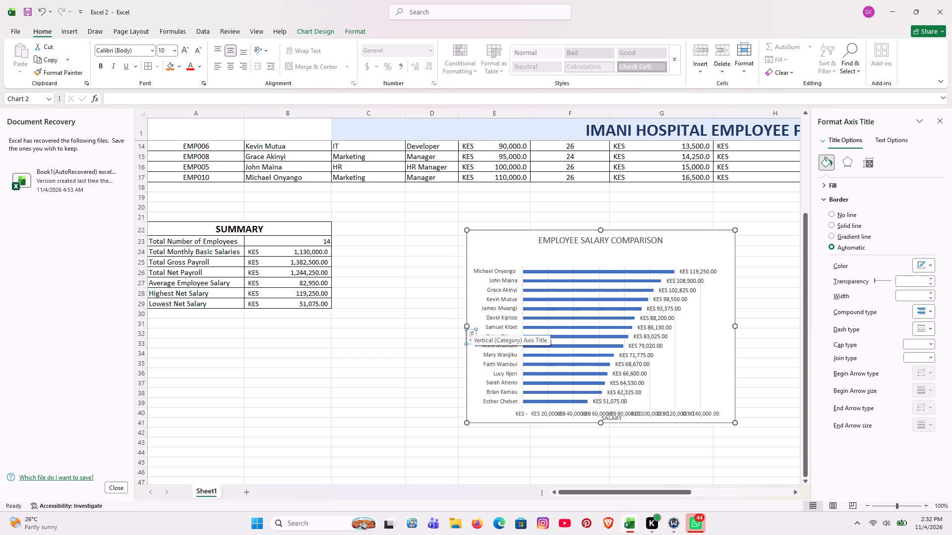
{"action": "key", "text": "BackSpace"}
{"action": "key", "text": "BackSpace"}
{"action": "key", "text": "BackSpace"}
{"action": "key", "text": "BackSpace"}
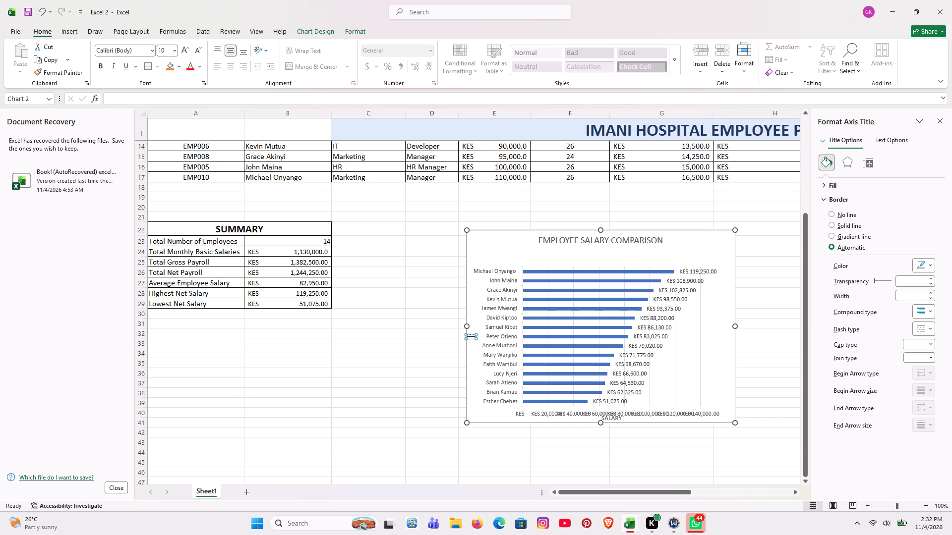
{"action": "key", "text": "BackSpace"}
{"action": "type", "text": "EMPLO"}
{"action": "key", "text": "y"}
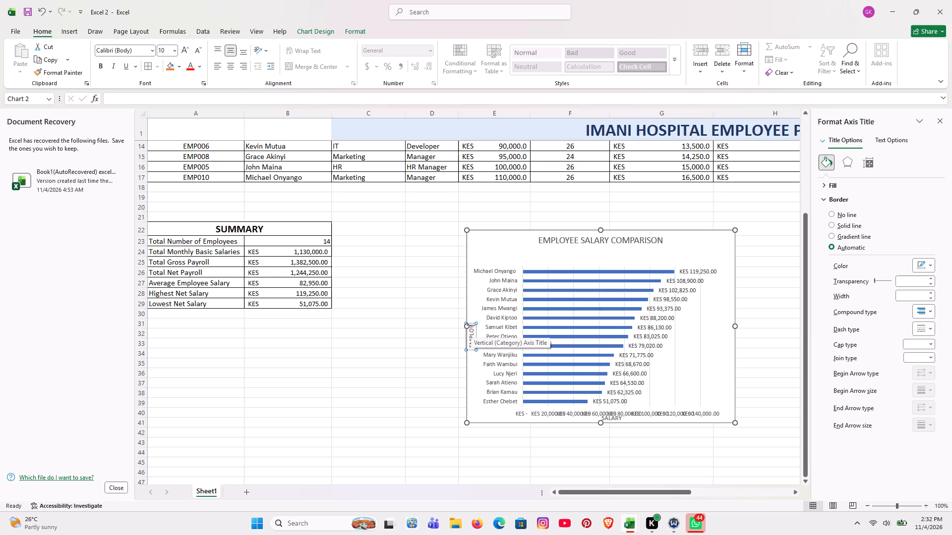
{"action": "type", "text": "EE"}
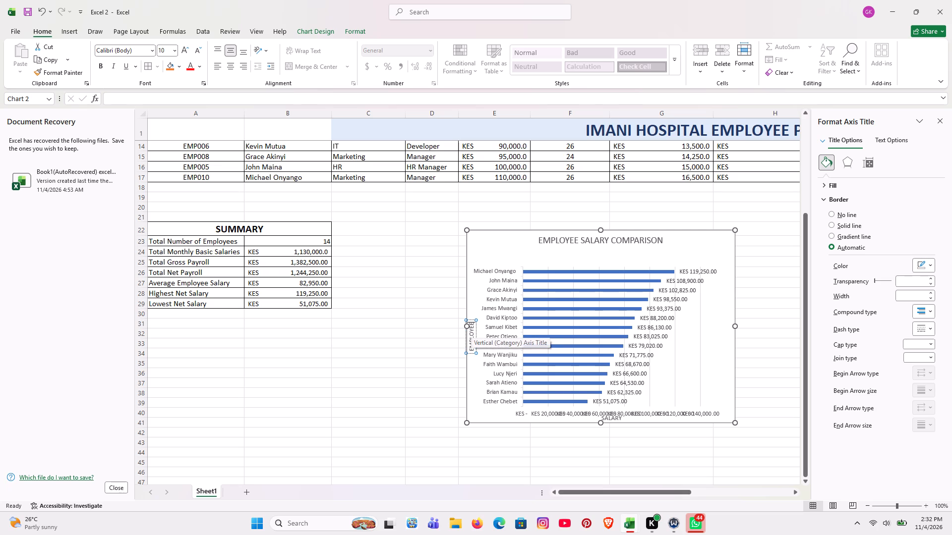
{"action": "left_click", "coordinate": [443, 331]}
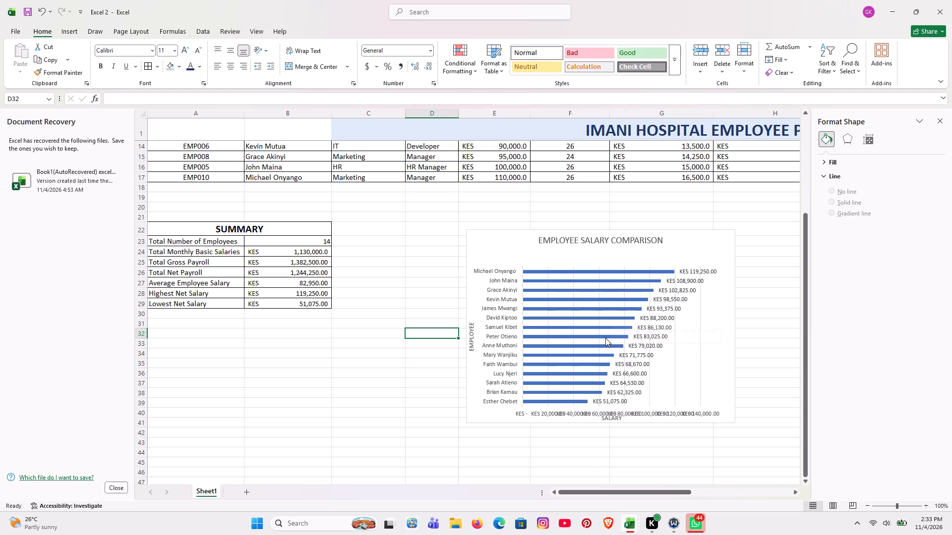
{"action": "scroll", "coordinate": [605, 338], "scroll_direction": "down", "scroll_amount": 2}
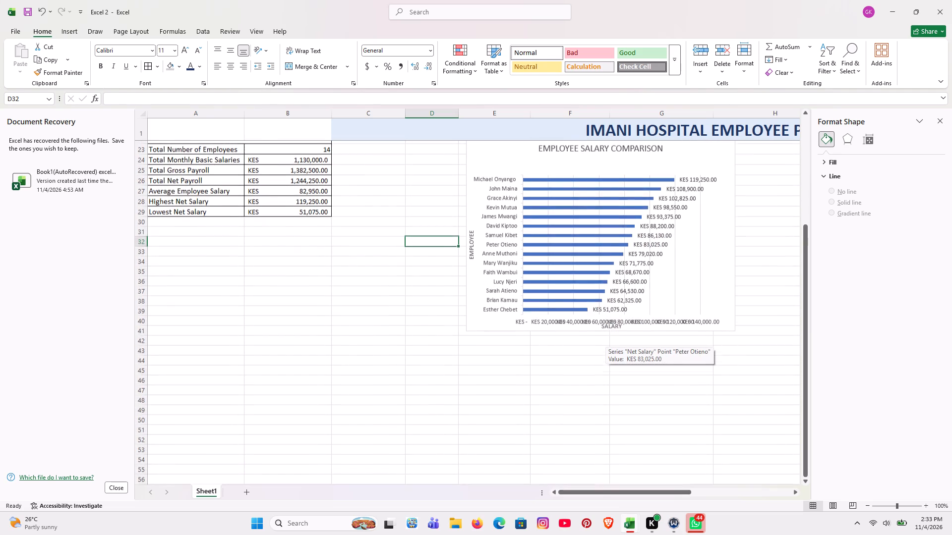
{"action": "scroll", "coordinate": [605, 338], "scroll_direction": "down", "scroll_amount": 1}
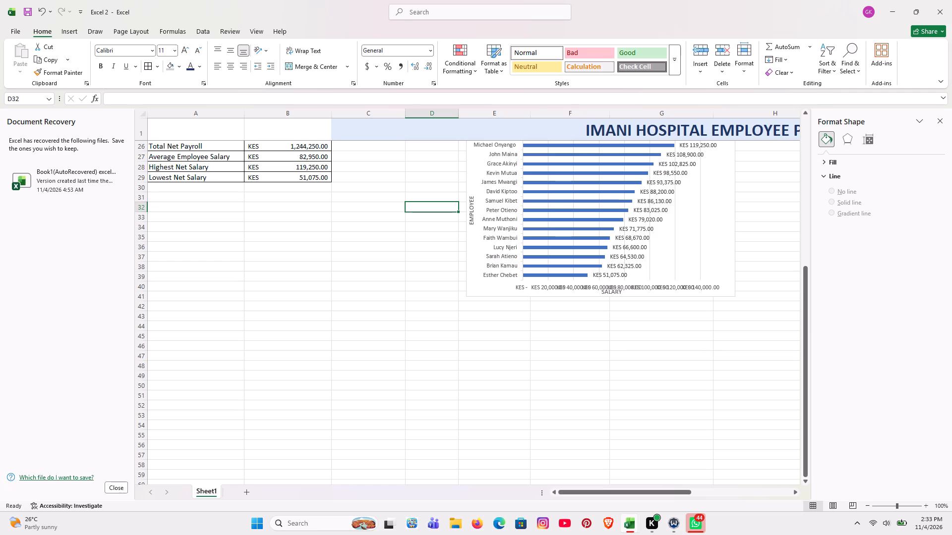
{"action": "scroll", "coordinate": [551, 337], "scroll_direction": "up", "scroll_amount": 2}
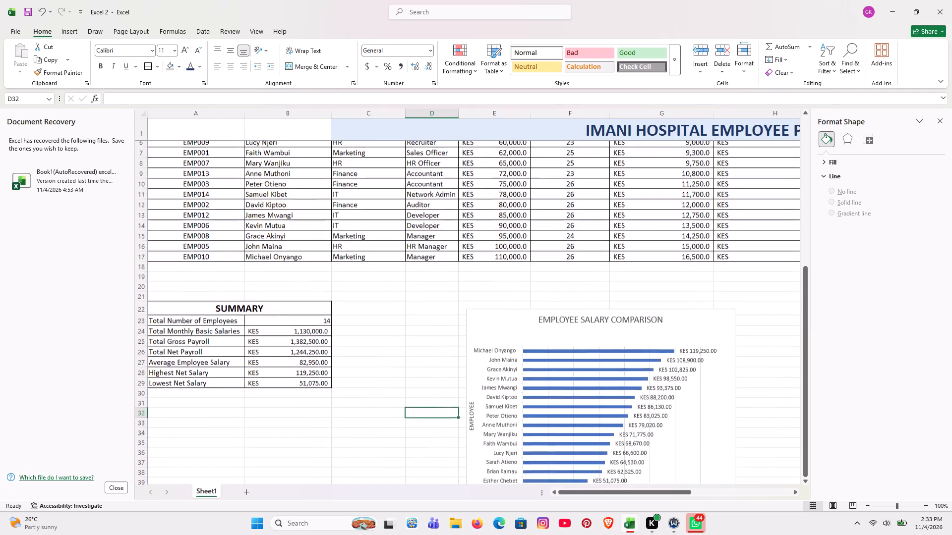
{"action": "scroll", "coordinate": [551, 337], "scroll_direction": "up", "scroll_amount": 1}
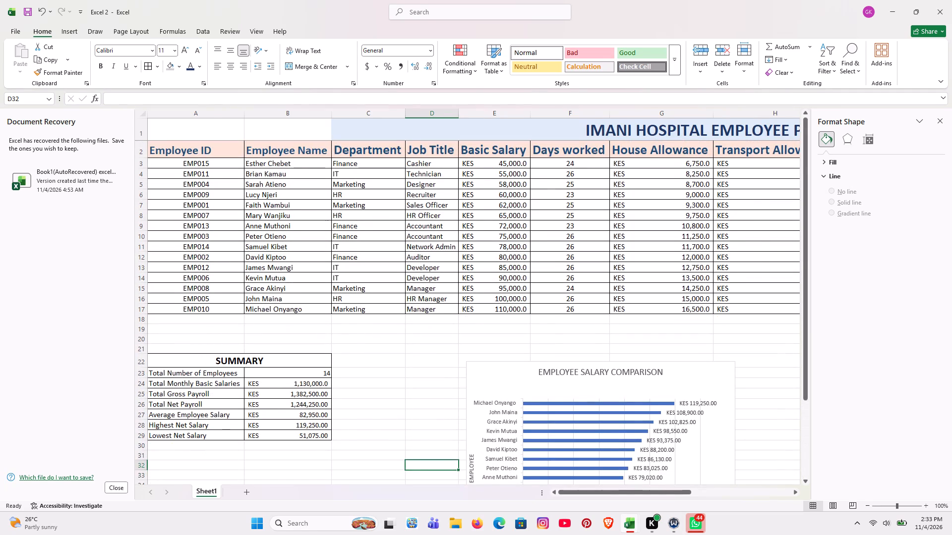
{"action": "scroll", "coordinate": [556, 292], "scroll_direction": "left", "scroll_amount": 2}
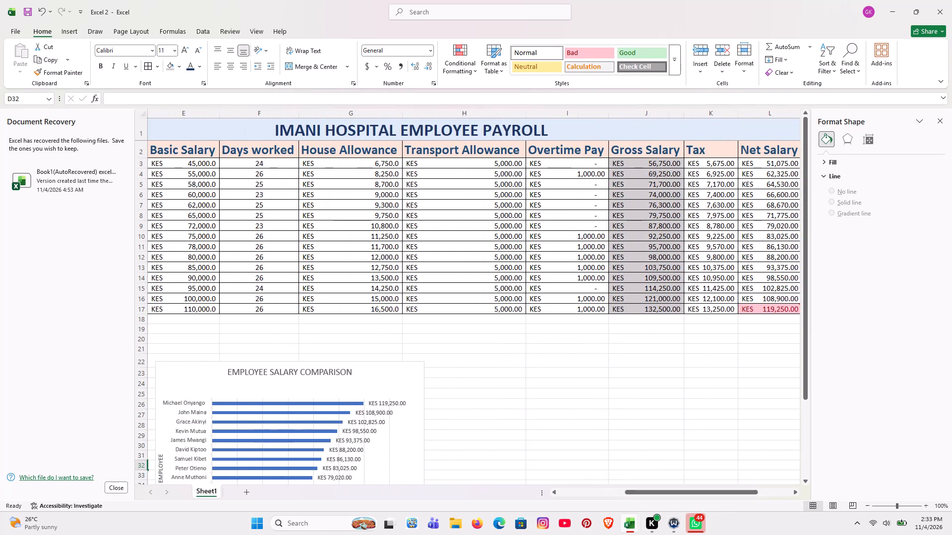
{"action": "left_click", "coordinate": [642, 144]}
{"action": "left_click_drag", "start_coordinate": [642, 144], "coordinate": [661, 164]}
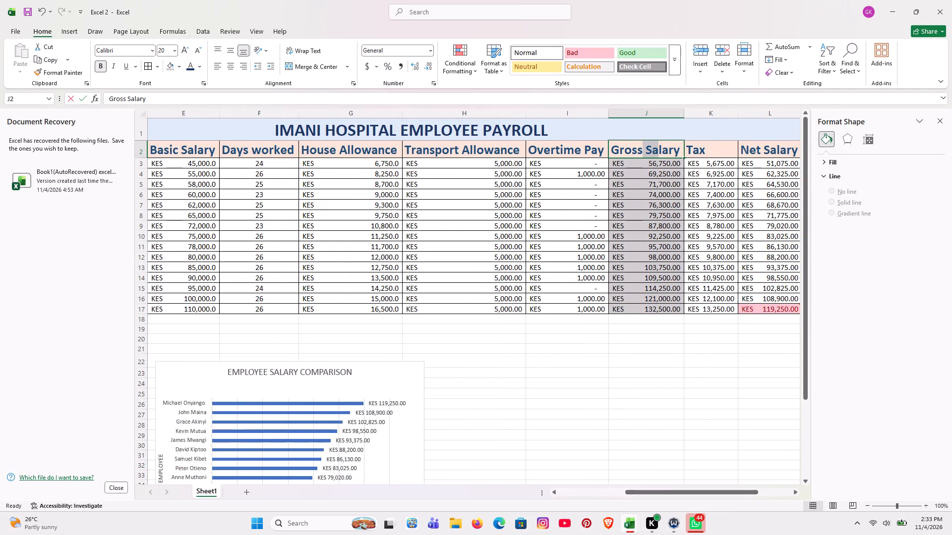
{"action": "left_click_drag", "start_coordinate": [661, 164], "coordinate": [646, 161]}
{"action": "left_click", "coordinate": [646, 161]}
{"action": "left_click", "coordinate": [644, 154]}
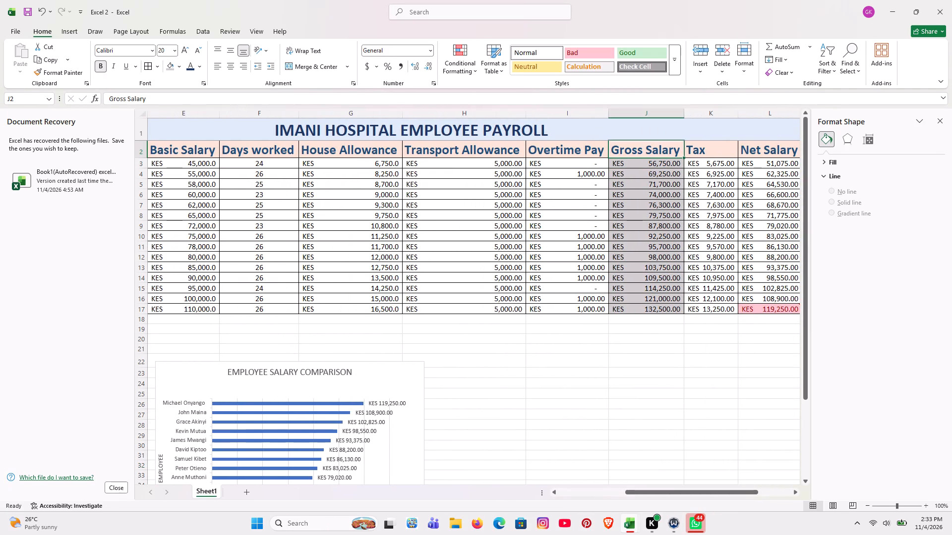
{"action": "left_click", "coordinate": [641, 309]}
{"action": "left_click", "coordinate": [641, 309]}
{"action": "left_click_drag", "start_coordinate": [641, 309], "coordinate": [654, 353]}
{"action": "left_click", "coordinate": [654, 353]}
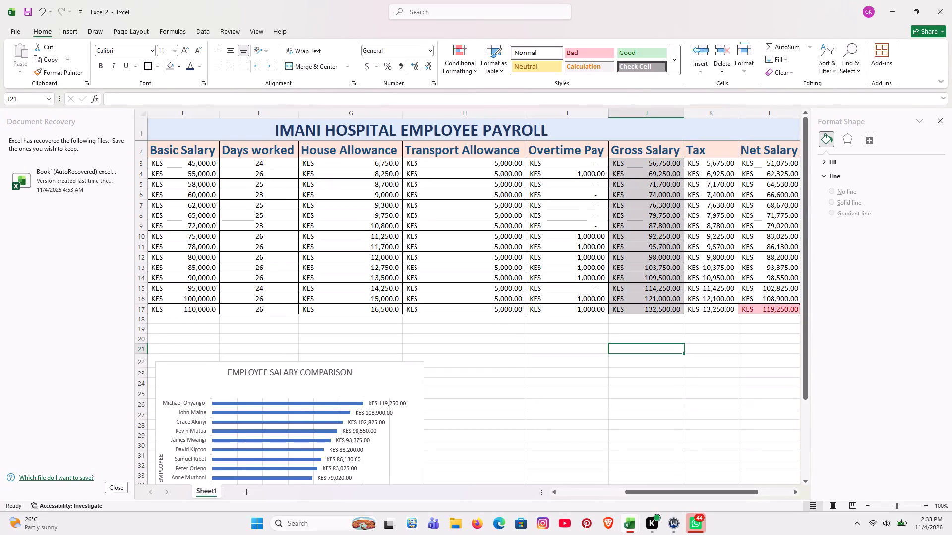
Insert a 2-D pie chart from the Gross Salary column J2:J17 together with the department entries C3:C17.
{"action": "left_click_drag", "start_coordinate": [647, 148], "coordinate": [651, 295]}
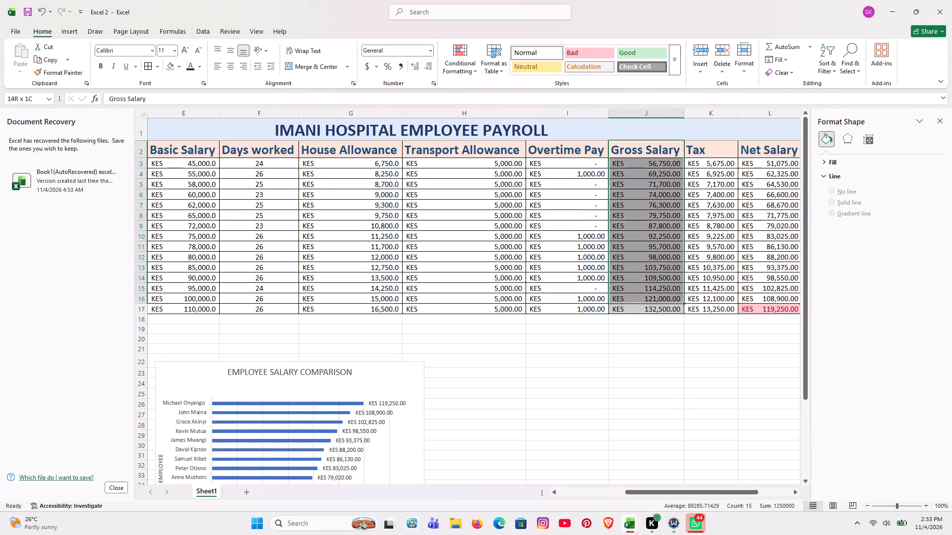
{"action": "left_click_drag", "start_coordinate": [651, 295], "coordinate": [651, 305]}
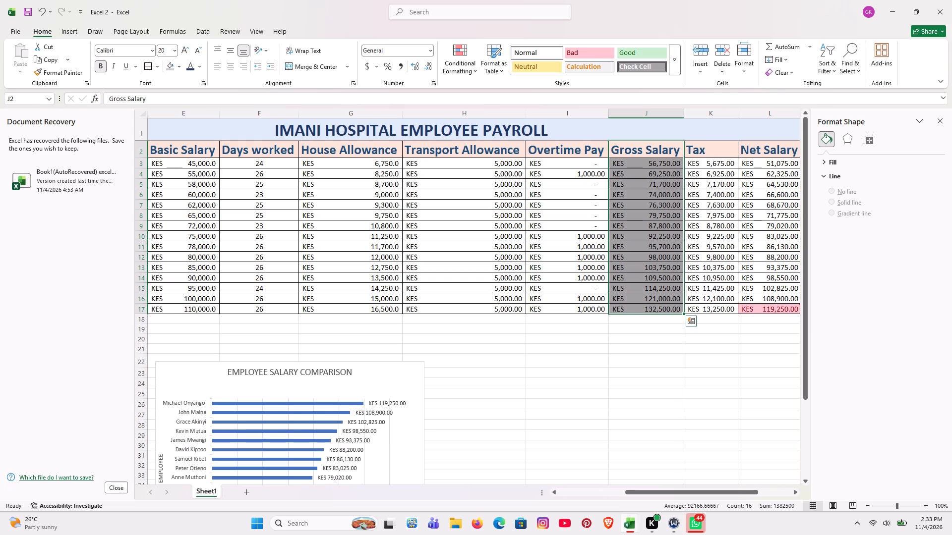
{"action": "scroll", "coordinate": [610, 287], "scroll_direction": "right", "scroll_amount": 2, "text": "ctrl"}
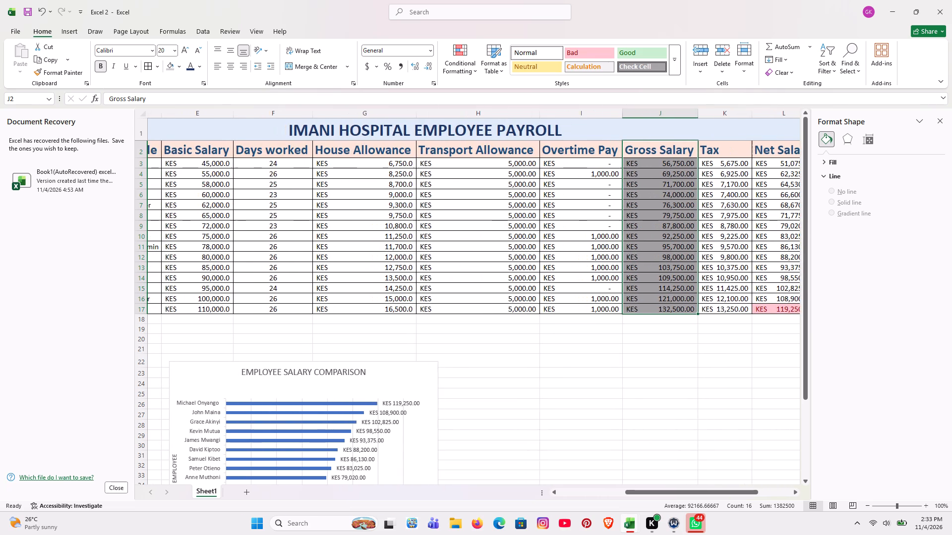
{"action": "scroll", "coordinate": [610, 287], "scroll_direction": "right", "scroll_amount": 3, "text": "ctrl"}
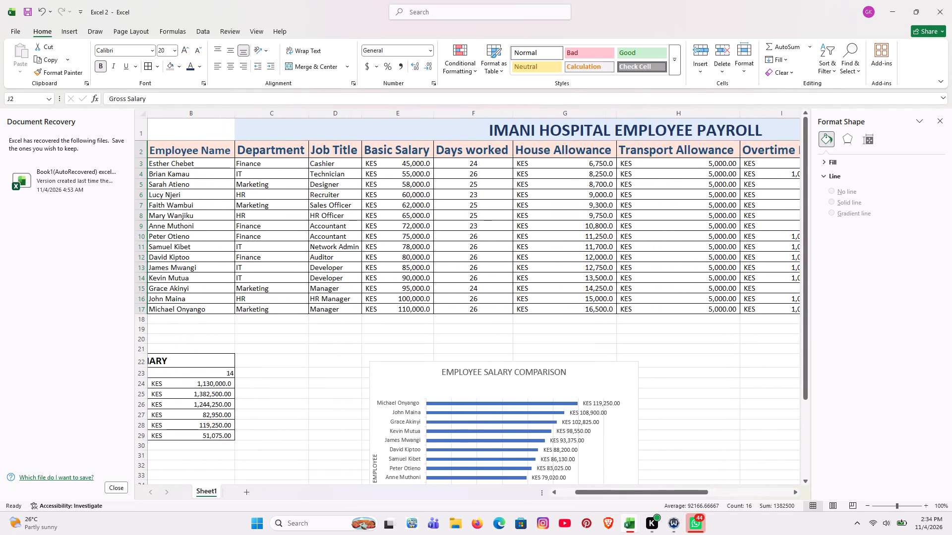
{"action": "left_click_drag", "start_coordinate": [288, 164], "coordinate": [284, 276], "text": "ctrl"}
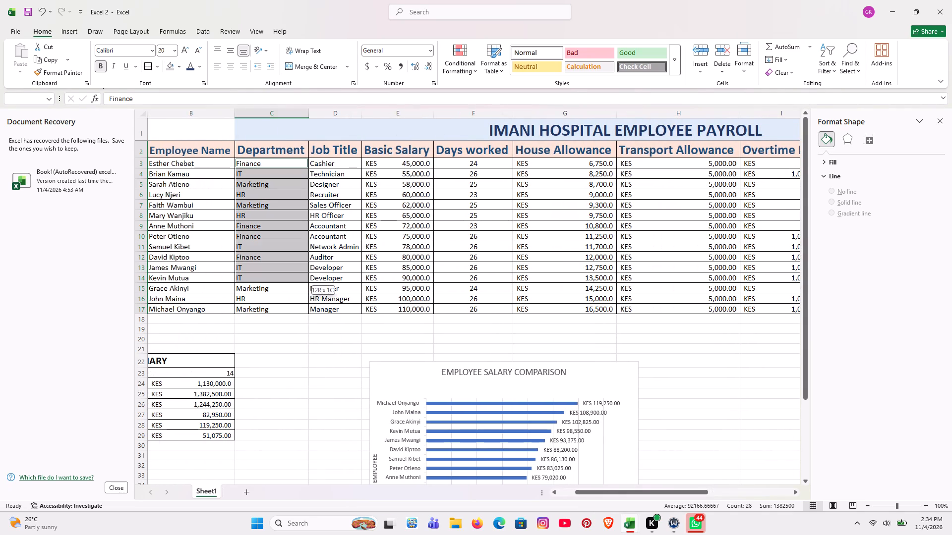
{"action": "left_click_drag", "start_coordinate": [284, 276], "coordinate": [285, 312], "text": "ctrl"}
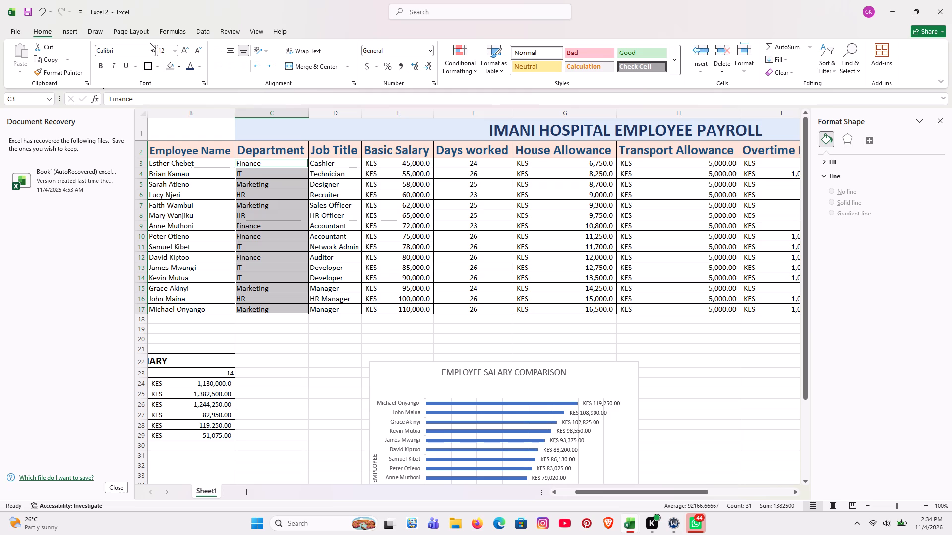
{"action": "left_click", "coordinate": [75, 30]}
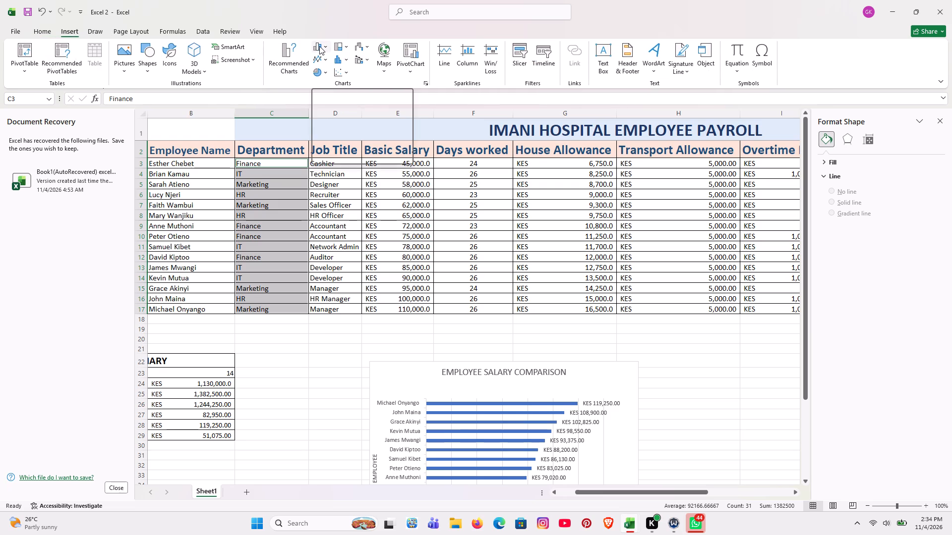
{"action": "left_click", "coordinate": [324, 72]}
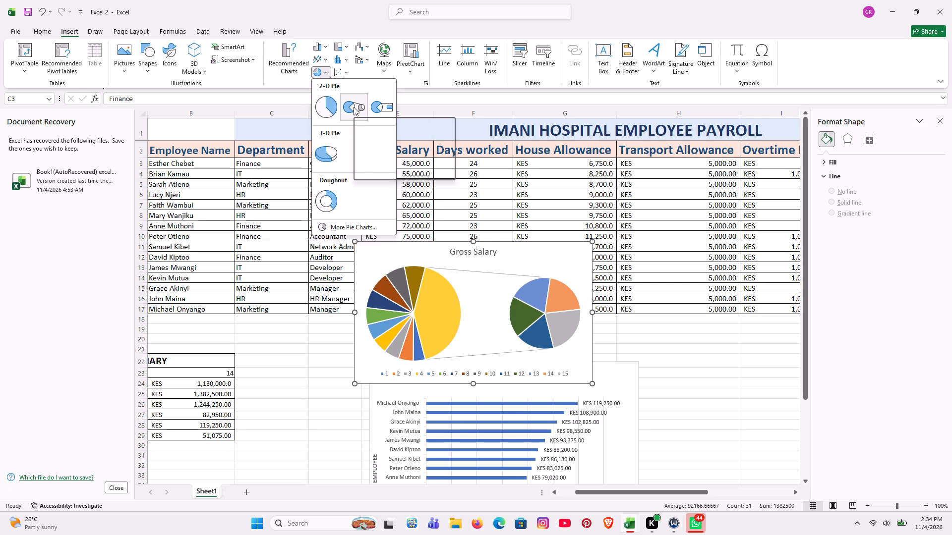
{"action": "left_click", "coordinate": [329, 111]}
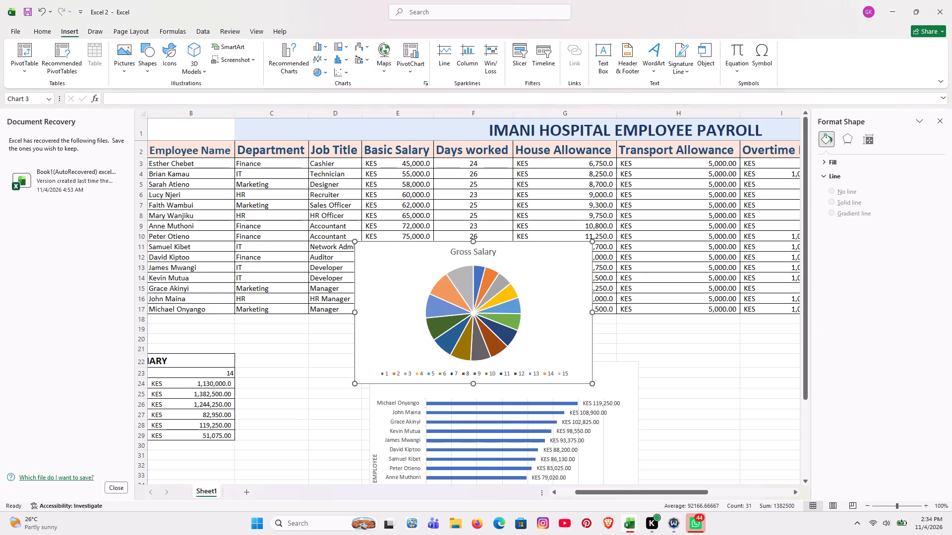
Increase the height of the new Gross Salary pie chart by extending its bottom edge.
{"action": "scroll", "coordinate": [313, 270], "scroll_direction": "down", "scroll_amount": 2}
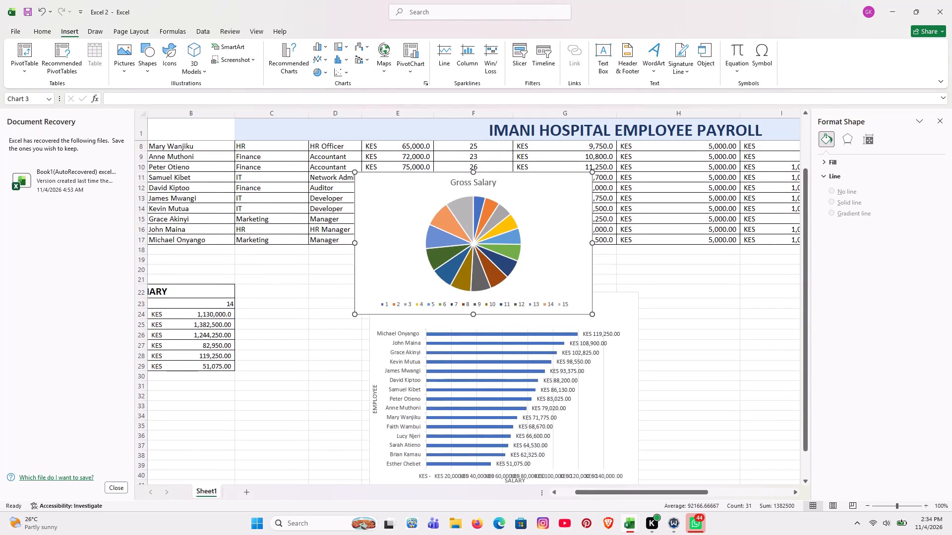
{"action": "left_click_drag", "start_coordinate": [475, 311], "coordinate": [457, 321]}
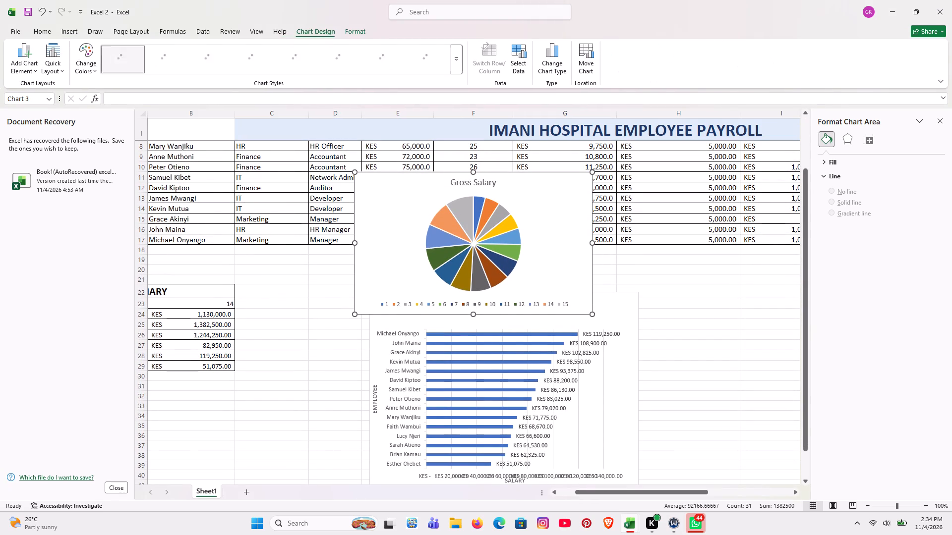
{"action": "left_click_drag", "start_coordinate": [457, 321], "coordinate": [408, 359]}
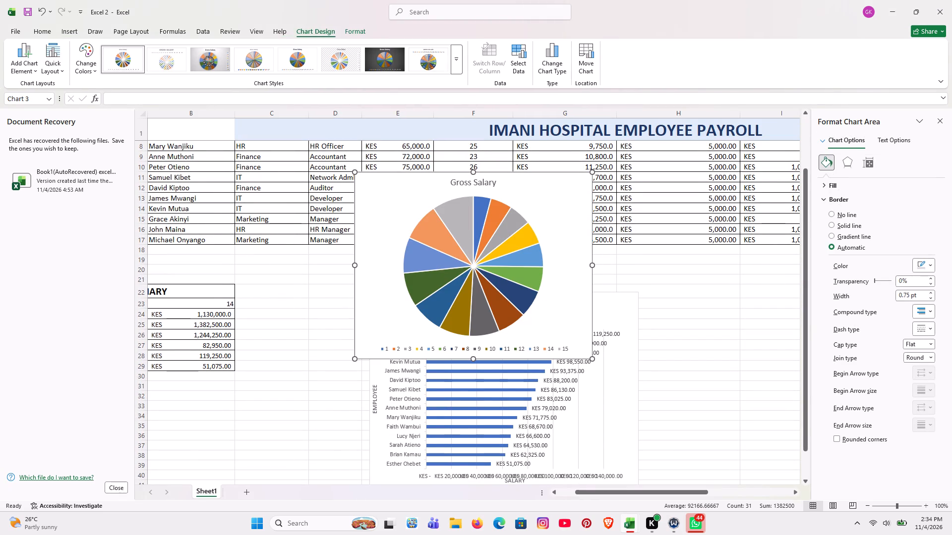
Arrange the two charts side by side below the payroll table, with the pie chart between the summary and the salary comparison bar chart.
{"action": "left_click_drag", "start_coordinate": [400, 303], "coordinate": [251, 358]}
{"action": "scroll", "coordinate": [457, 365], "scroll_direction": "down", "scroll_amount": 1}
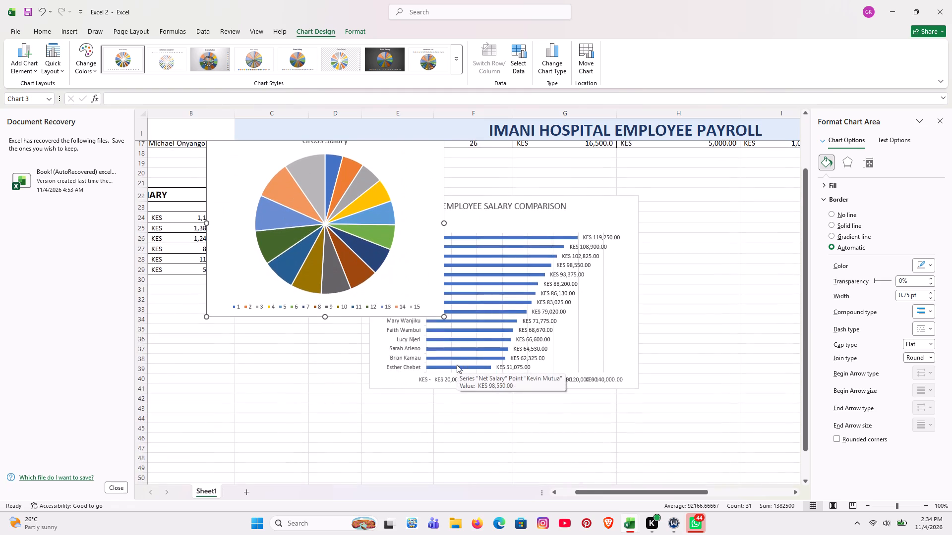
{"action": "left_click_drag", "start_coordinate": [538, 310], "coordinate": [628, 294]}
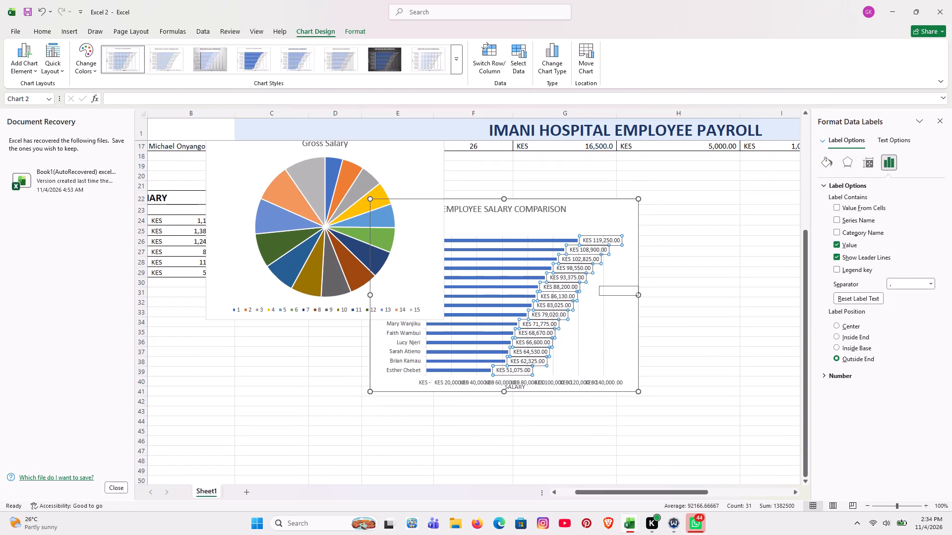
{"action": "left_click_drag", "start_coordinate": [628, 294], "coordinate": [609, 295]}
{"action": "left_click_drag", "start_coordinate": [613, 300], "coordinate": [714, 274]}
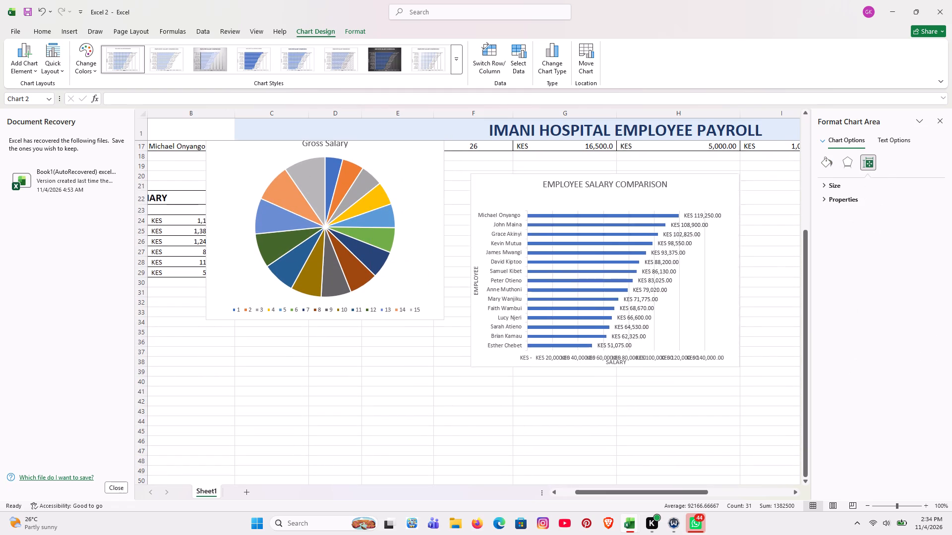
{"action": "left_click_drag", "start_coordinate": [714, 274], "coordinate": [742, 270]}
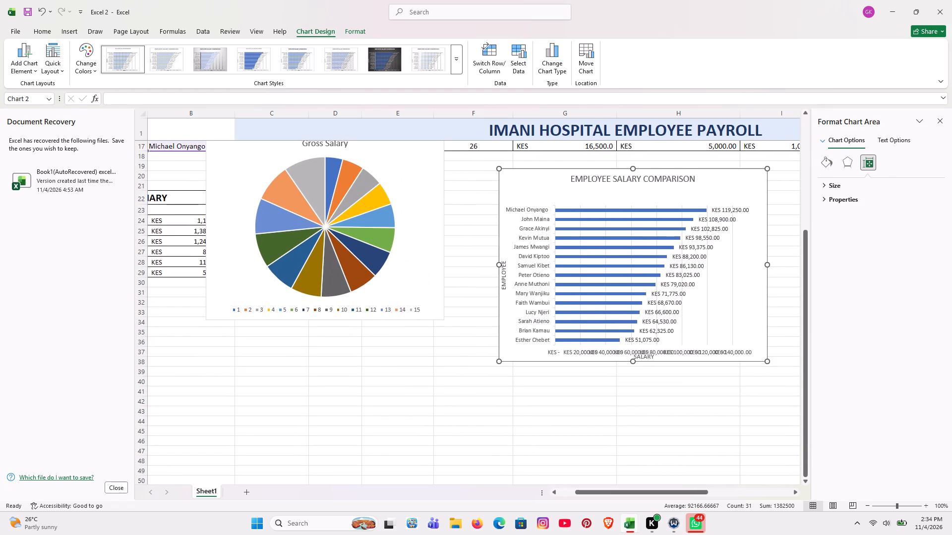
{"action": "left_click_drag", "start_coordinate": [424, 258], "coordinate": [469, 294]}
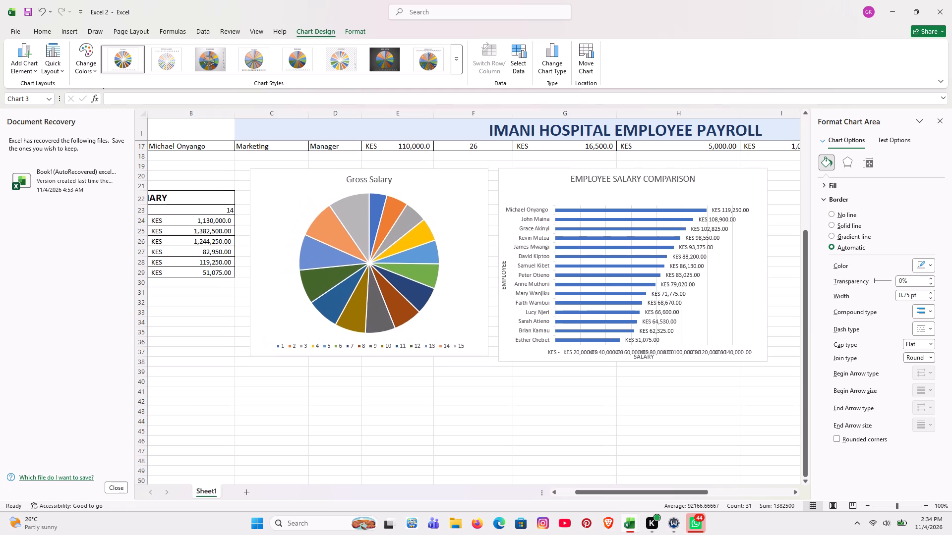
{"action": "left_click_drag", "start_coordinate": [469, 294], "coordinate": [463, 296]}
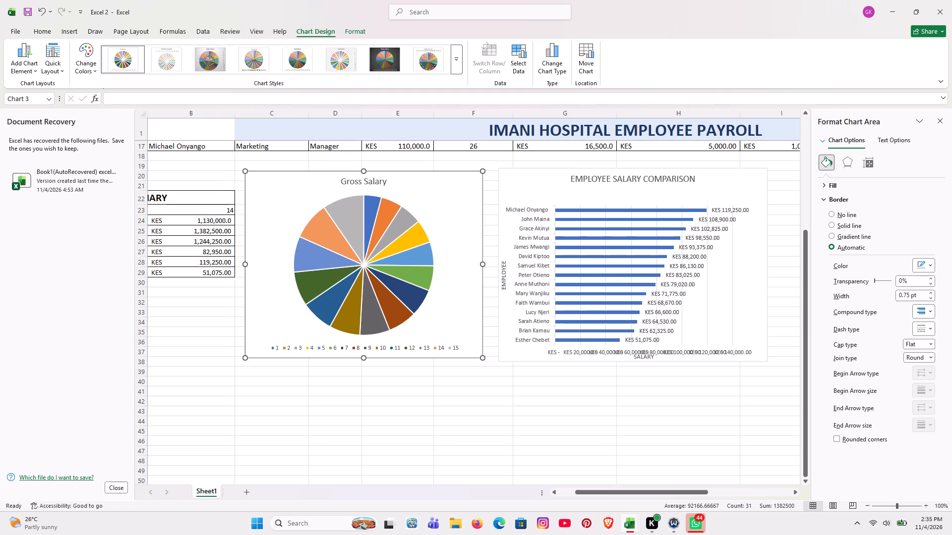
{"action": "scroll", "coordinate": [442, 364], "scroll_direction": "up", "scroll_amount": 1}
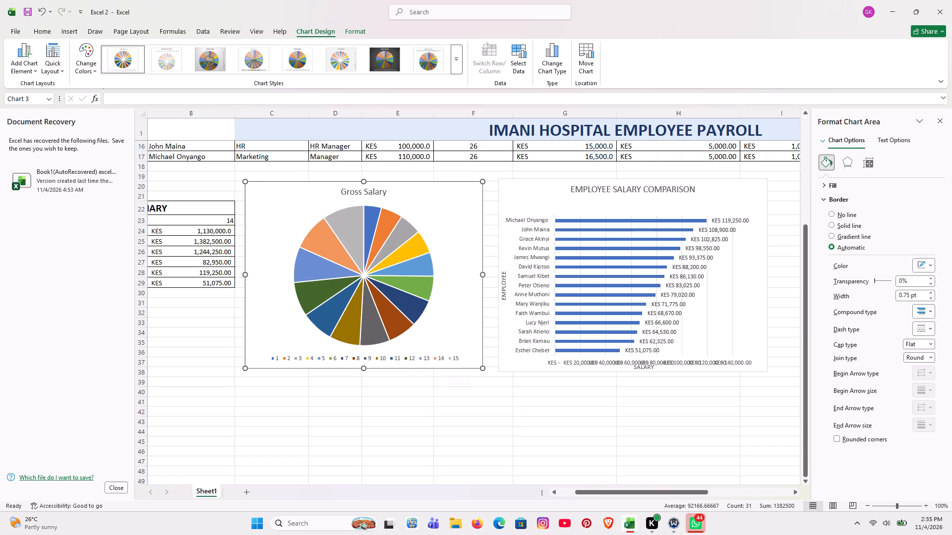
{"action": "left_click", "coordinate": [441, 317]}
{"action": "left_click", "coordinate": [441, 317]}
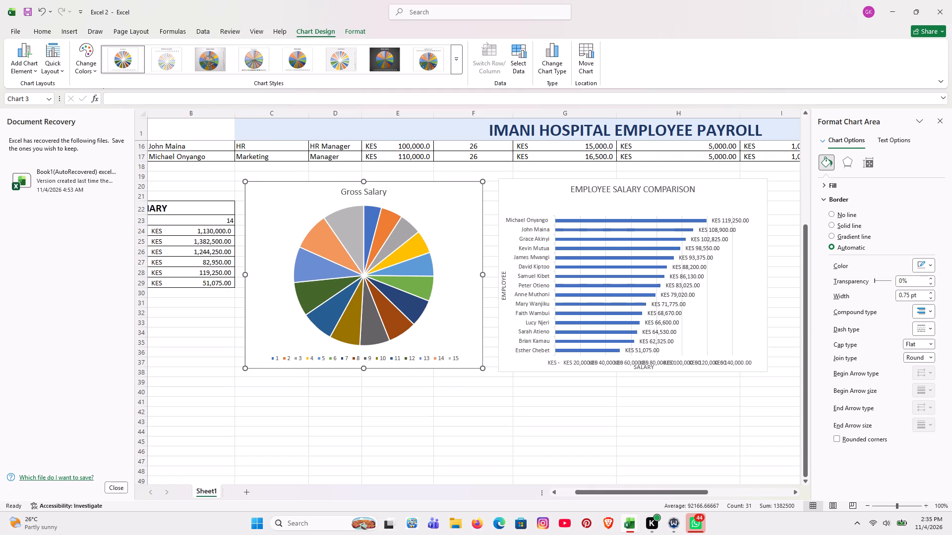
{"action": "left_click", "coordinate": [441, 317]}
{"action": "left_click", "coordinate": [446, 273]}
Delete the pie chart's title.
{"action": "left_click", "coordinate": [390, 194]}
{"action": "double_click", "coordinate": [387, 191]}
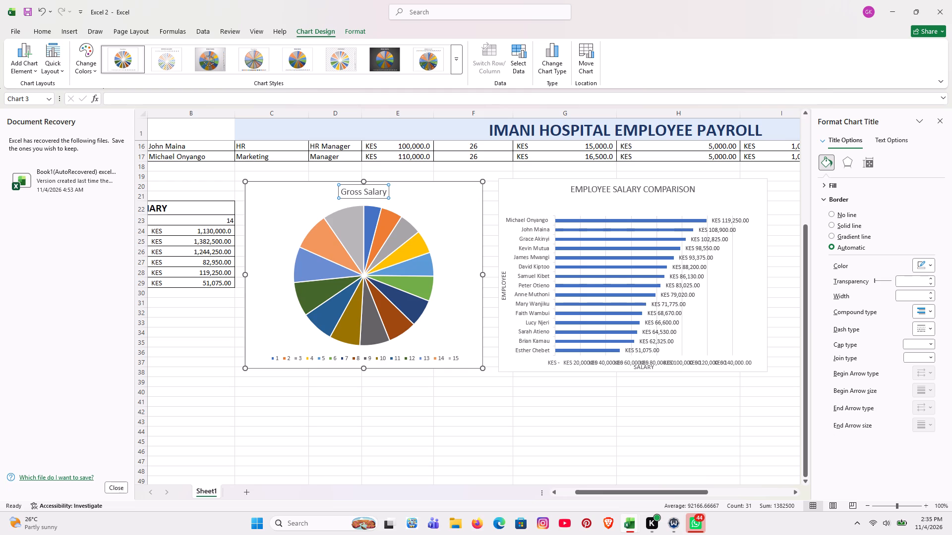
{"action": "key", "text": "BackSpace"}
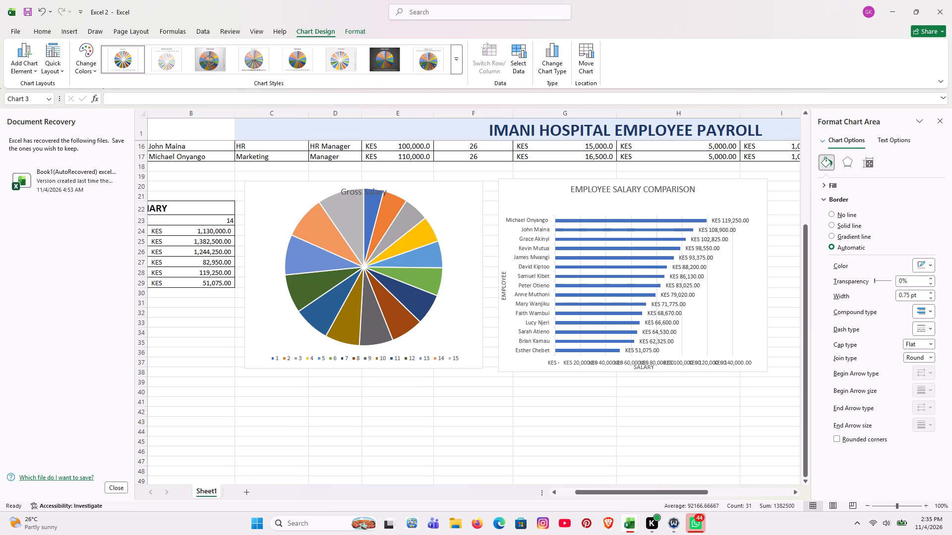
Shift the pie's plot area slightly down and to the right within its chart.
{"action": "left_click", "coordinate": [386, 184]}
{"action": "left_click_drag", "start_coordinate": [442, 244], "coordinate": [457, 251]}
{"action": "left_click", "coordinate": [457, 251]}
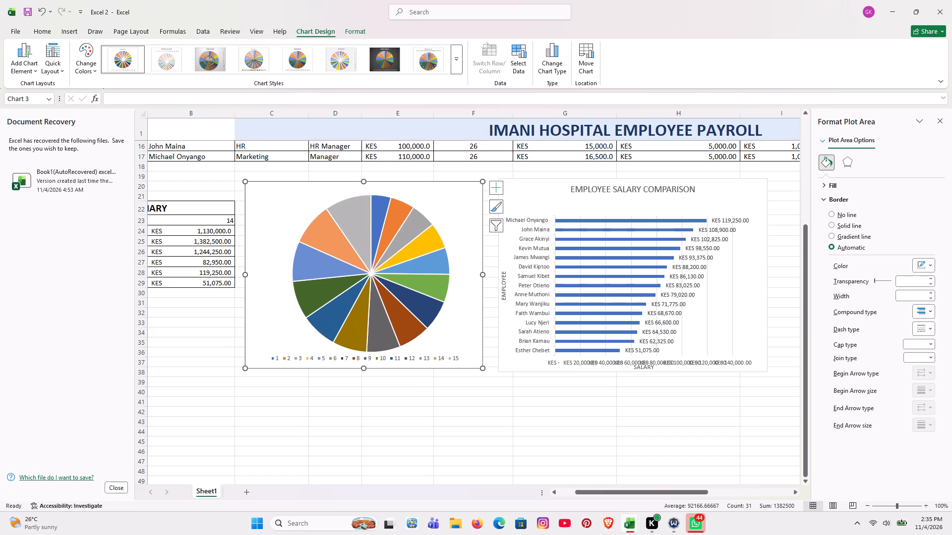
Restore the chart title on the pie chart.
{"action": "left_click", "coordinate": [495, 193]}
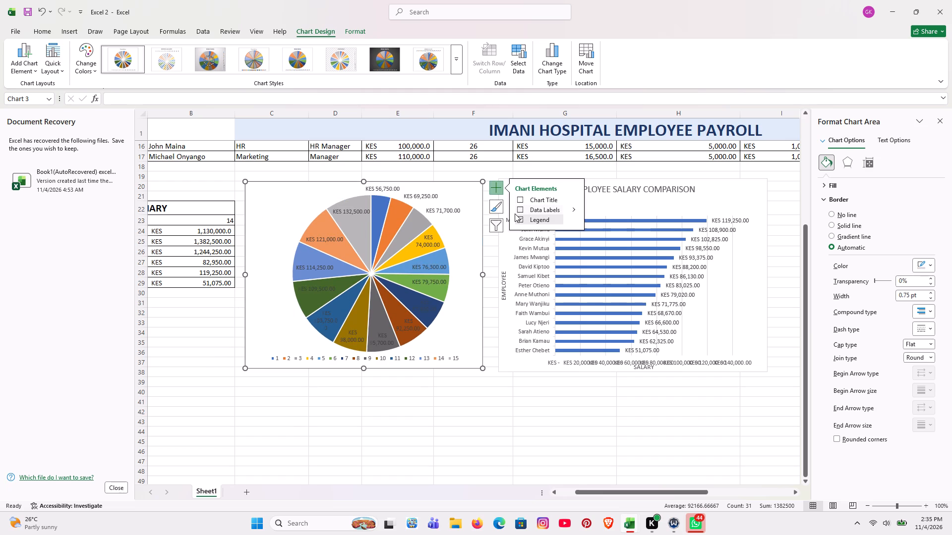
{"action": "left_click", "coordinate": [524, 351]}
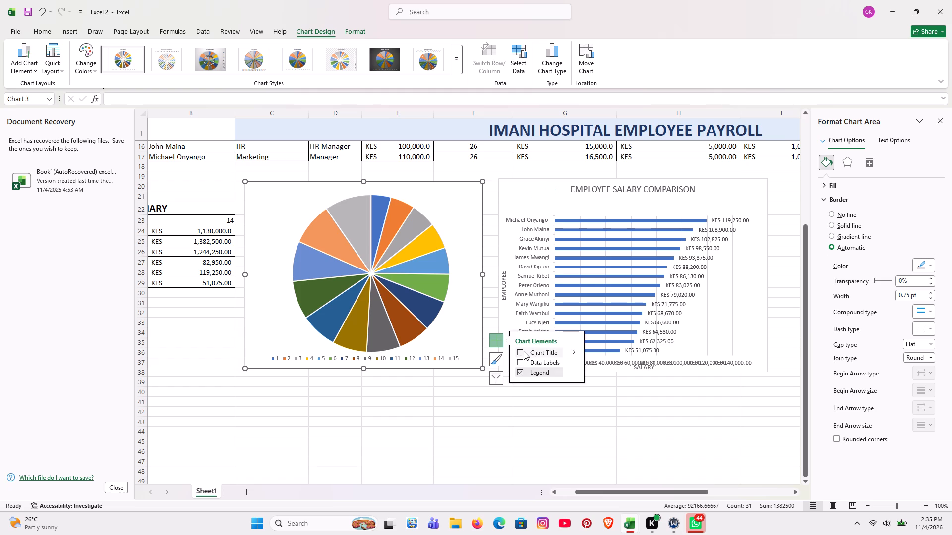
Clear the default Gross Salary text from the pie chart's title, keeping the title open for editing.
{"action": "left_click", "coordinate": [379, 198]}
{"action": "left_click_drag", "start_coordinate": [379, 198], "coordinate": [378, 191]}
{"action": "left_click_drag", "start_coordinate": [378, 191], "coordinate": [385, 191]}
{"action": "left_click", "coordinate": [385, 191]}
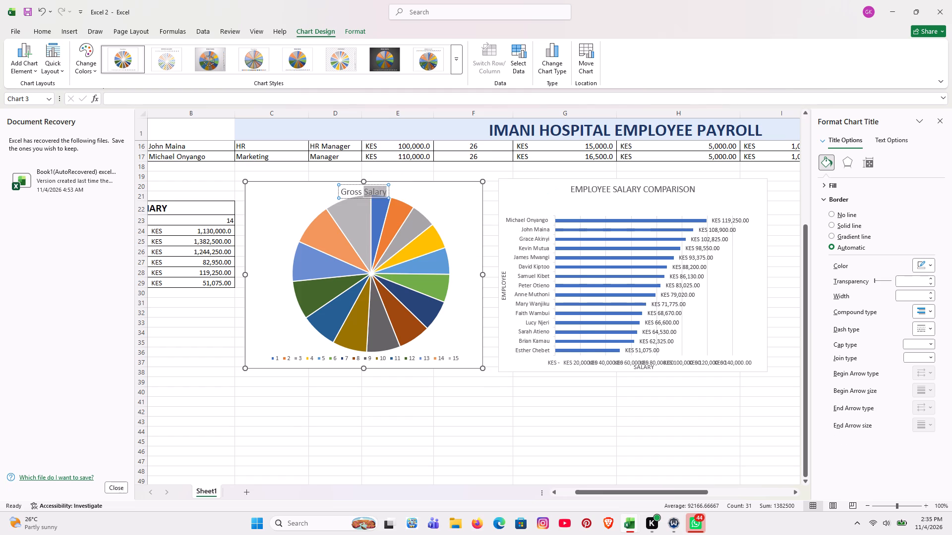
{"action": "left_click", "coordinate": [385, 191]}
{"action": "key", "text": "BackSpace"}
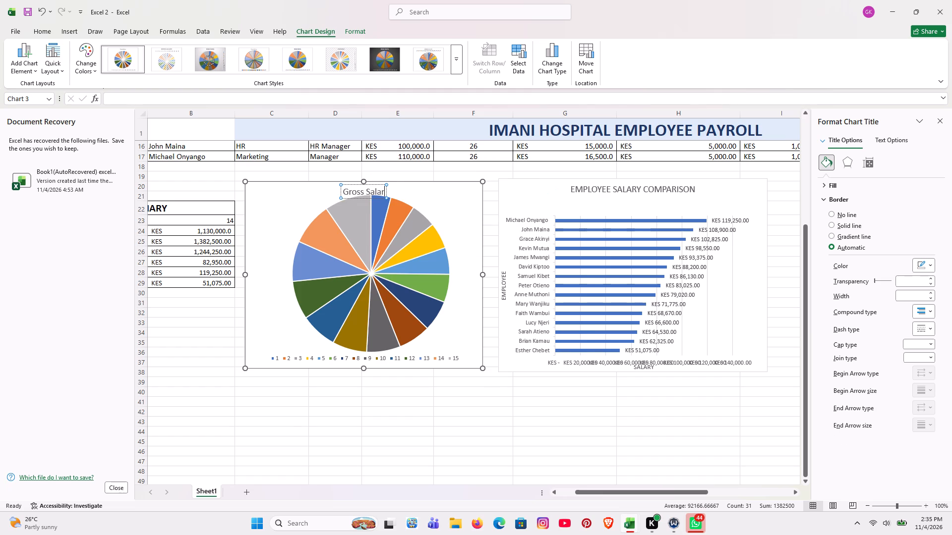
{"action": "key", "text": "BackSpace"}
{"action": "key", "text": "BackSpace"}
{"action": "key", "text": "BackSpace"}
{"action": "key", "text": "BackSpace"}
{"action": "key", "text": "BackSpace"}
{"action": "key", "text": "BackSpace"}
{"action": "key", "text": "BackSpace"}
{"action": "key", "text": "BackSpace"}
{"action": "key", "text": "BackSpace"}
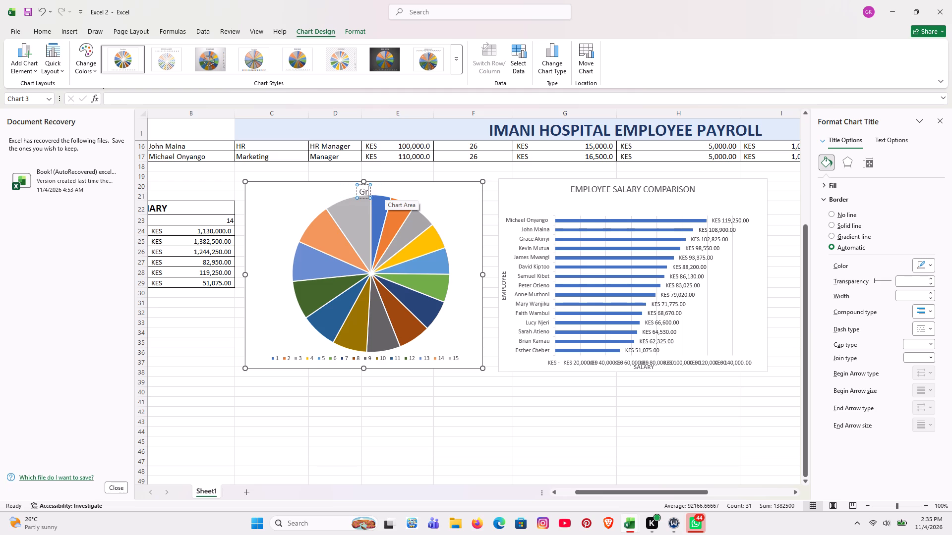
{"action": "key", "text": "BackSpace"}
{"action": "key", "text": "BackSpace"}
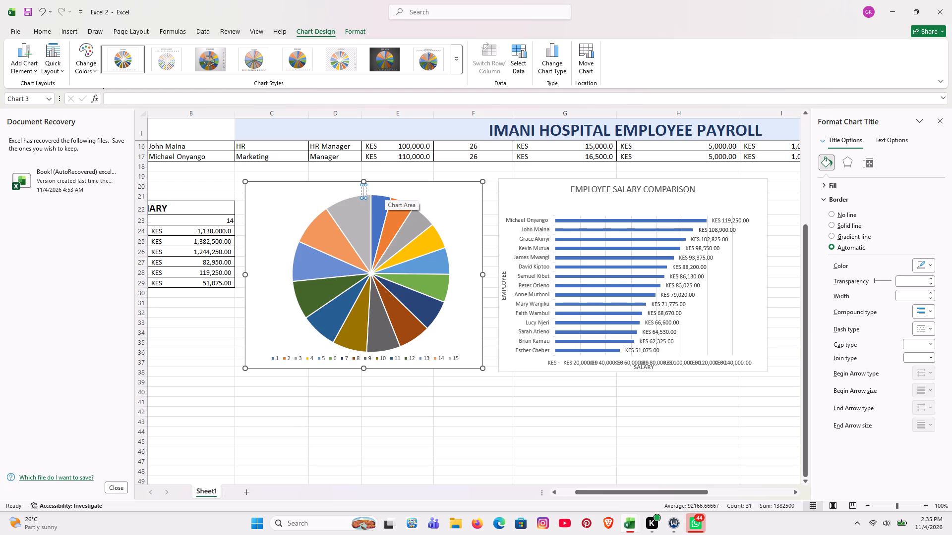
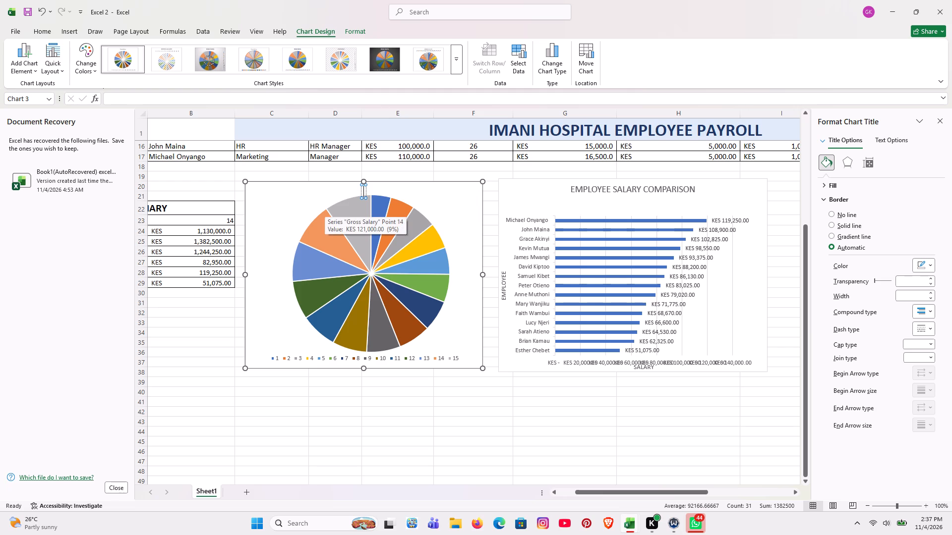
Delete the Gross Salary pie chart located between the SUMMARY table and the EMPLOYEE SALARY COMPARISON chart.
{"action": "left_click_drag", "start_coordinate": [417, 302], "coordinate": [412, 290]}
{"action": "key", "text": "Delete"}
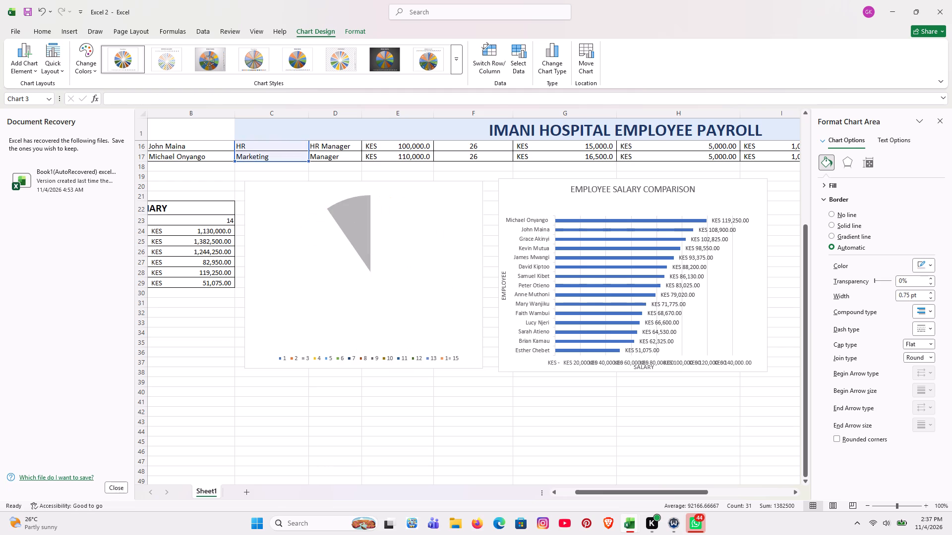
{"action": "left_click", "coordinate": [441, 296]}
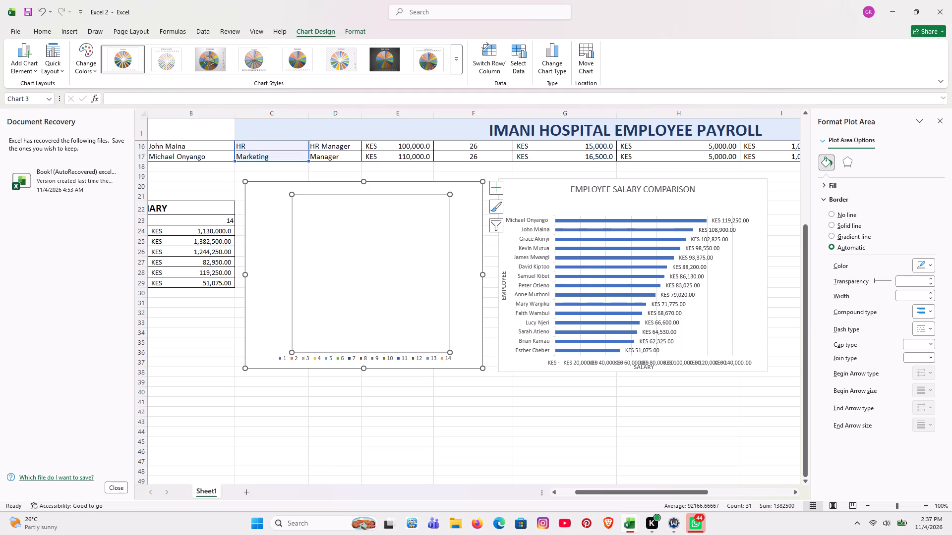
{"action": "key", "text": "Delete"}
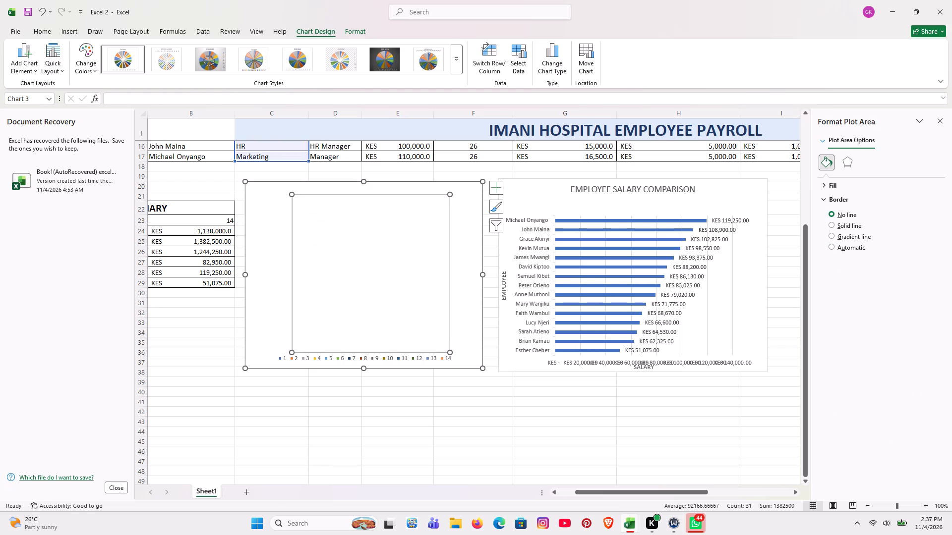
{"action": "key", "text": "Delete"}
{"action": "key", "text": "Delete"}
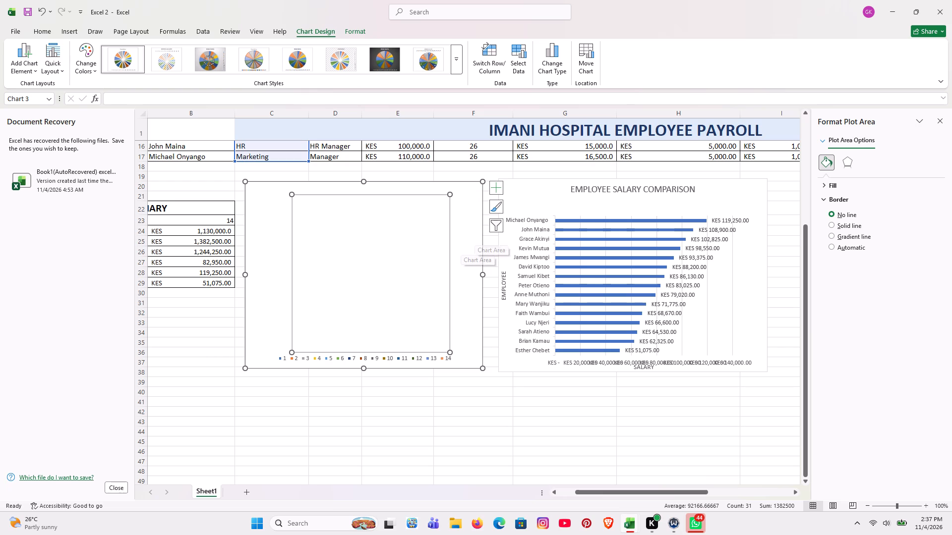
{"action": "key", "text": "Delete"}
{"action": "key", "text": "Delete"}
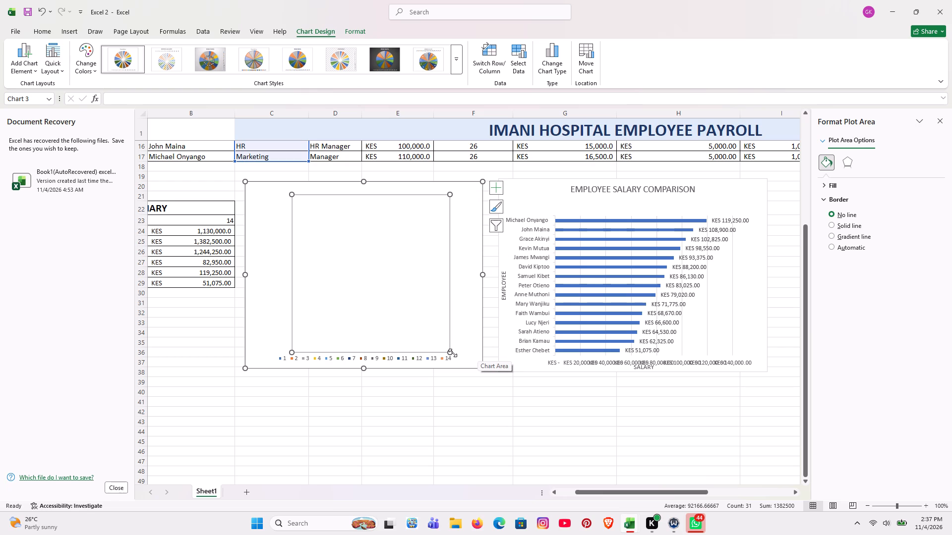
{"action": "left_click_drag", "start_coordinate": [453, 353], "coordinate": [341, 265]}
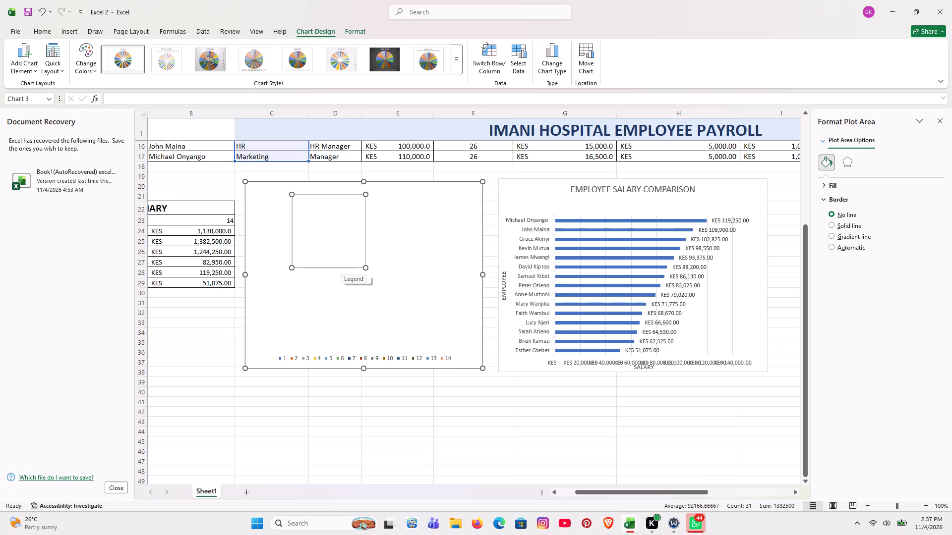
{"action": "key", "text": "Home"}
{"action": "key", "text": "Delete"}
{"action": "key", "text": "BackSpace"}
{"action": "key", "text": "BackSpace"}
{"action": "key", "text": "BackSpace"}
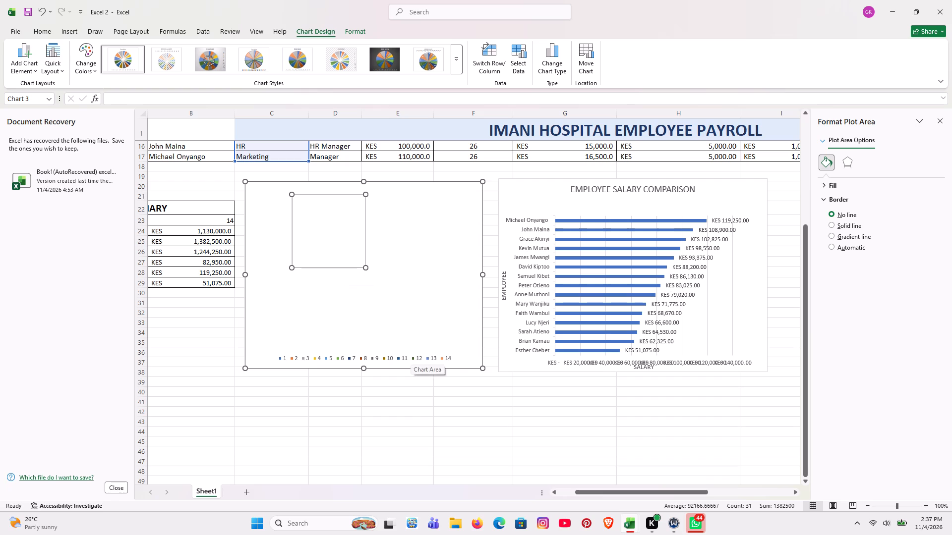
{"action": "left_click_drag", "start_coordinate": [391, 378], "coordinate": [399, 273]}
{"action": "left_click", "coordinate": [399, 273]}
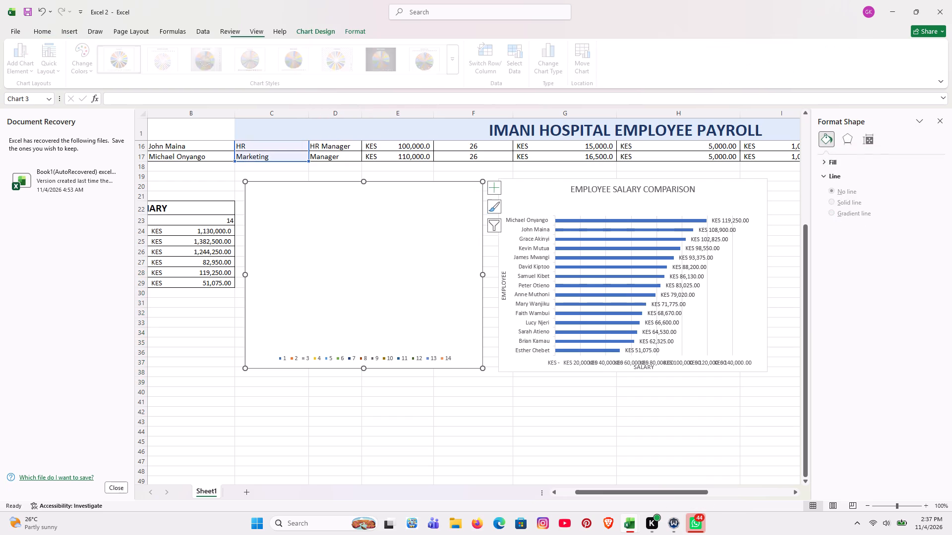
{"action": "key", "text": "Delete"}
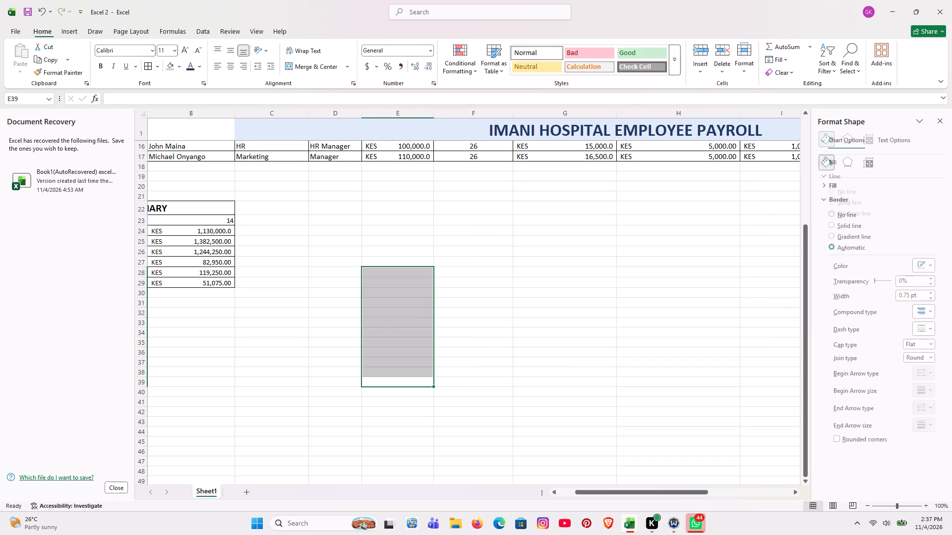
{"action": "left_click", "coordinate": [379, 383]}
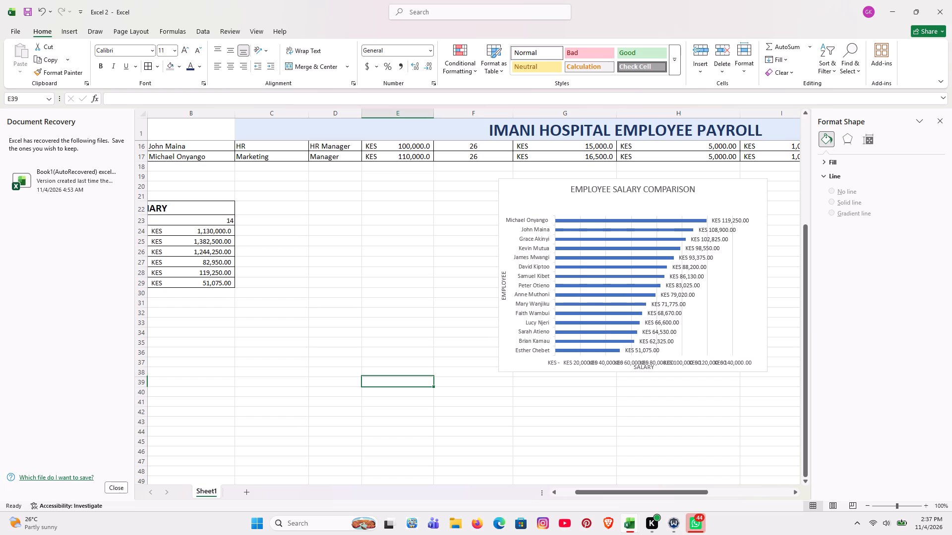
Review the payroll table, the SUMMARY block in A22:B29 and the EMPLOYEE SALARY COMPARISON chart on Sheet1.
{"action": "scroll", "coordinate": [379, 383], "scroll_direction": "right", "scroll_amount": 4}
{"action": "scroll", "coordinate": [379, 383], "scroll_direction": "up", "scroll_amount": 7}
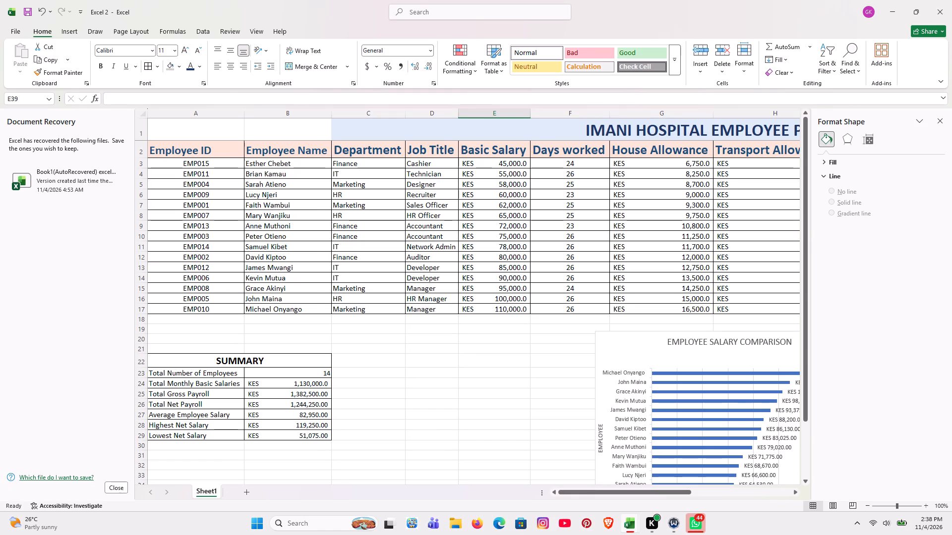
{"action": "scroll", "coordinate": [329, 379], "scroll_direction": "down", "scroll_amount": 1}
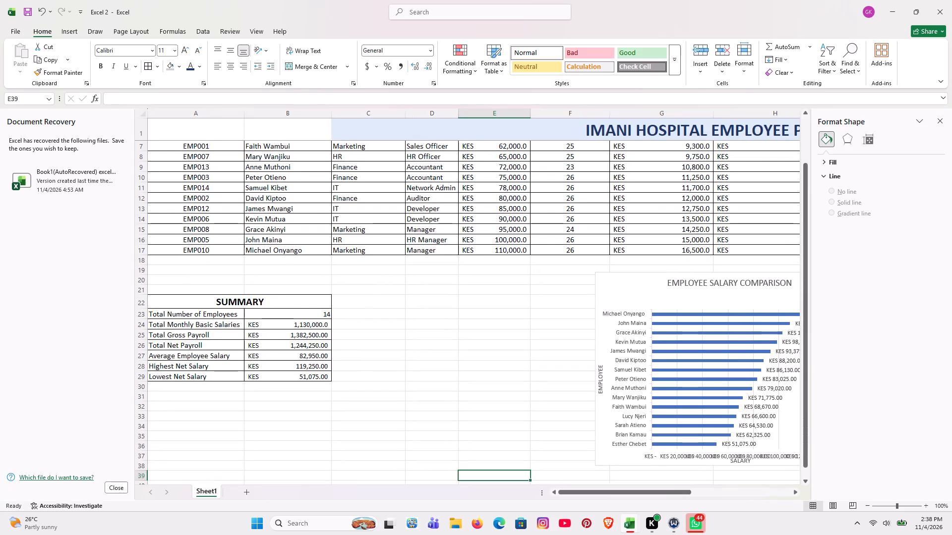
{"action": "left_click_drag", "start_coordinate": [179, 303], "coordinate": [217, 378]}
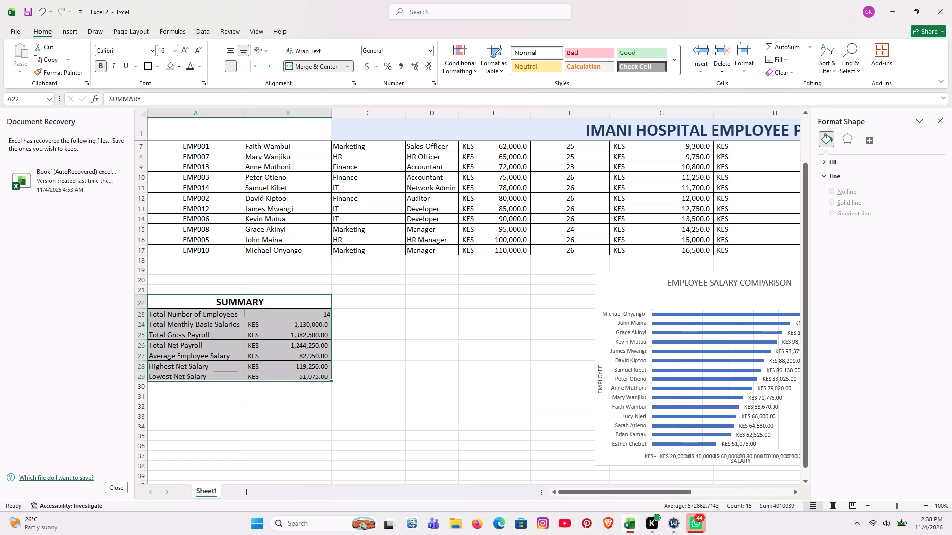
{"action": "scroll", "coordinate": [280, 206], "scroll_direction": "up", "scroll_amount": 1}
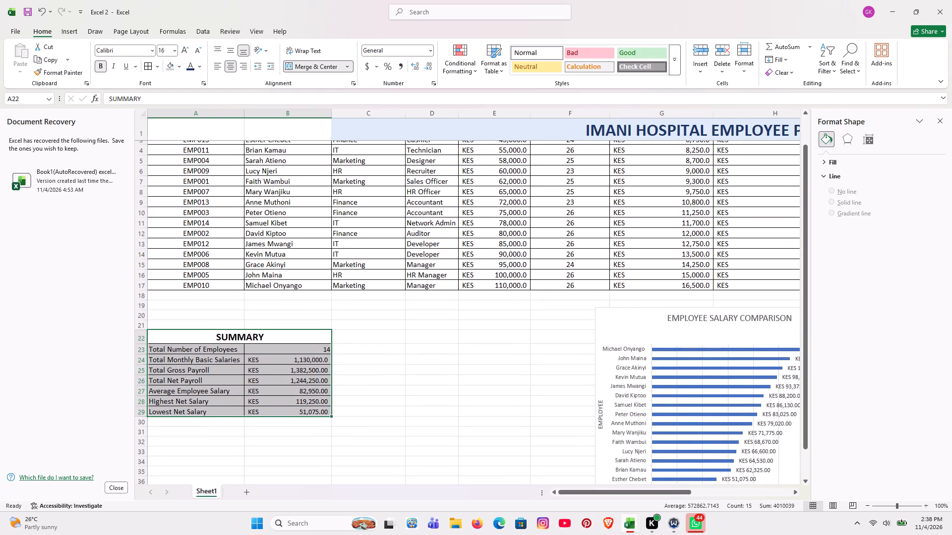
{"action": "scroll", "coordinate": [280, 206], "scroll_direction": "down", "scroll_amount": 1}
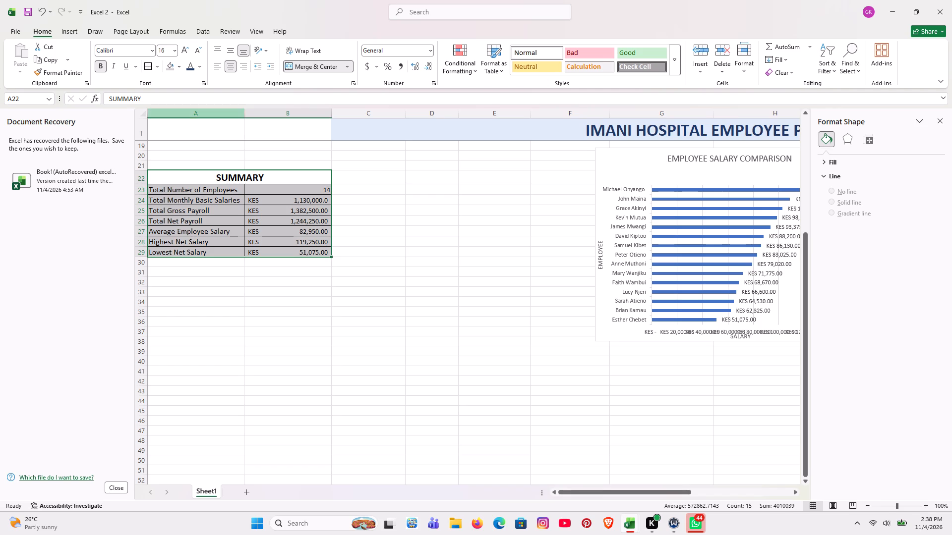
{"action": "left_click", "coordinate": [73, 26]}
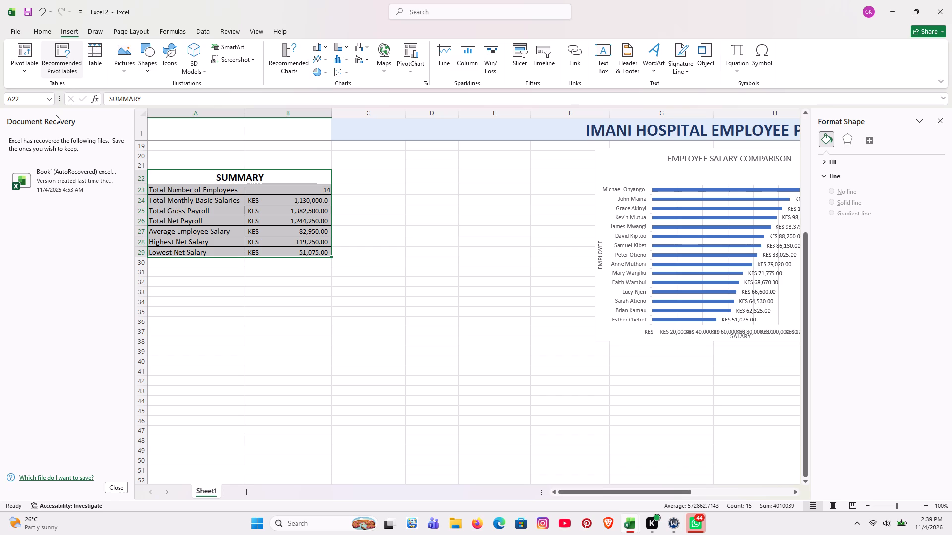
{"action": "left_click", "coordinate": [304, 282]}
{"action": "scroll", "coordinate": [434, 326], "scroll_direction": "up", "scroll_amount": 3}
{"action": "scroll", "coordinate": [434, 326], "scroll_direction": "down", "scroll_amount": 1}
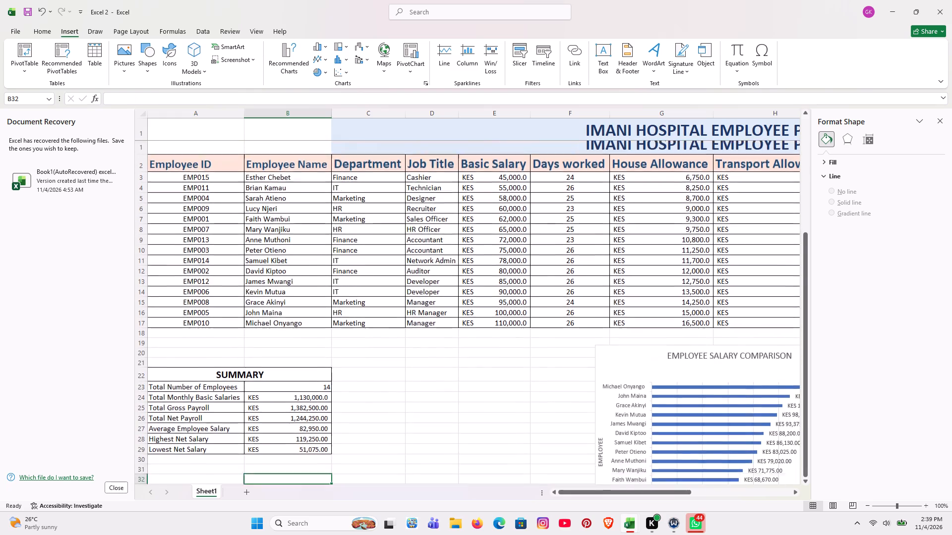
{"action": "scroll", "coordinate": [434, 326], "scroll_direction": "down", "scroll_amount": 1}
{"action": "scroll", "coordinate": [434, 326], "scroll_direction": "left", "scroll_amount": 3}
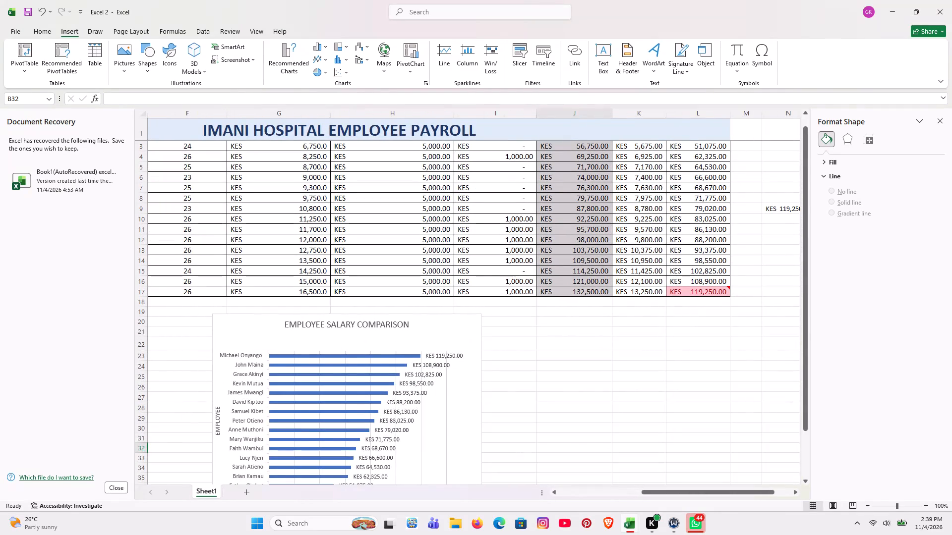
Add a new worksheet after Sheet1 and name it "HR Management Report".
{"action": "left_click", "coordinate": [245, 494]}
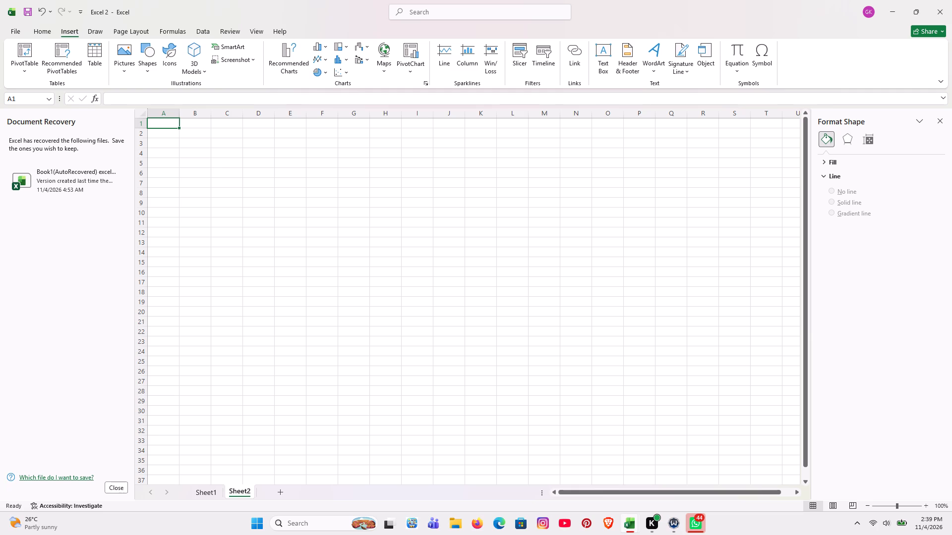
{"action": "right_click", "coordinate": [242, 492]}
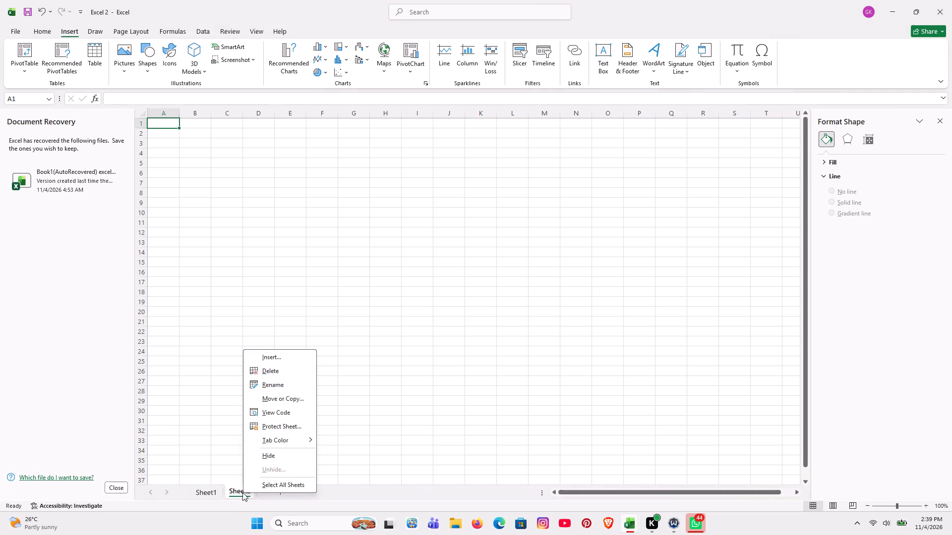
{"action": "left_click", "coordinate": [294, 388]}
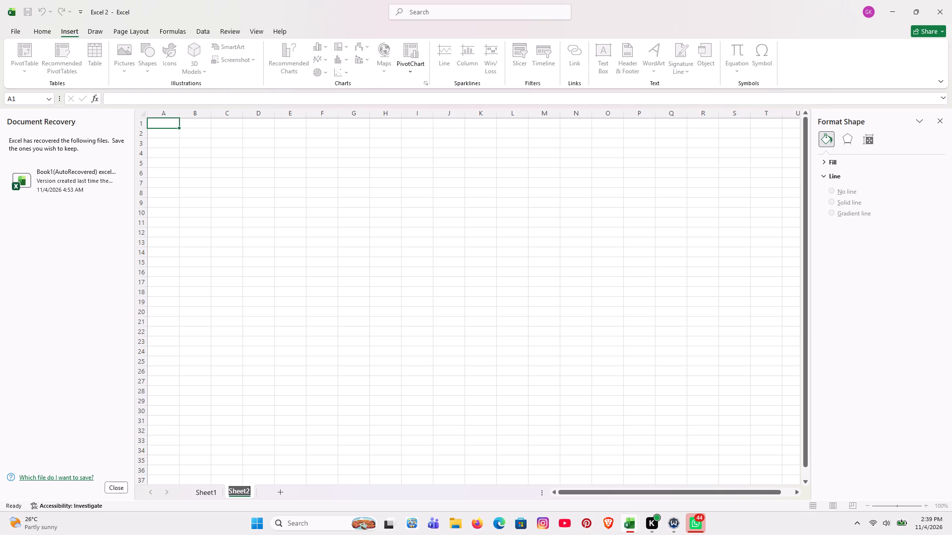
{"action": "key", "text": "h"}
{"action": "key", "text": "r"}
{"action": "key", "text": "space"}
{"action": "type", "text": "M"}
{"action": "type", "text": "anagement"}
{"action": "key", "text": "space"}
{"action": "type", "text": "RE"}
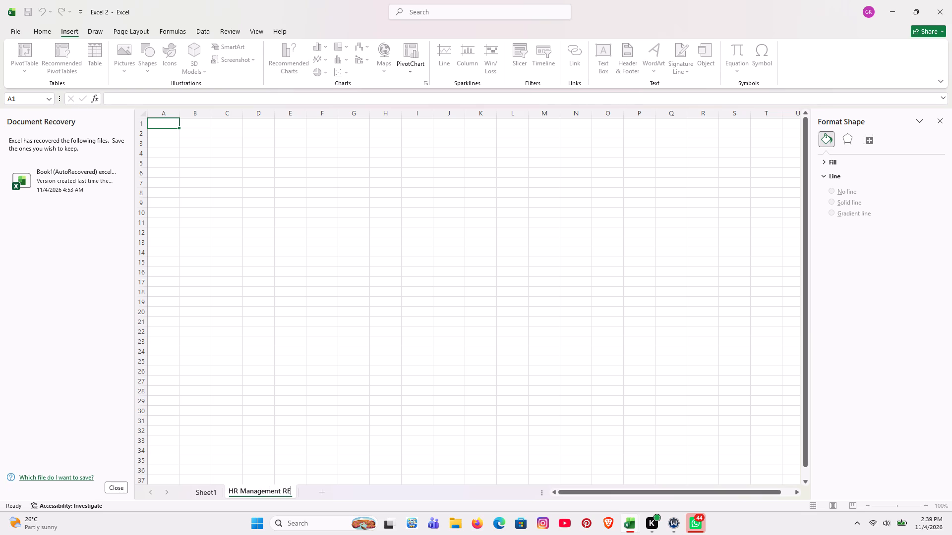
{"action": "key", "text": "BackSpace"}
{"action": "type", "text": "eport"}
{"action": "left_click", "coordinate": [332, 448]}
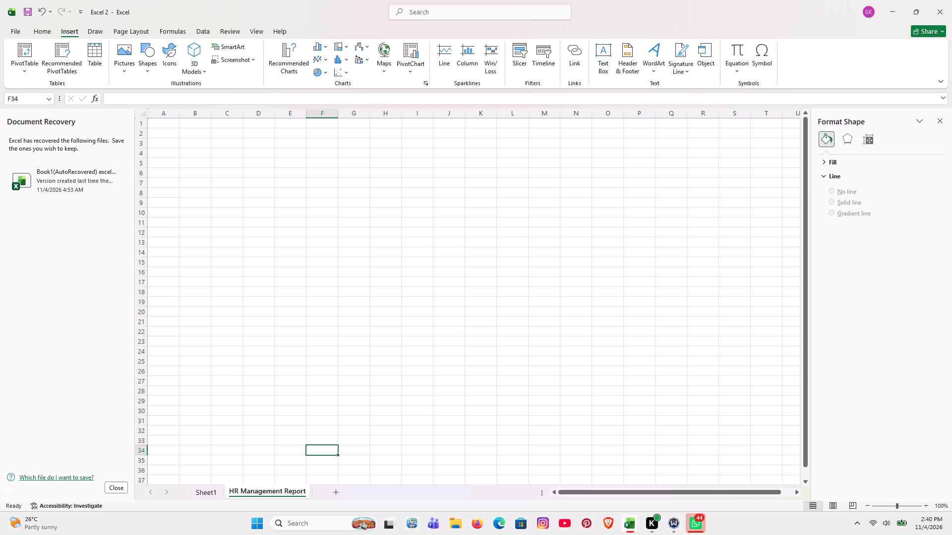
Enter the heading "Department" in cell A1 of the HR Management Report sheet and fit column A to its text.
{"action": "scroll", "coordinate": [201, 146], "scroll_direction": "right", "scroll_amount": 1}
{"action": "left_click", "coordinate": [201, 146]}
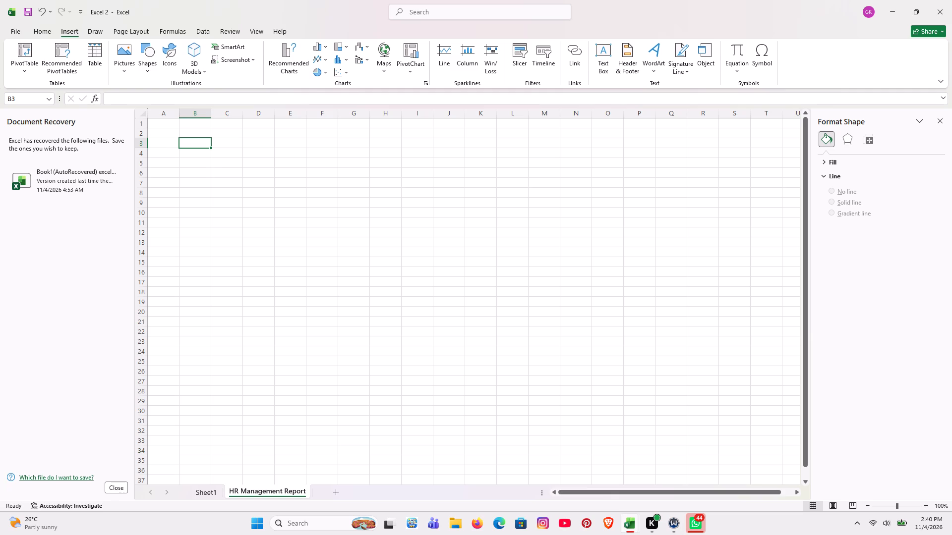
{"action": "left_click", "coordinate": [156, 124]}
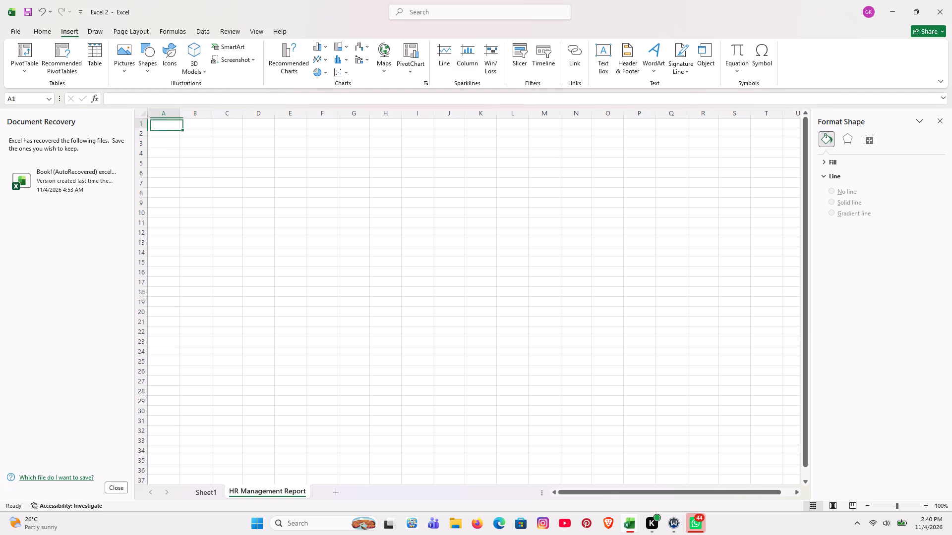
{"action": "key", "text": "d"}
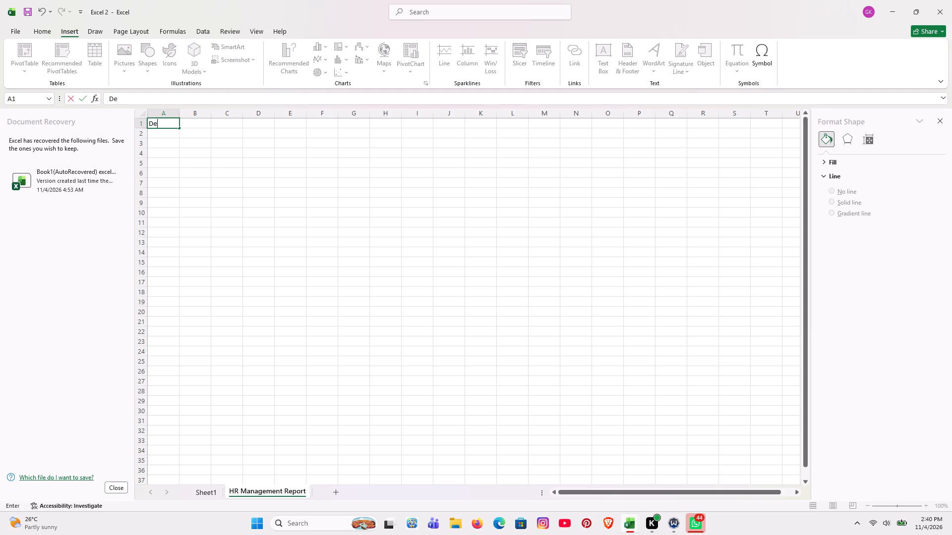
{"action": "key", "text": "p"}
{"action": "key", "text": "a"}
{"action": "type", "text": "rt"}
{"action": "key", "text": "n"}
{"action": "key", "text": "BackSpace"}
{"action": "type", "text": "ment"}
{"action": "left_click", "coordinate": [227, 123]}
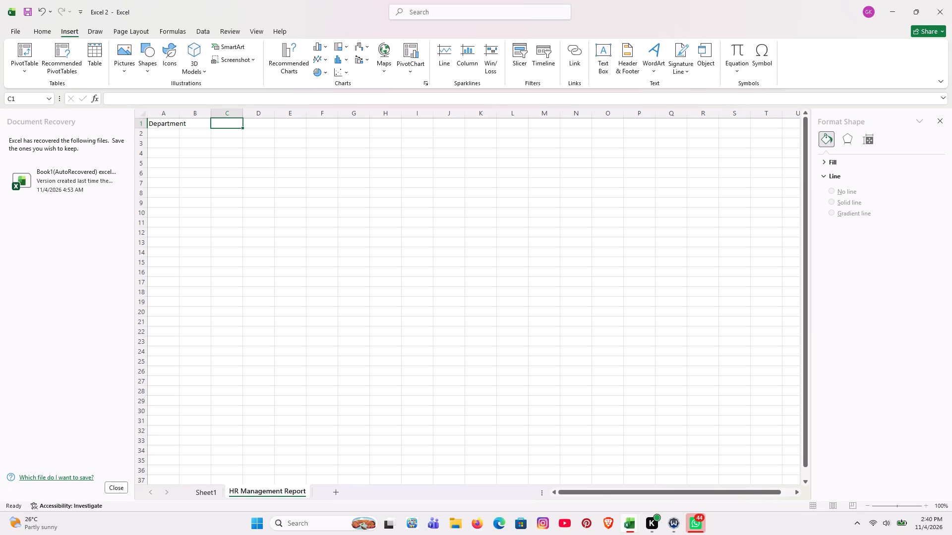
{"action": "left_click", "coordinate": [199, 123]}
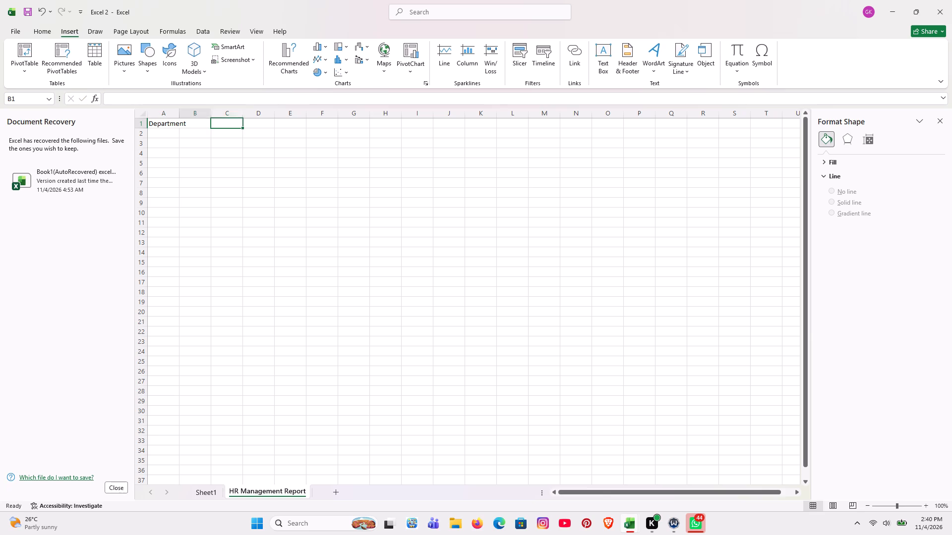
{"action": "double_click", "coordinate": [179, 112]}
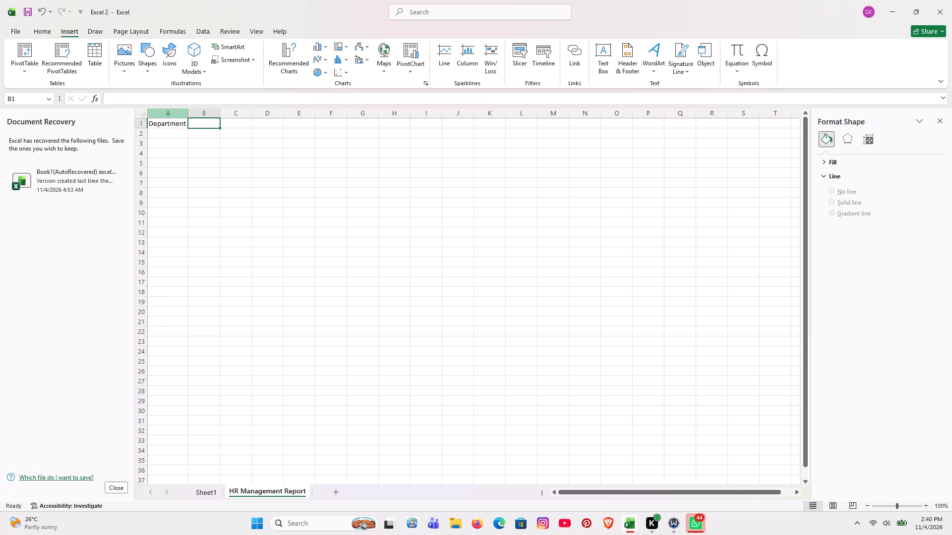
Enter the heading "Total Gross Salary" in cell B1.
{"action": "key", "text": "t"}
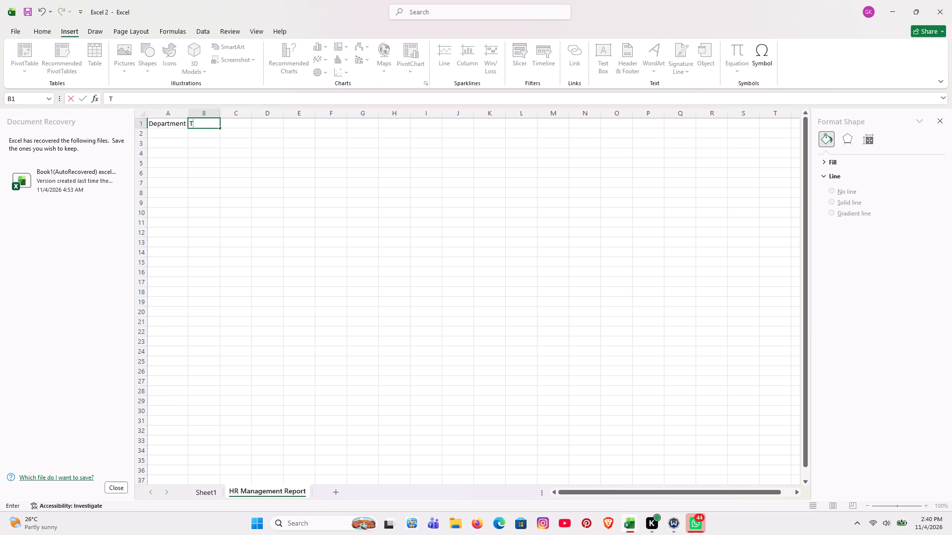
{"action": "type", "text": "ota"}
{"action": "type", "text": "l"}
{"action": "key", "text": "space"}
{"action": "key", "text": "g"}
{"action": "key", "text": "r"}
{"action": "type", "text": "oss"}
{"action": "key", "text": "space"}
{"action": "key", "text": "s"}
{"action": "type", "text": "alary"}
{"action": "left_click", "coordinate": [270, 131]}
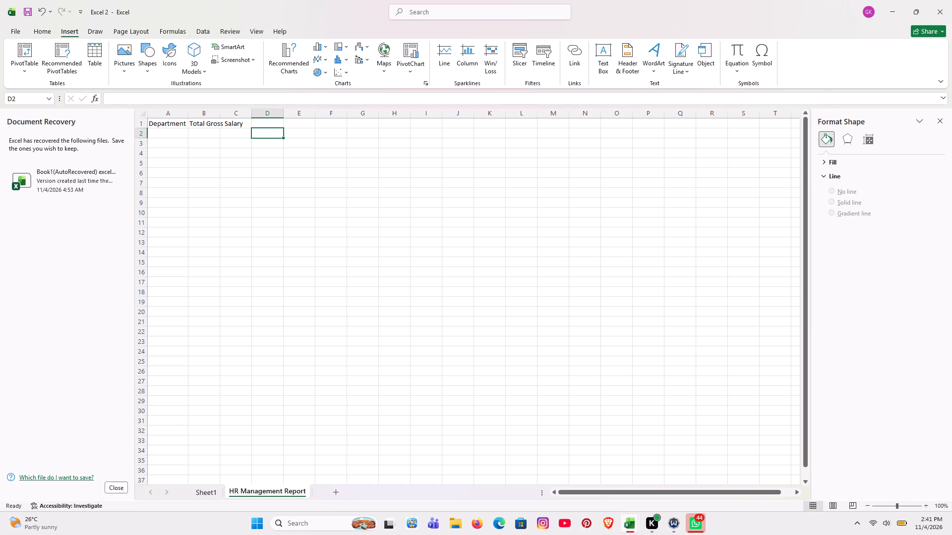
List the departments IT, HR, Finance and Marketing in cells A2 to A5 under the Department heading.
{"action": "left_click", "coordinate": [181, 134]}
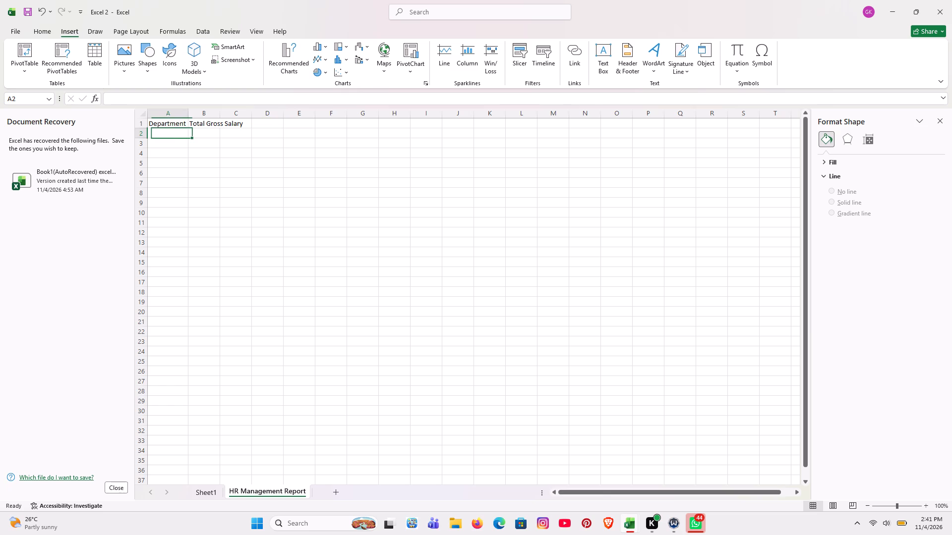
{"action": "type", "text": "IT"}
{"action": "key", "text": "Return"}
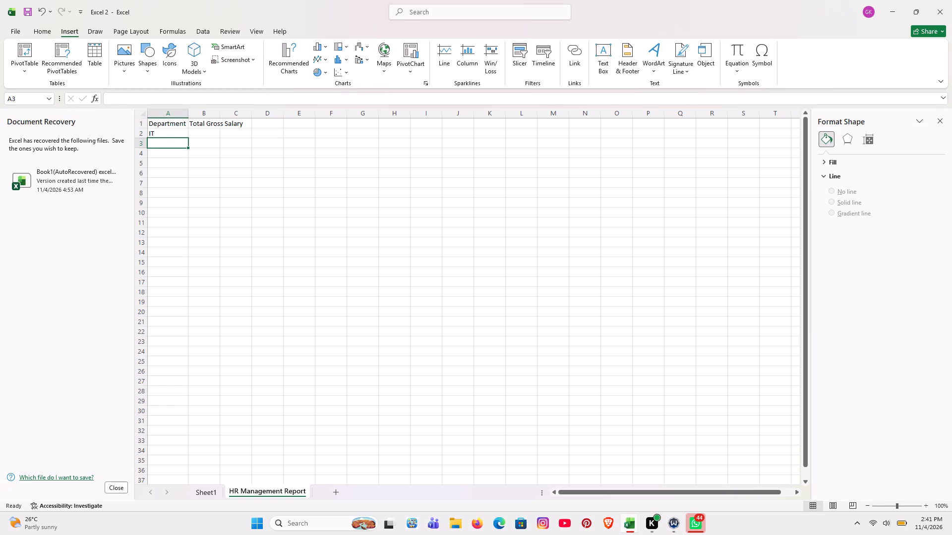
{"action": "key", "text": "h"}
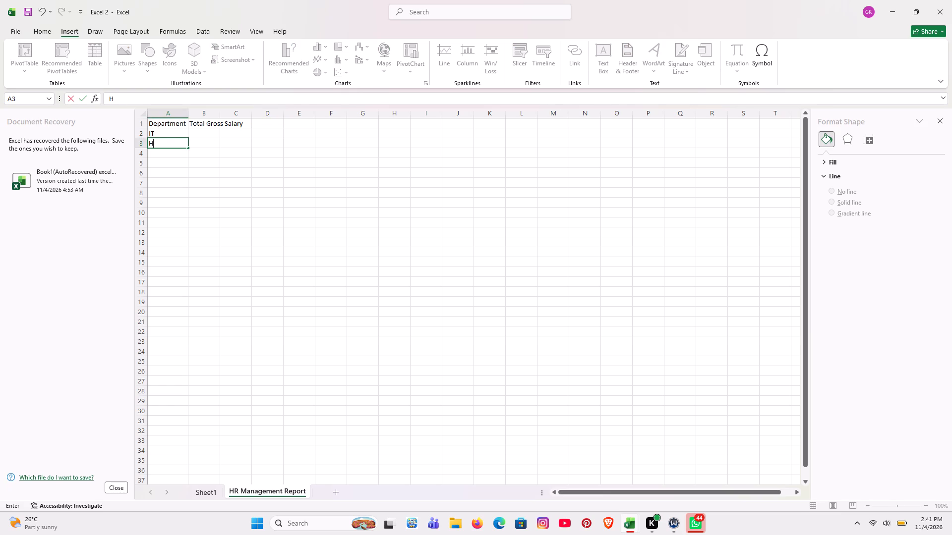
{"action": "key", "text": "r"}
{"action": "key", "text": "Return"}
{"action": "key", "text": "f"}
{"action": "type", "text": "inance"}
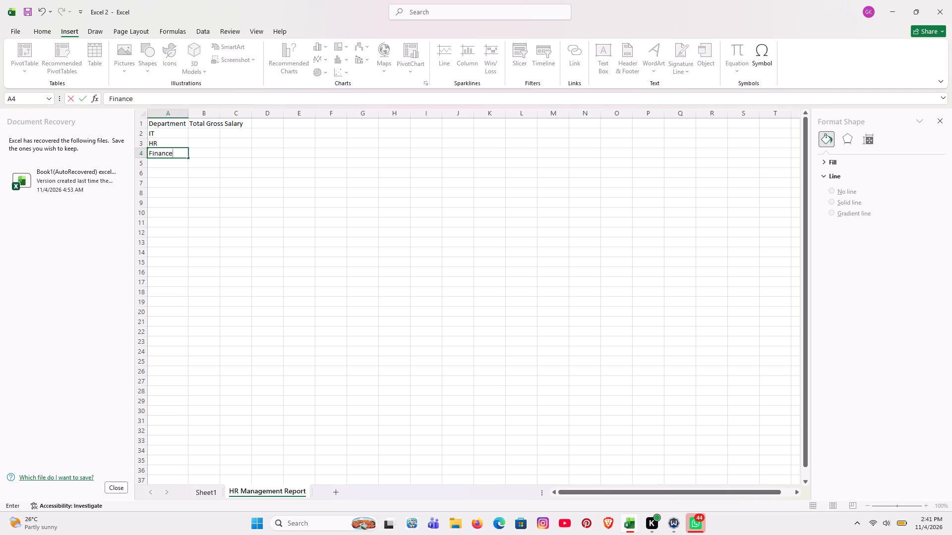
{"action": "key", "text": "Return"}
{"action": "key", "text": "m"}
{"action": "type", "text": "arket"}
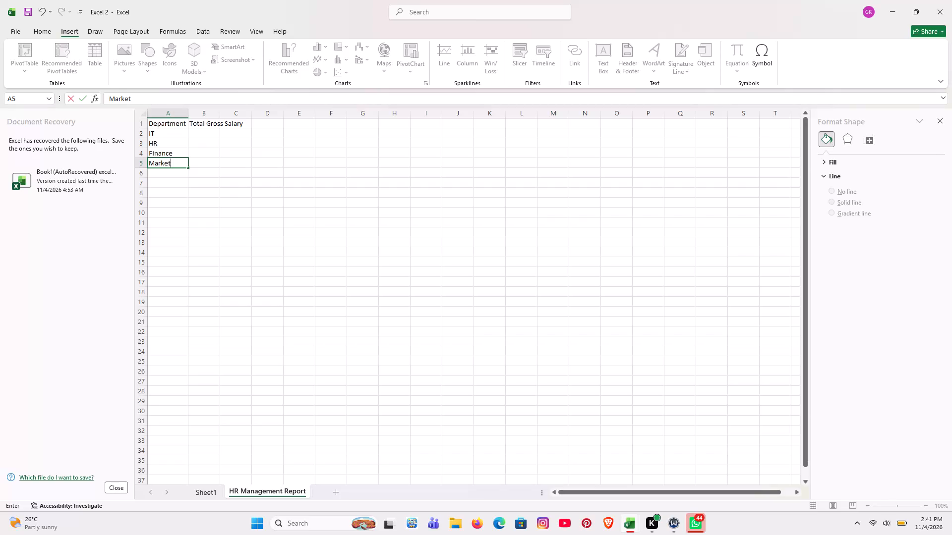
{"action": "type", "text": "ing"}
{"action": "left_click", "coordinate": [186, 159]}
{"action": "left_click_drag", "start_coordinate": [166, 122], "coordinate": [199, 159]}
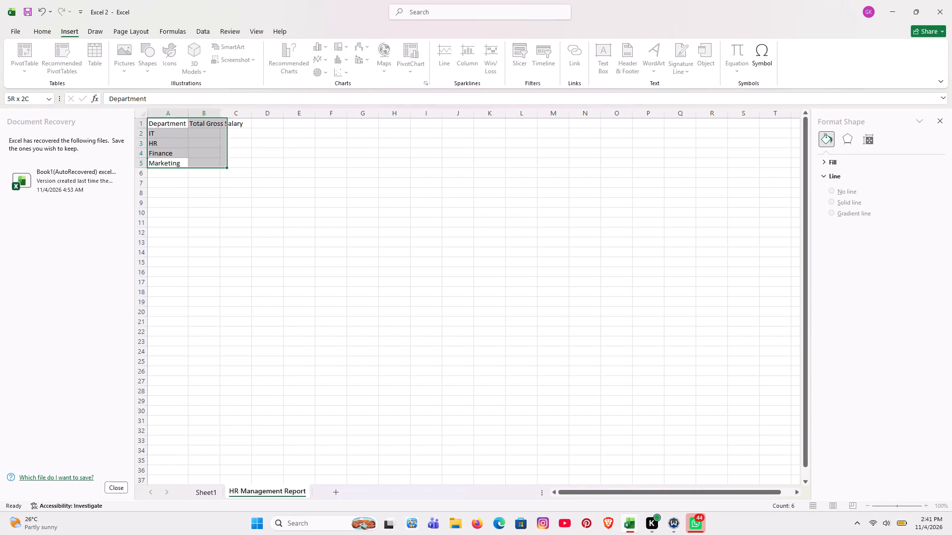
{"action": "left_click_drag", "start_coordinate": [199, 159], "coordinate": [137, 165]}
{"action": "left_click", "coordinate": [192, 187]}
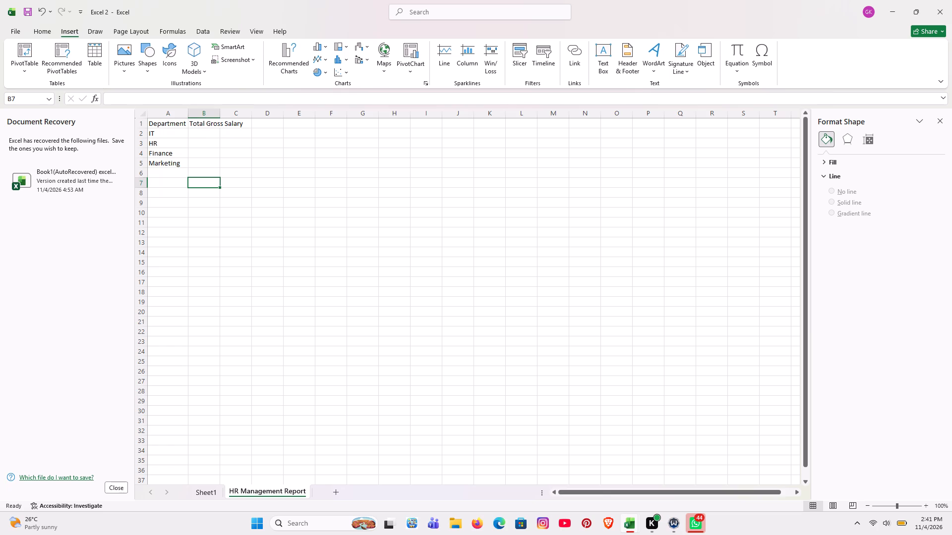
Add a Worksheet_SelectionChange procedure containing Columns.AutoFit to the HR Management Report sheet's VBA code, and return to the worksheet.
{"action": "right_click", "coordinate": [280, 489]}
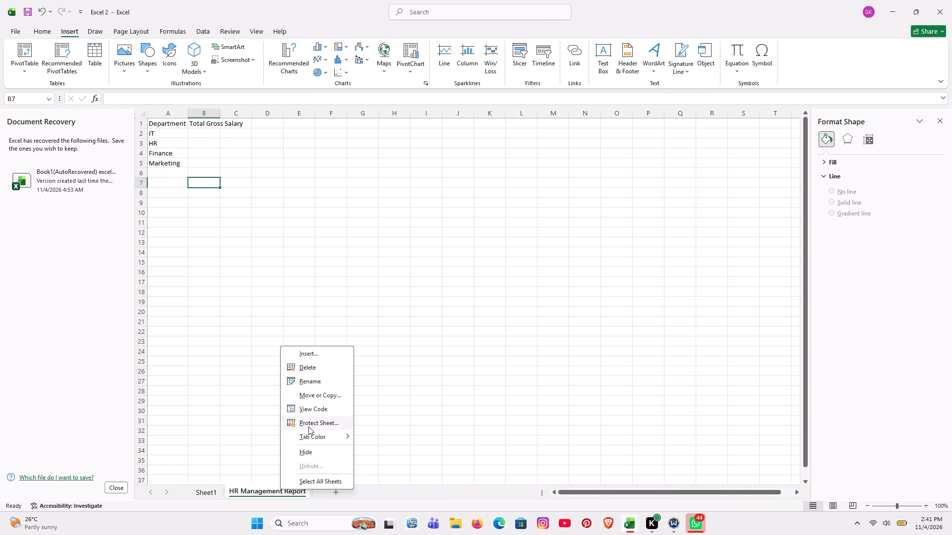
{"action": "left_click", "coordinate": [312, 411]}
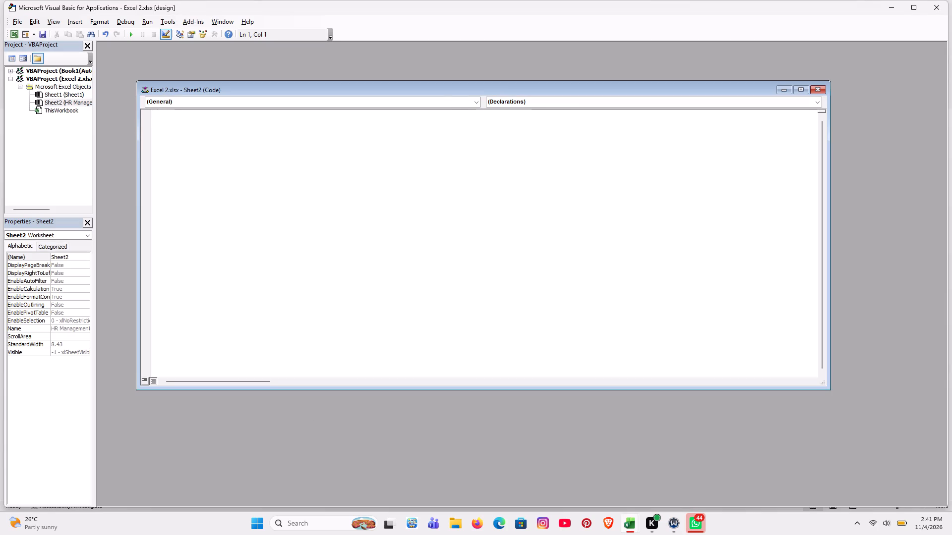
{"action": "left_click", "coordinate": [476, 101]}
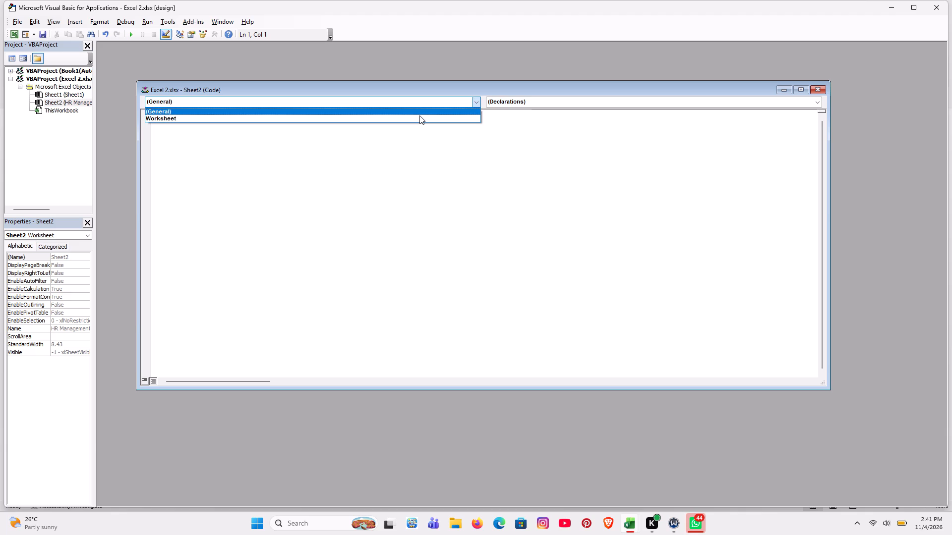
{"action": "left_click", "coordinate": [419, 115]}
{"action": "type", "text": "columns"}
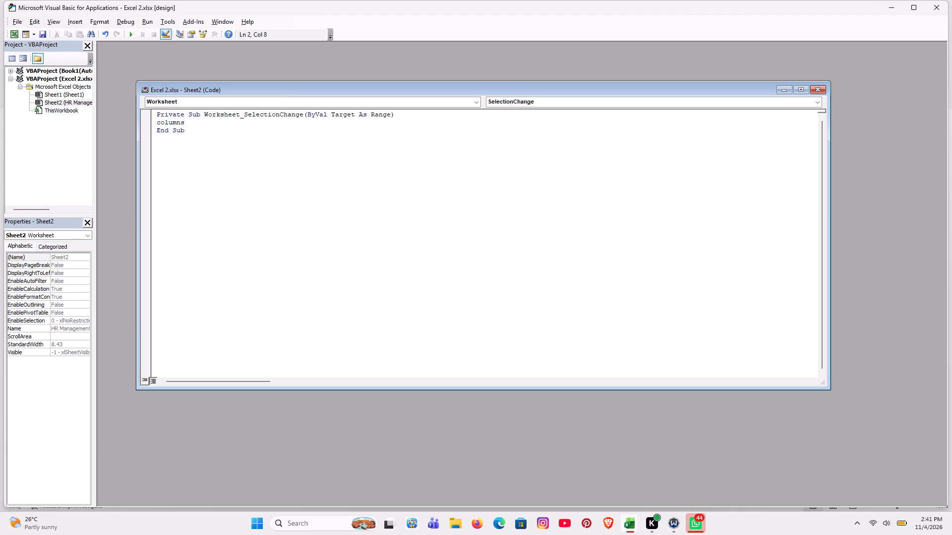
{"action": "type", "text": ".autofit"}
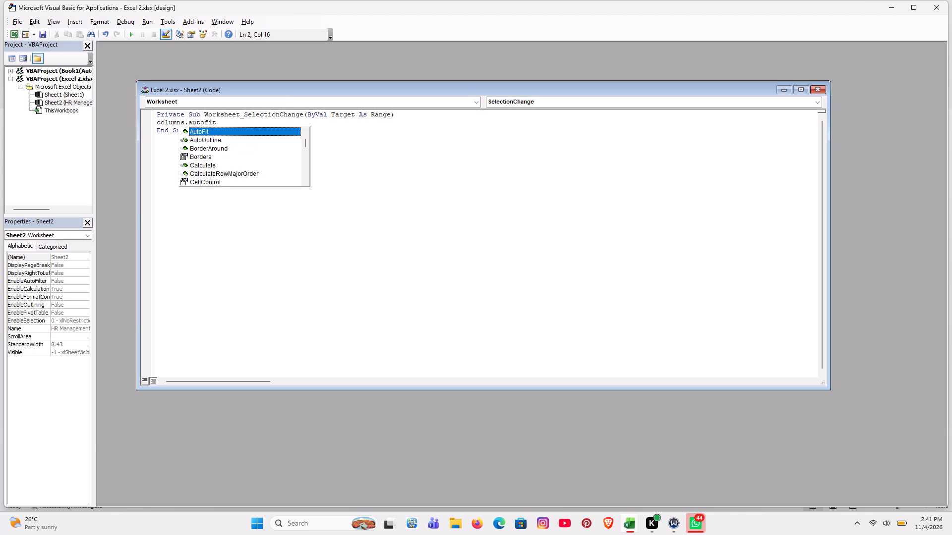
{"action": "key", "text": "Return"}
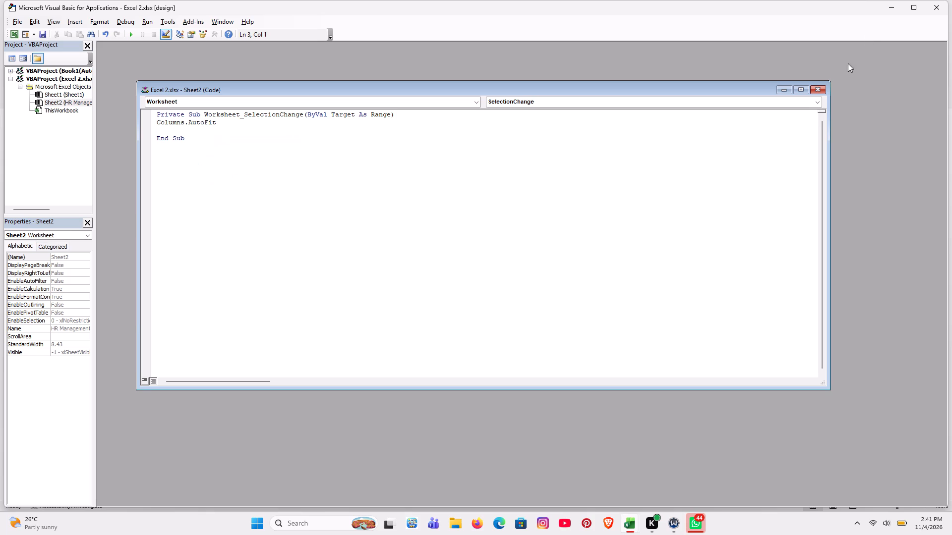
{"action": "left_click", "coordinate": [819, 87]}
{"action": "left_click", "coordinate": [933, 13]}
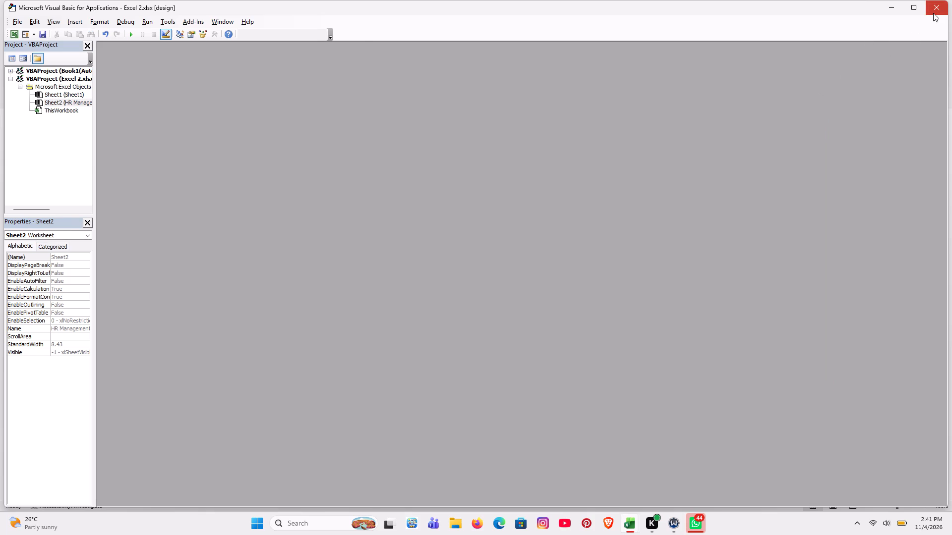
{"action": "left_click", "coordinate": [460, 199]}
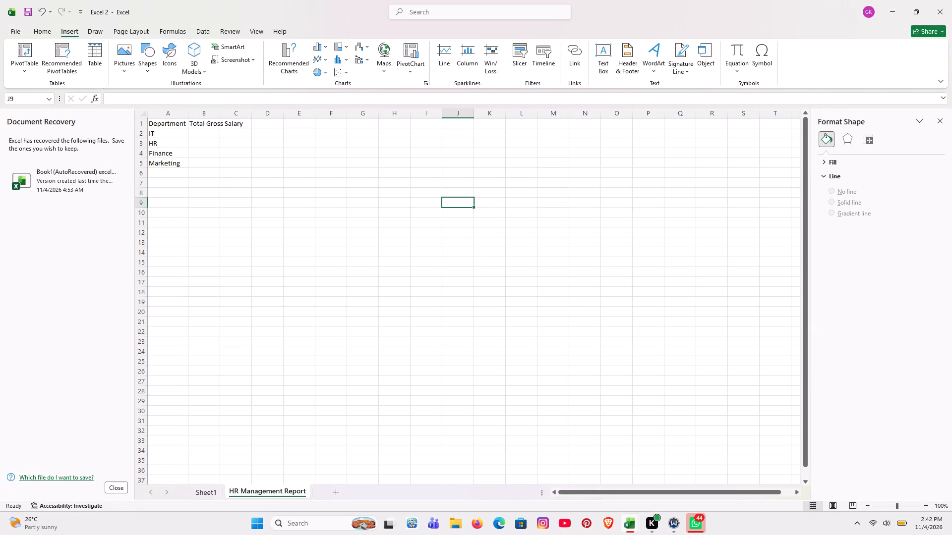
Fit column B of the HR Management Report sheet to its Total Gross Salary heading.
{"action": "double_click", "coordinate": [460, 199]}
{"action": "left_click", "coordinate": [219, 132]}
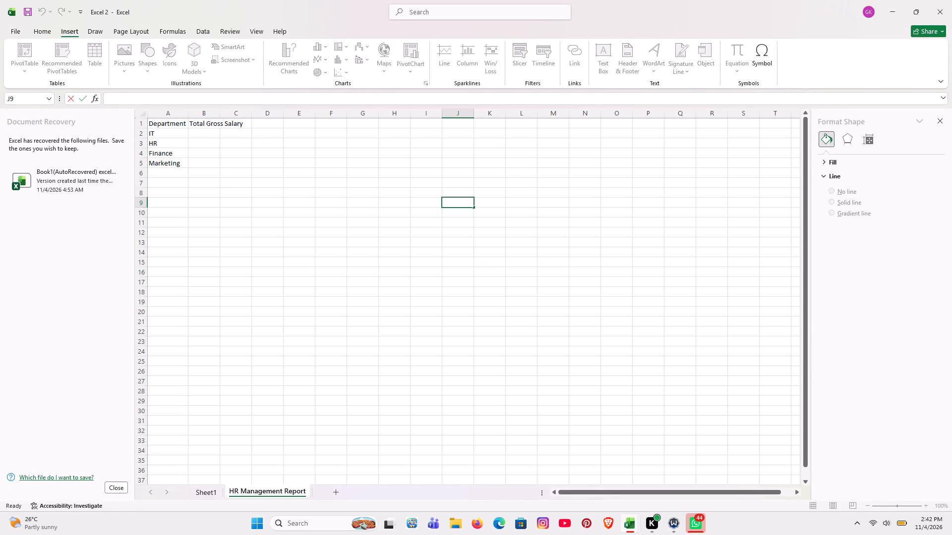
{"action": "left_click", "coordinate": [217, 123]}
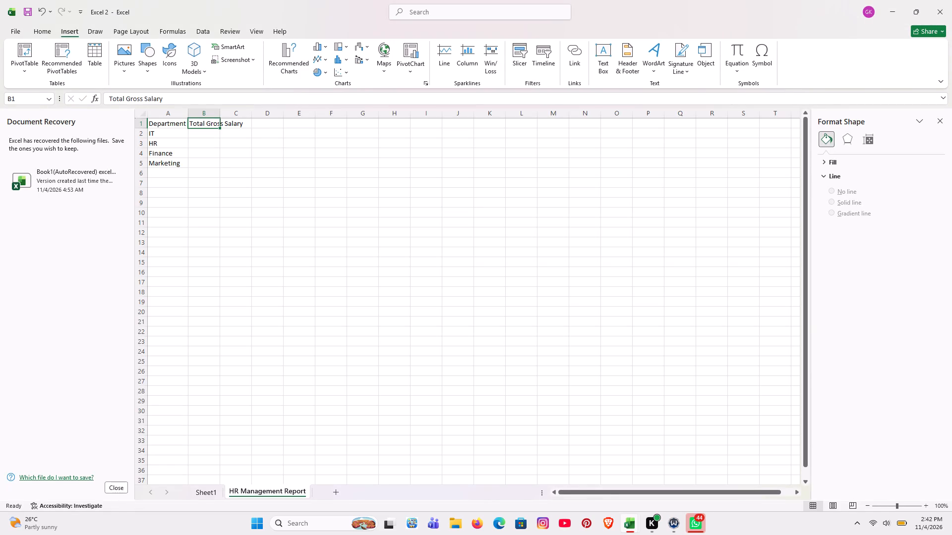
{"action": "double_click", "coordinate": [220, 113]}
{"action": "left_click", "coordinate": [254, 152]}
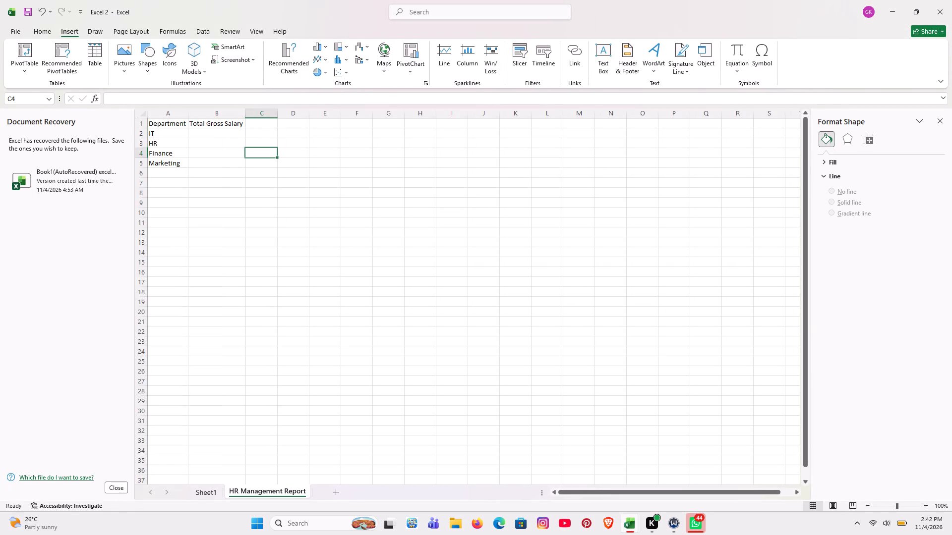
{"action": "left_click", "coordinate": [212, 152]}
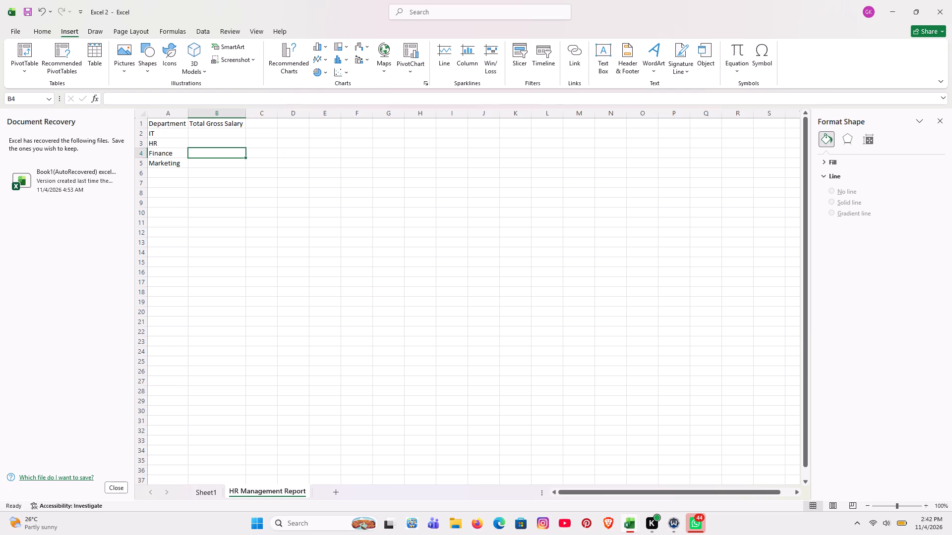
Make the Department and Total Gross Salary headings in cells A1 and B1 bold at font size 18.
{"action": "left_click_drag", "start_coordinate": [170, 126], "coordinate": [211, 124]}
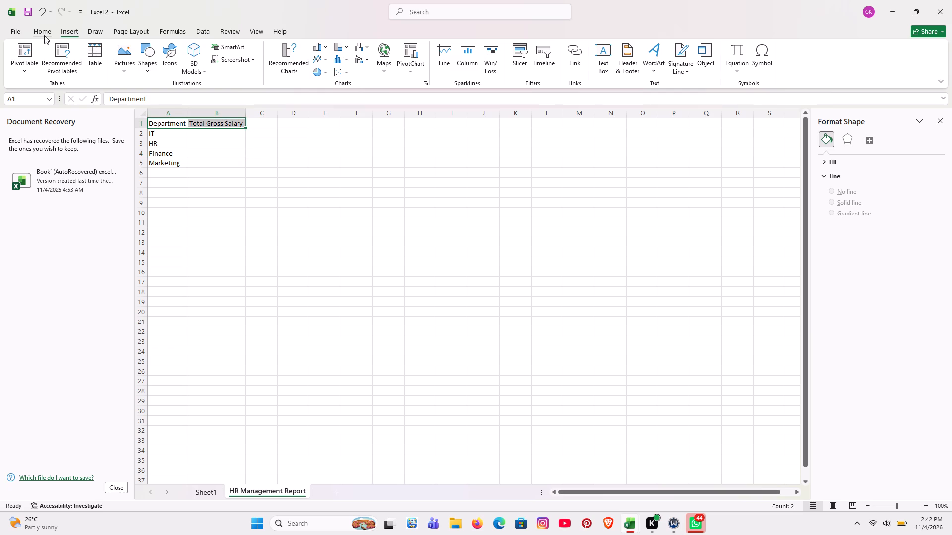
{"action": "left_click", "coordinate": [43, 34]}
{"action": "left_click", "coordinate": [99, 66]}
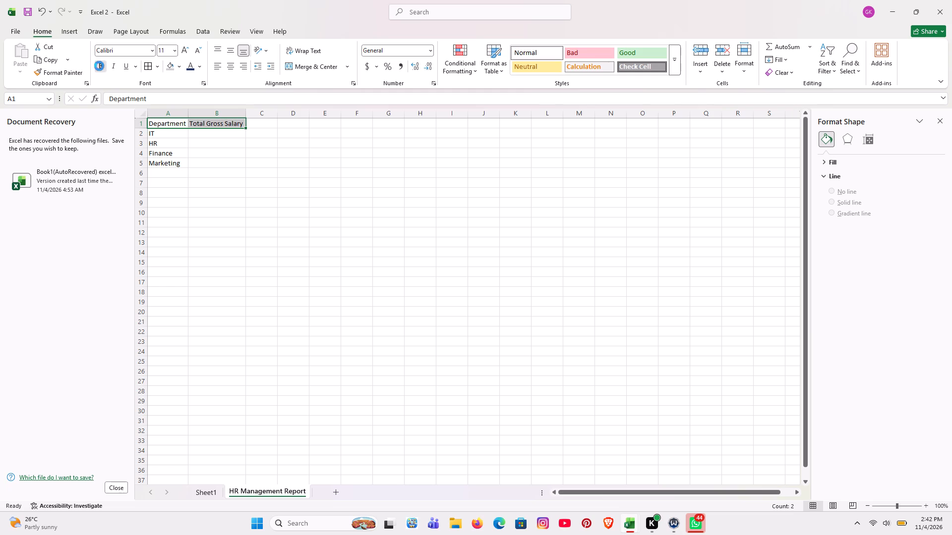
{"action": "triple_click", "coordinate": [188, 48]}
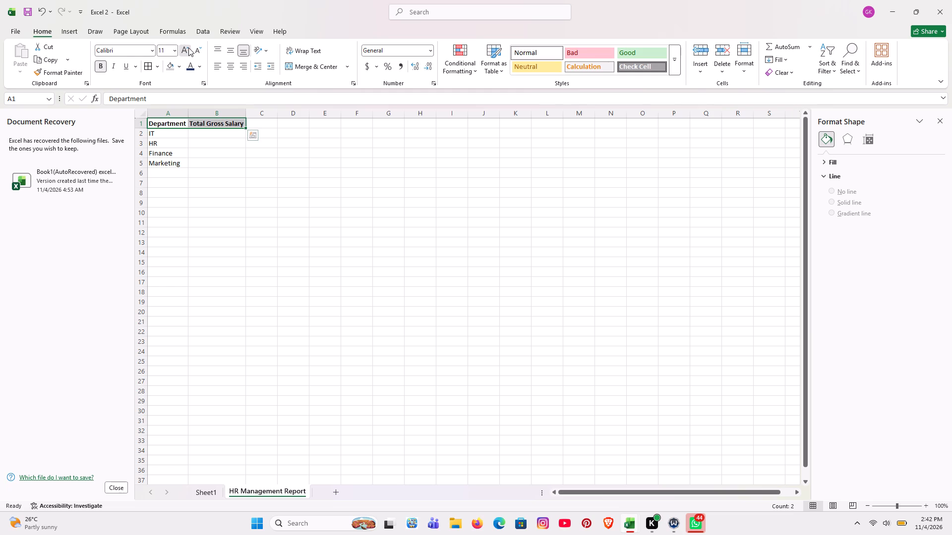
{"action": "left_click", "coordinate": [188, 48]}
{"action": "left_click", "coordinate": [303, 147]}
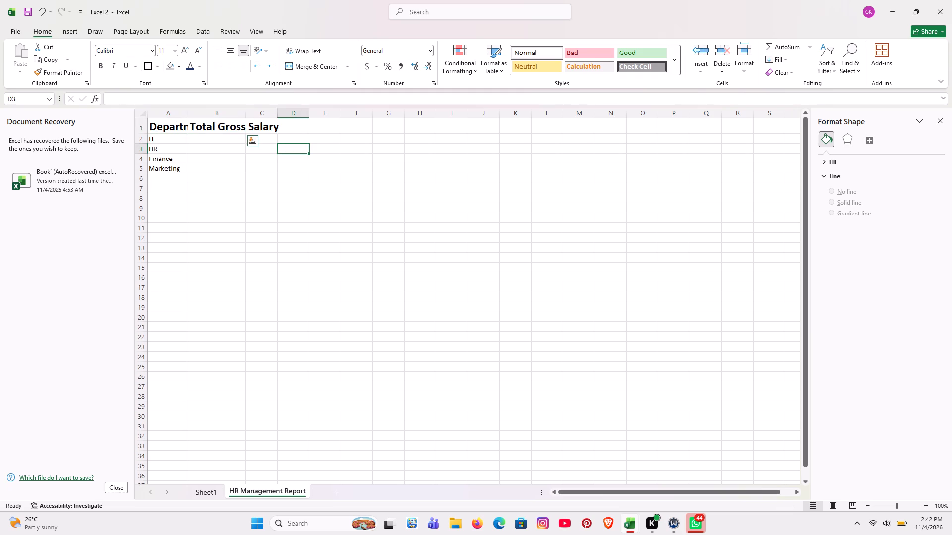
Fit the widths of columns B and A to their enlarged headings.
{"action": "left_click", "coordinate": [246, 114]}
{"action": "double_click", "coordinate": [246, 114]}
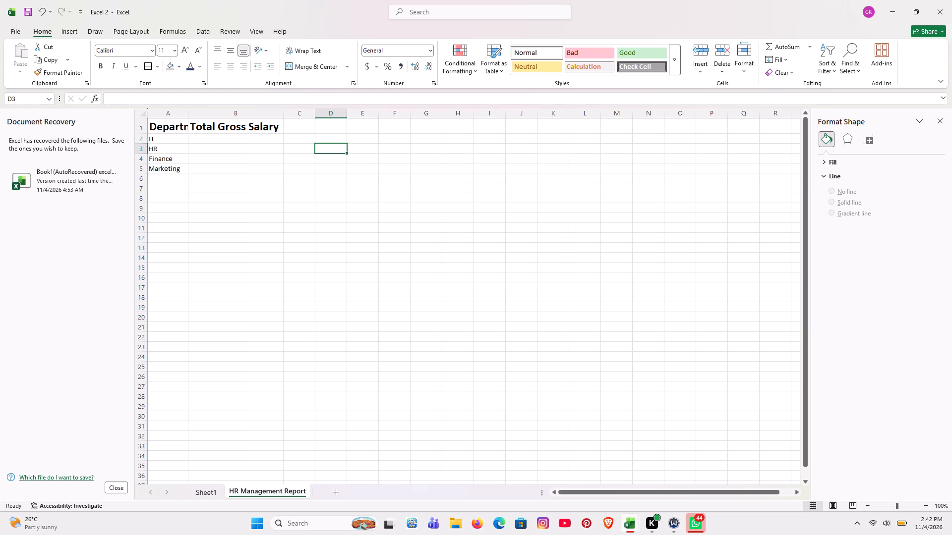
{"action": "double_click", "coordinate": [190, 115]}
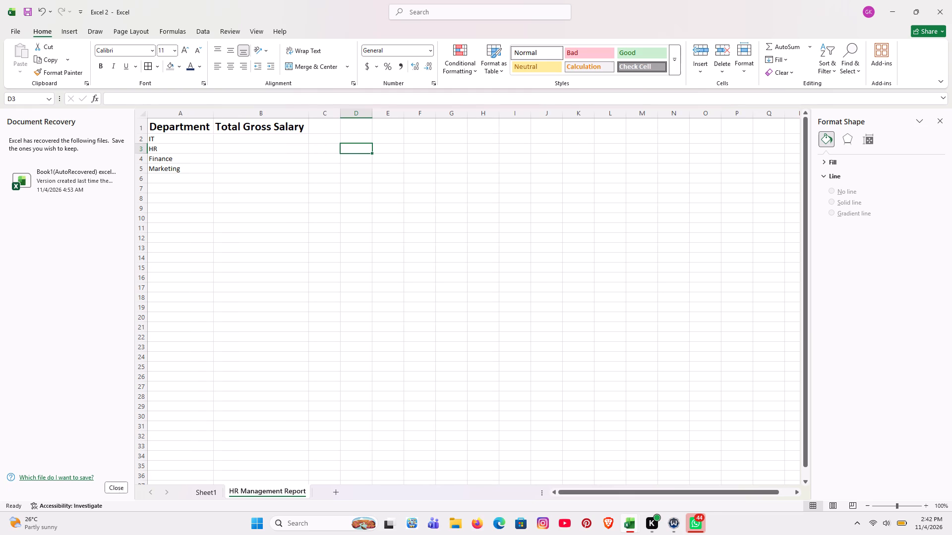
Apply borders to all cells of the department table, range A1 to B5.
{"action": "left_click_drag", "start_coordinate": [155, 123], "coordinate": [249, 169]}
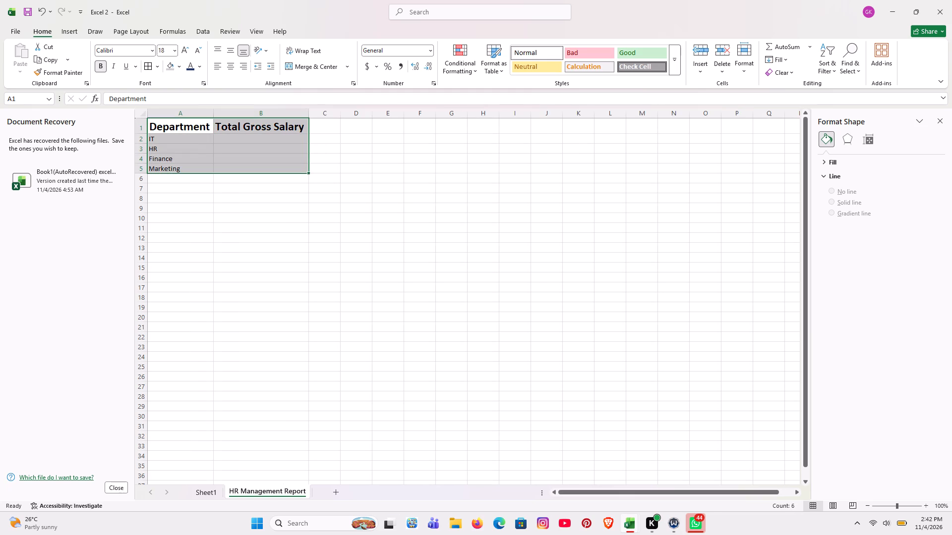
{"action": "left_click", "coordinate": [148, 66]}
{"action": "left_click", "coordinate": [240, 214]}
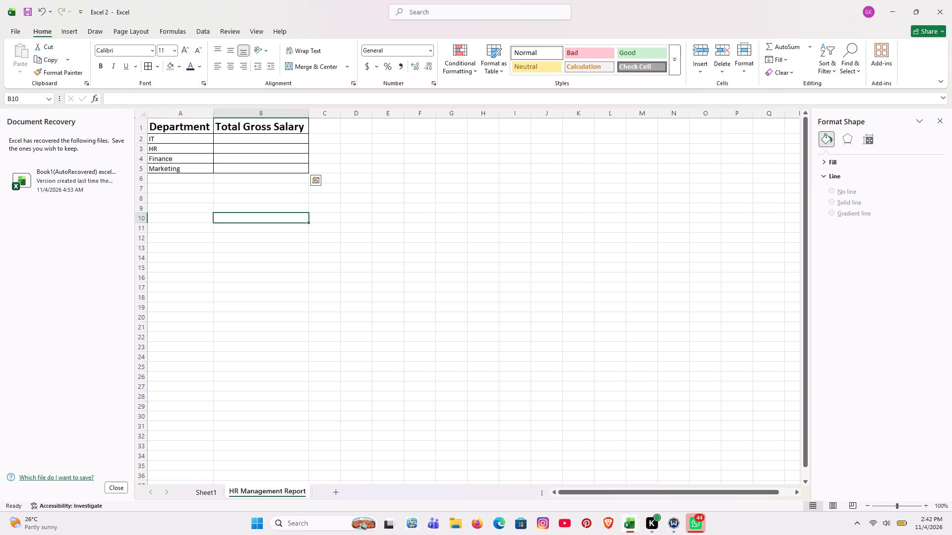
Increase the font size of the department names in cells A2 to A5 by three increments.
{"action": "left_click_drag", "start_coordinate": [183, 140], "coordinate": [186, 167]}
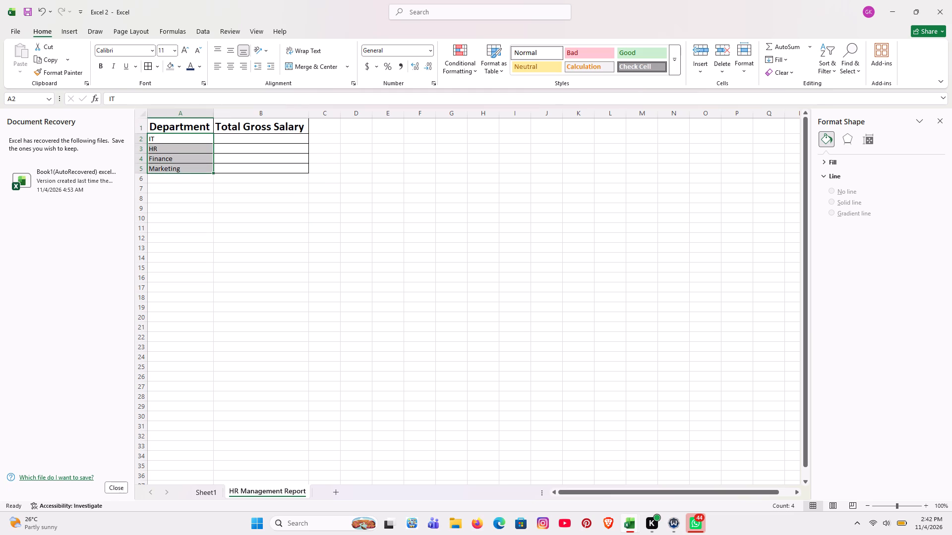
{"action": "triple_click", "coordinate": [188, 47]}
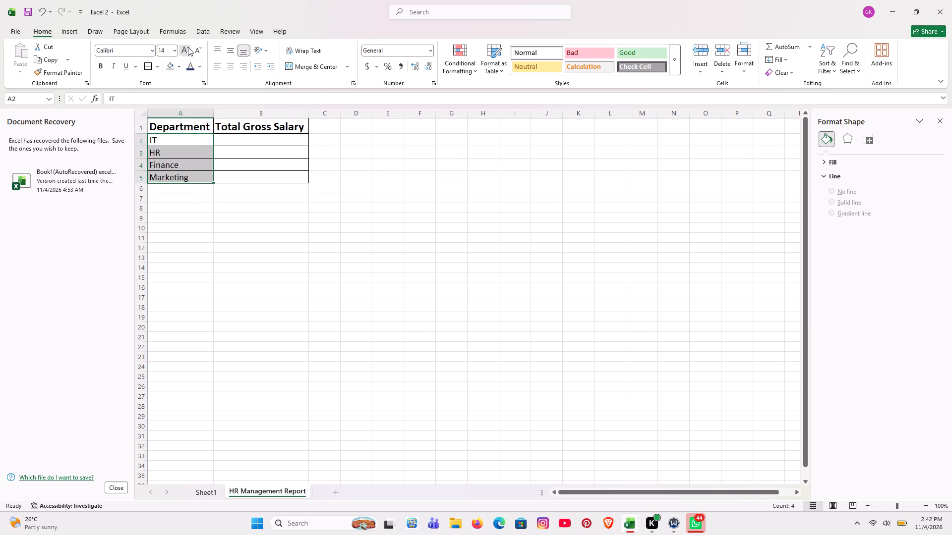
{"action": "left_click", "coordinate": [201, 219]}
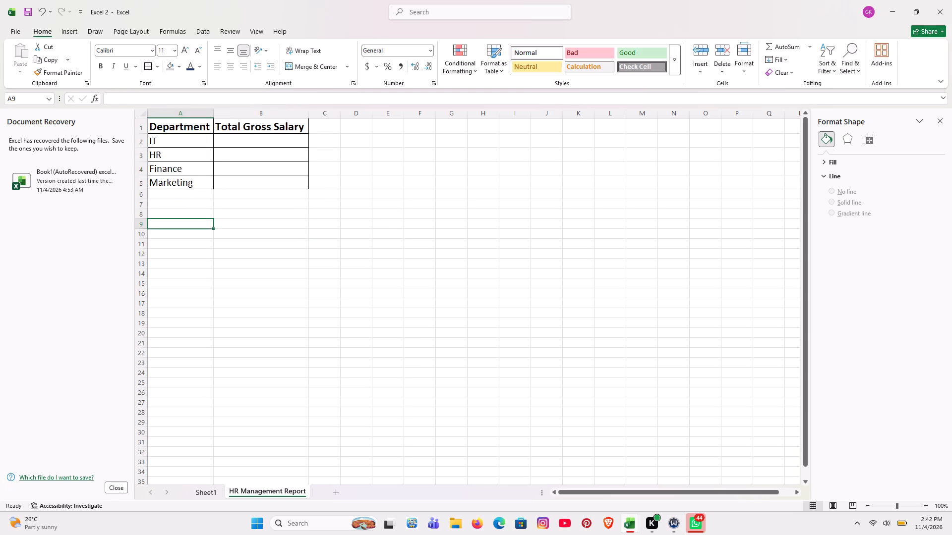
On Sheet1, move the Employee Salary Comparison chart closer to the SUMMARY table, keeping it below the payroll table.
{"action": "left_click", "coordinate": [233, 142]}
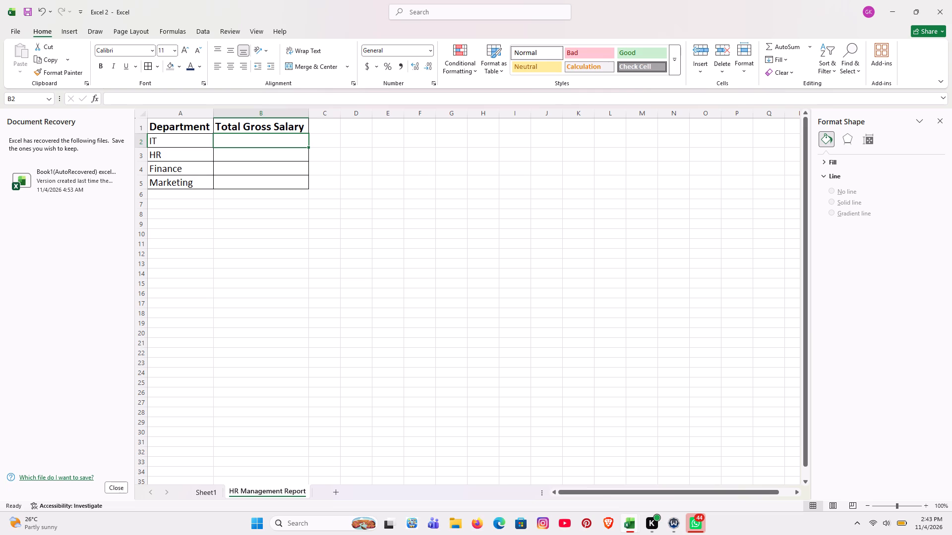
{"action": "left_click", "coordinate": [211, 486]}
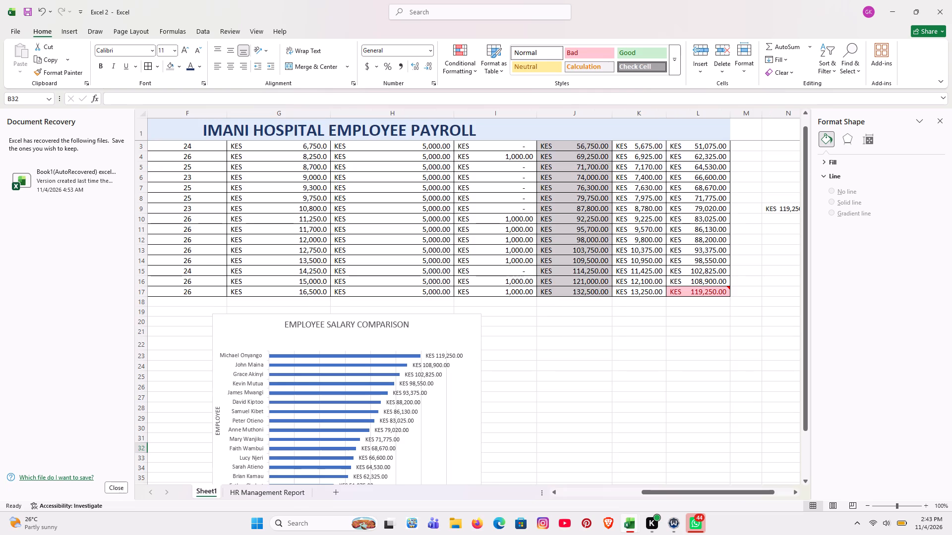
{"action": "scroll", "coordinate": [311, 266], "scroll_direction": "up", "scroll_amount": 2}
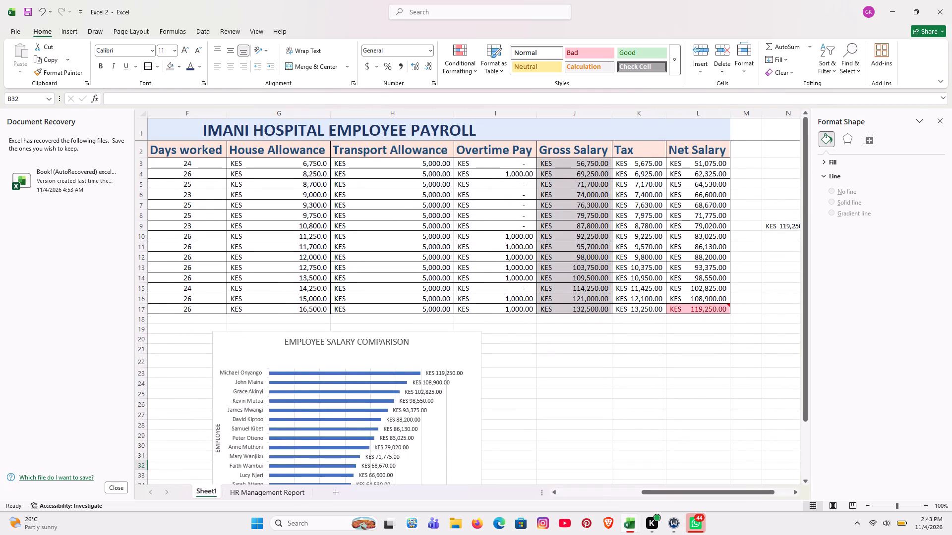
{"action": "scroll", "coordinate": [311, 266], "scroll_direction": "right", "scroll_amount": 5}
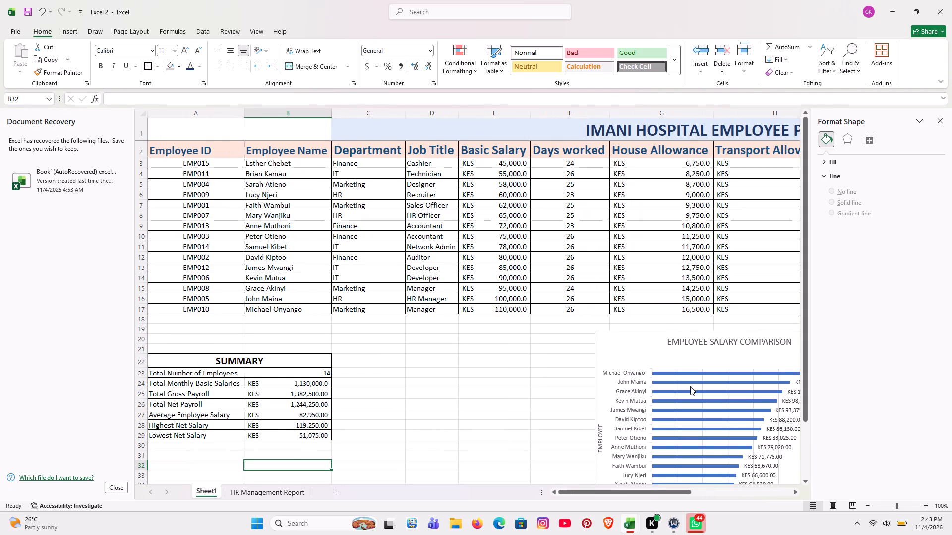
{"action": "left_click_drag", "start_coordinate": [662, 363], "coordinate": [459, 365]}
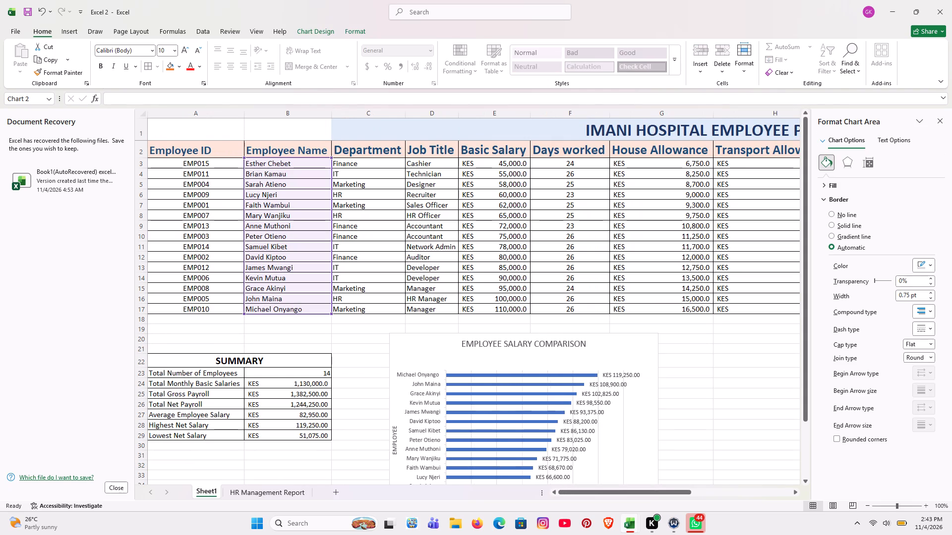
{"action": "left_click_drag", "start_coordinate": [459, 365], "coordinate": [455, 363]}
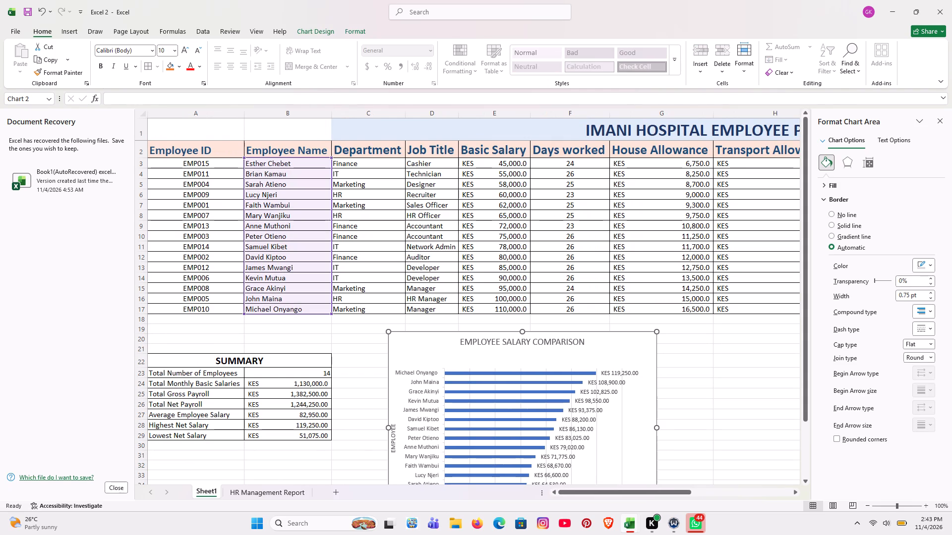
Check the Department column C and Gross Salary column J on Sheet1, and return to the HR Management Report sheet.
{"action": "scroll", "coordinate": [350, 362], "scroll_direction": "up", "scroll_amount": 1}
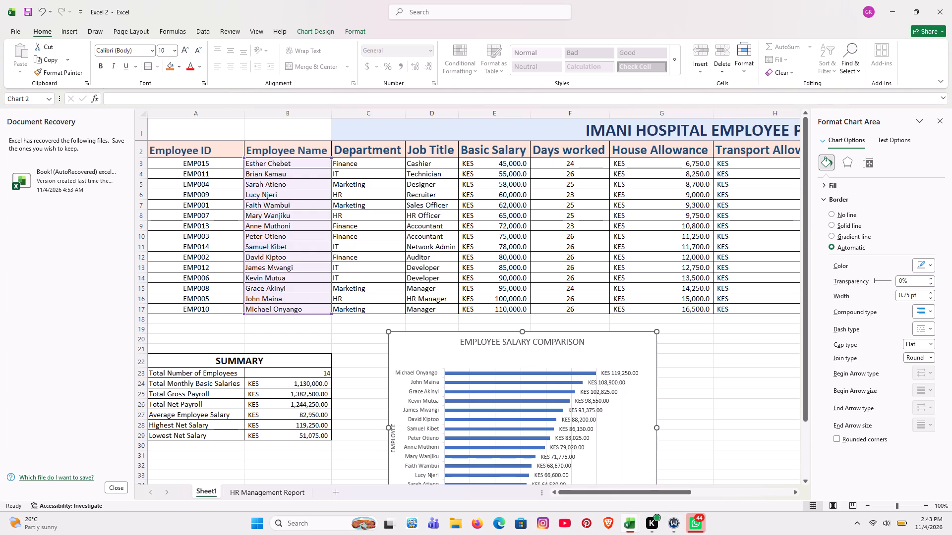
{"action": "left_click", "coordinate": [382, 114]}
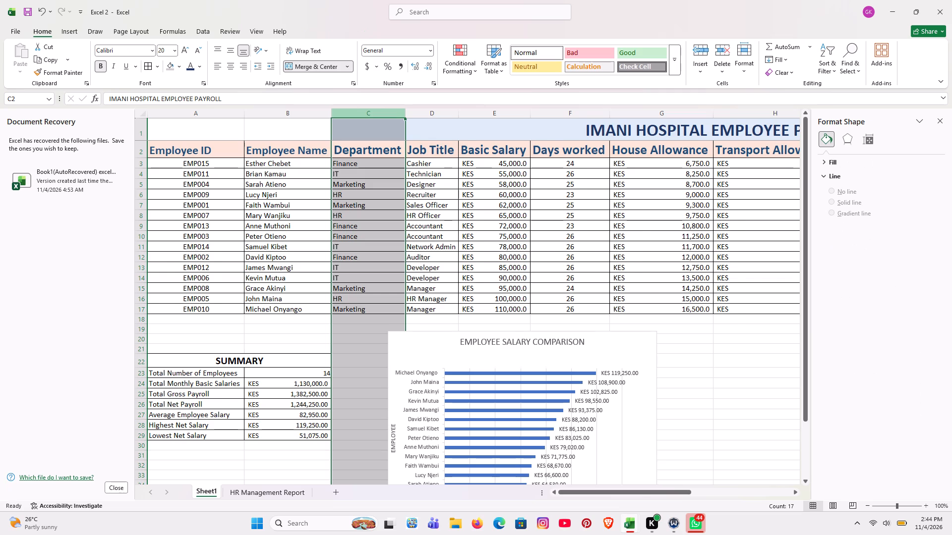
{"action": "scroll", "coordinate": [382, 114], "scroll_direction": "left", "scroll_amount": 1}
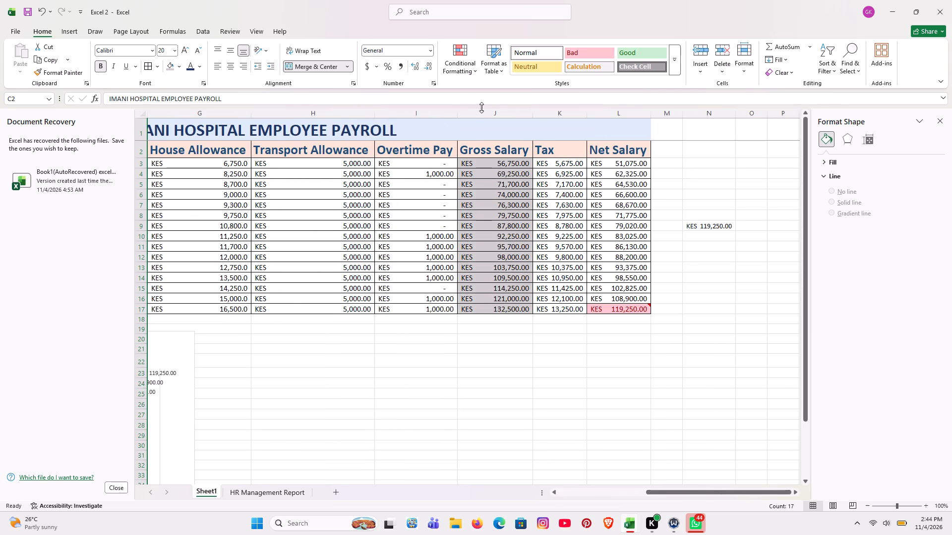
{"action": "left_click", "coordinate": [493, 112]}
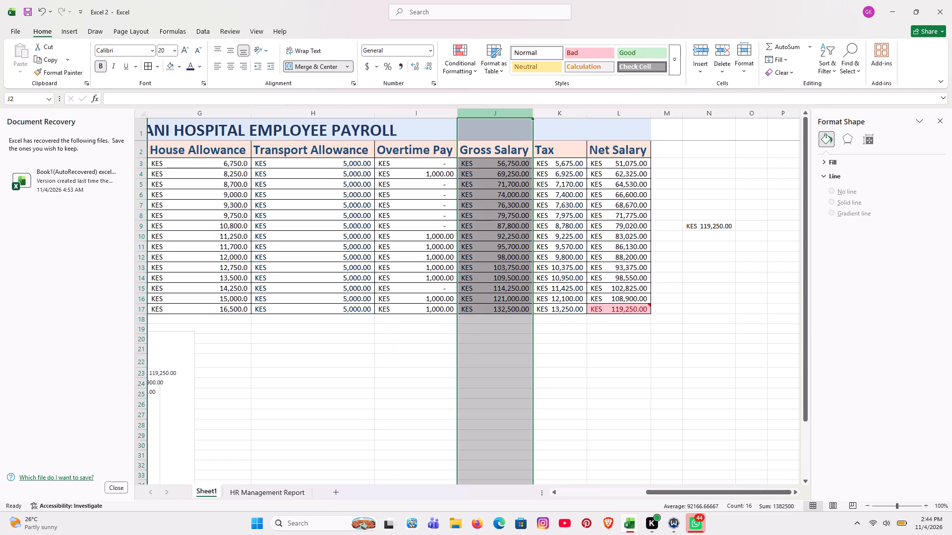
{"action": "scroll", "coordinate": [493, 112], "scroll_direction": "right", "scroll_amount": 1}
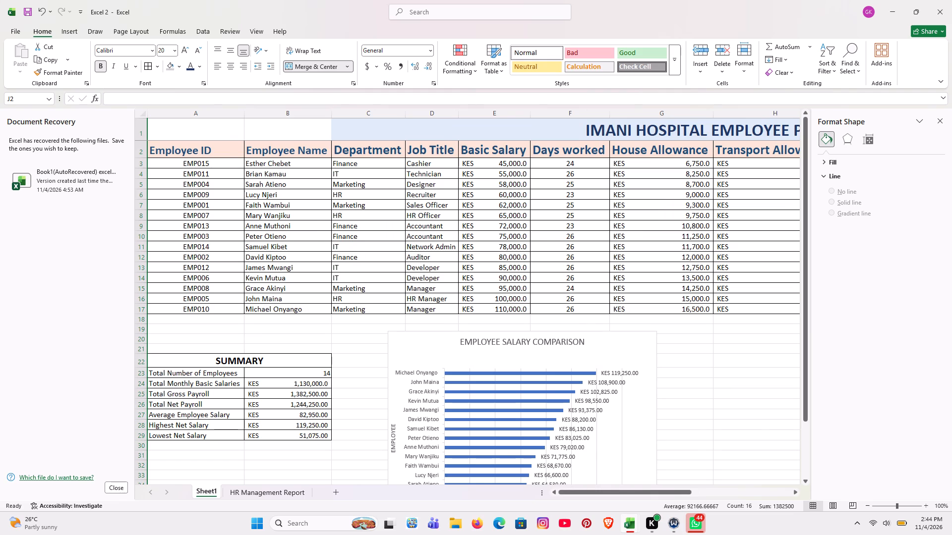
{"action": "left_click", "coordinate": [289, 490]}
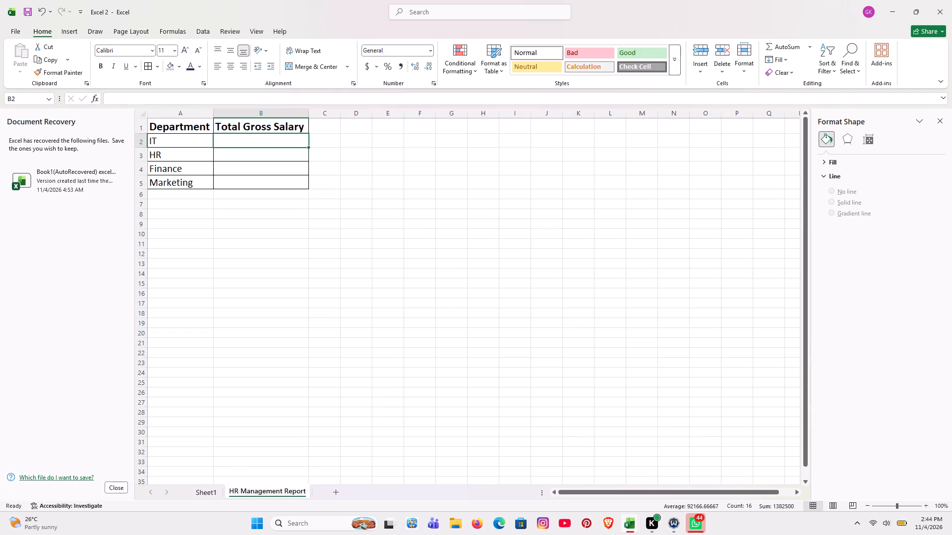
In cell B2, begin a SUMIF formula for the IT department with Employee Payroll'!C3:C16 as its range argument.
{"action": "left_click", "coordinate": [233, 140]}
{"action": "key", "text": "equal"}
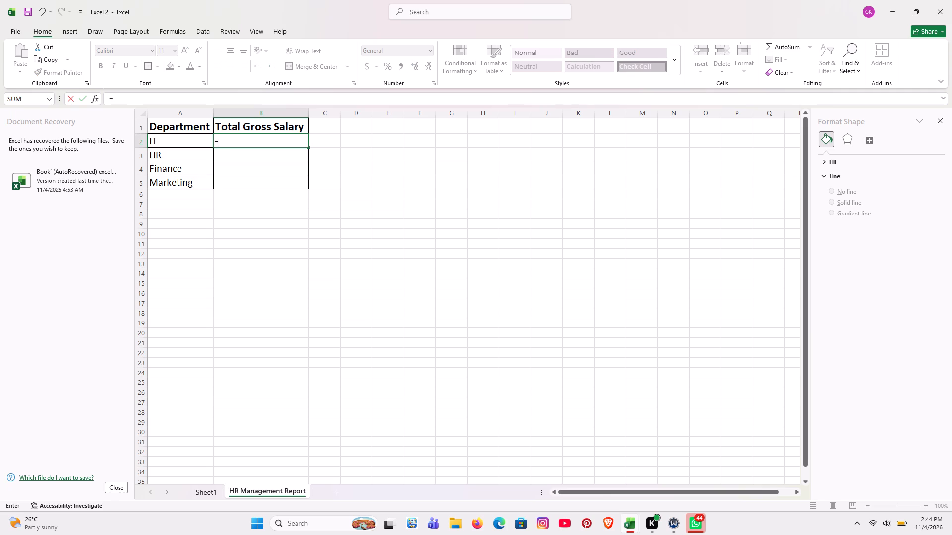
{"action": "key", "text": "s"}
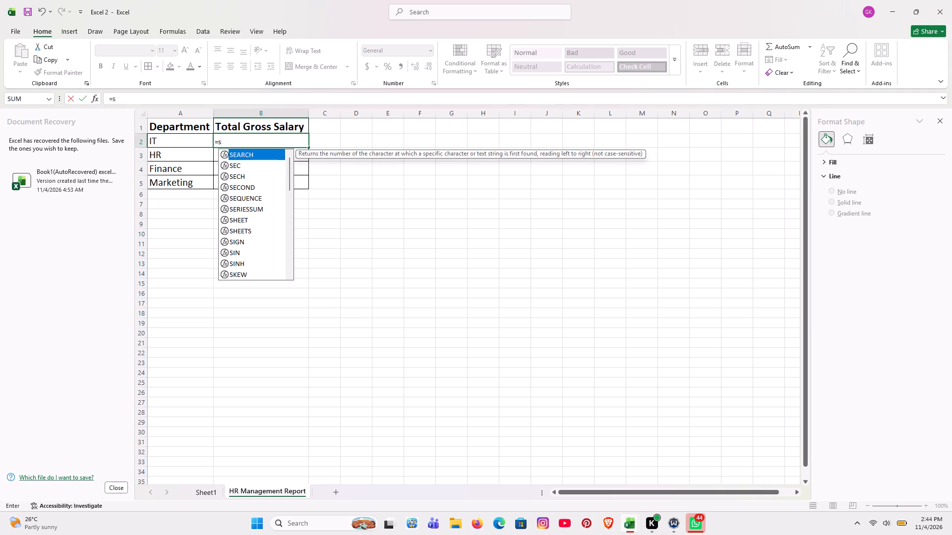
{"action": "type", "text": "umif"}
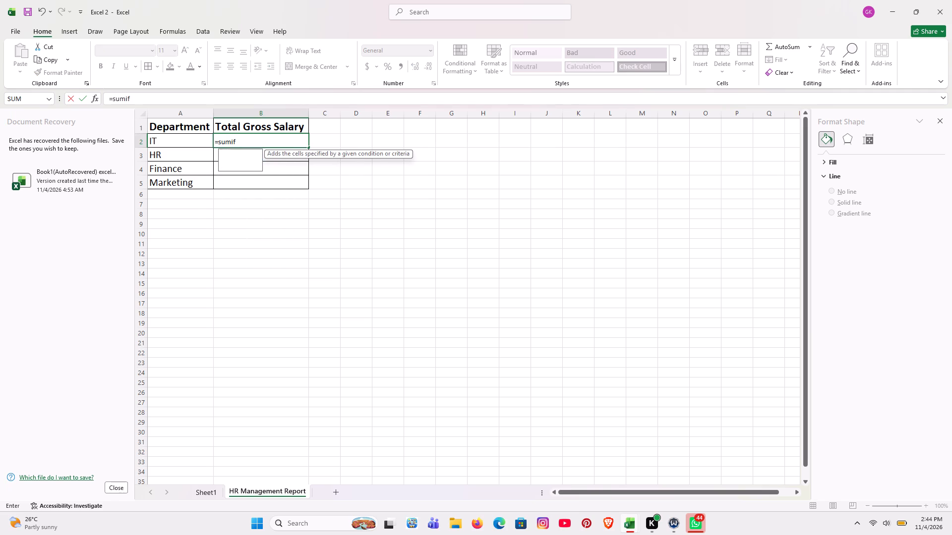
{"action": "key", "text": "BackSpace"}
{"action": "key", "text": "BackSpace"}
{"action": "key", "text": "BackSpace"}
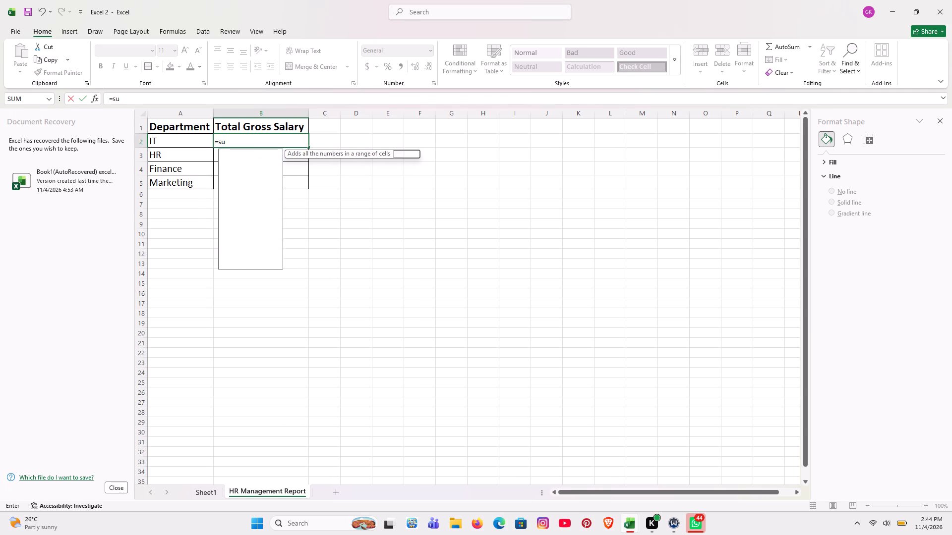
{"action": "key", "text": "BackSpace"}
{"action": "key", "text": "BackSpace"}
{"action": "type", "text": "SUM"}
{"action": "type", "text": "IF"}
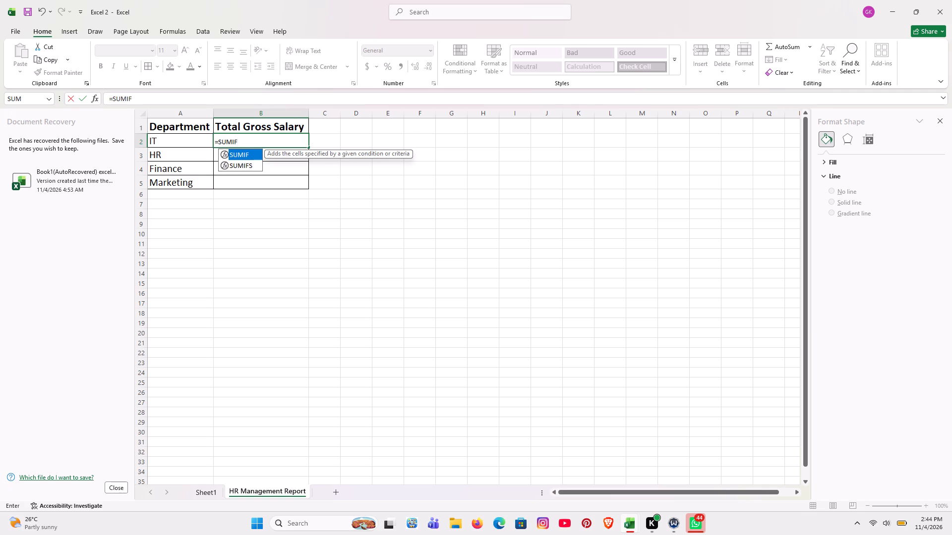
{"action": "key", "text": "shift+parenleft"}
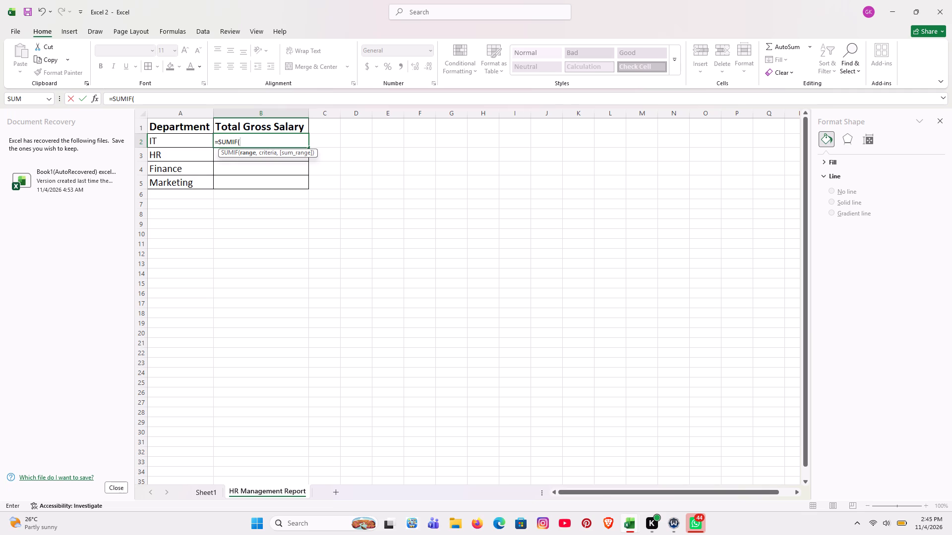
{"action": "key", "text": "e"}
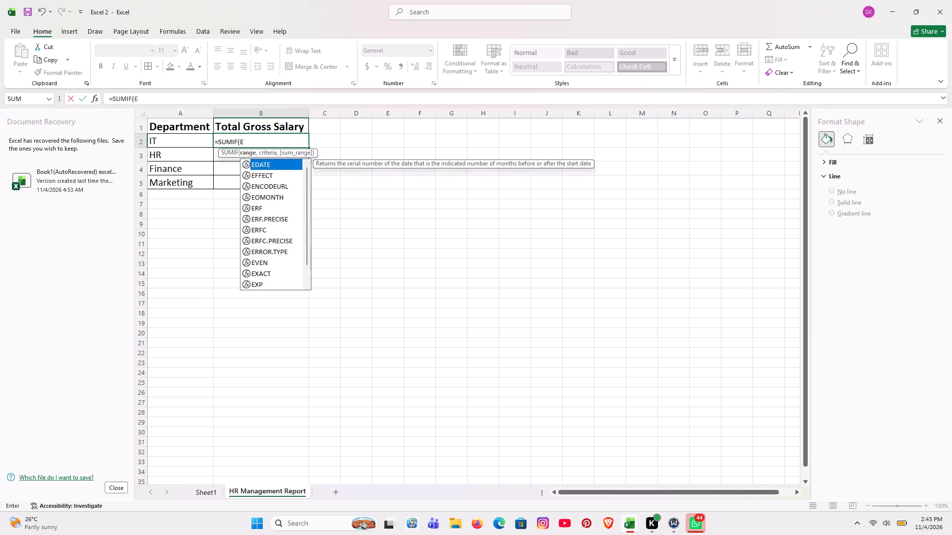
{"action": "type", "text": "mployee"}
{"action": "key", "text": "space"}
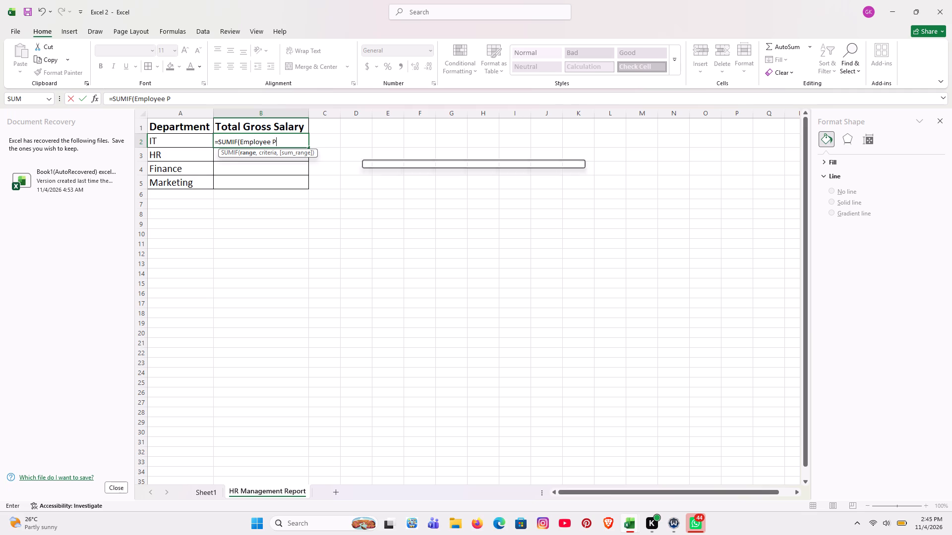
{"action": "type", "text": "ayroll"}
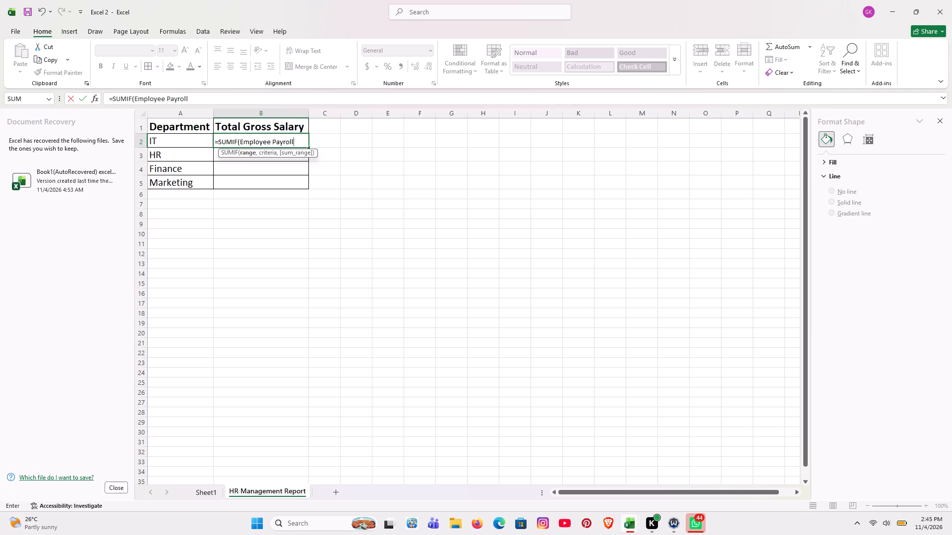
{"action": "key", "text": "apostrophe"}
{"action": "key", "text": "shift+exclam"}
{"action": "key", "text": "c"}
{"action": "key", "text": "2"}
{"action": "key", "text": "BackSpace"}
{"action": "key", "text": "3"}
{"action": "key", "text": "shift+colon"}
{"action": "type", "text": "C16"}
{"action": "key", "text": "comma"}
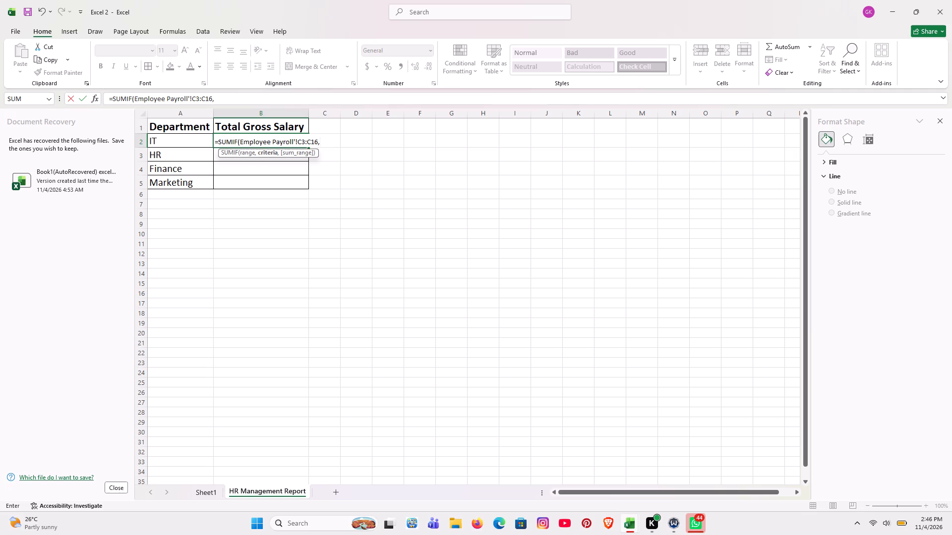
Shorten the sheet reference in the B2 formula's range to Employee and enter A2 as the SUMIF criteria.
{"action": "key", "text": "a"}
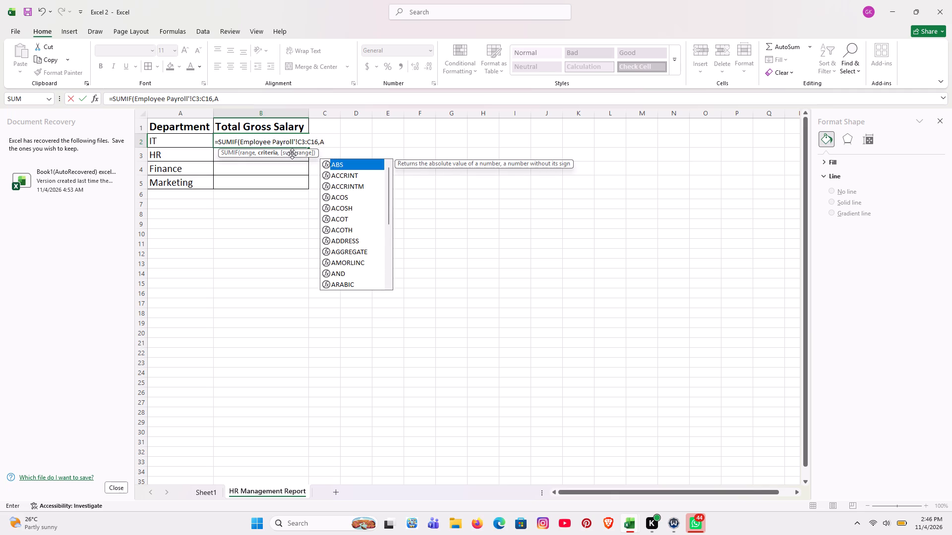
{"action": "left_click", "coordinate": [210, 493]}
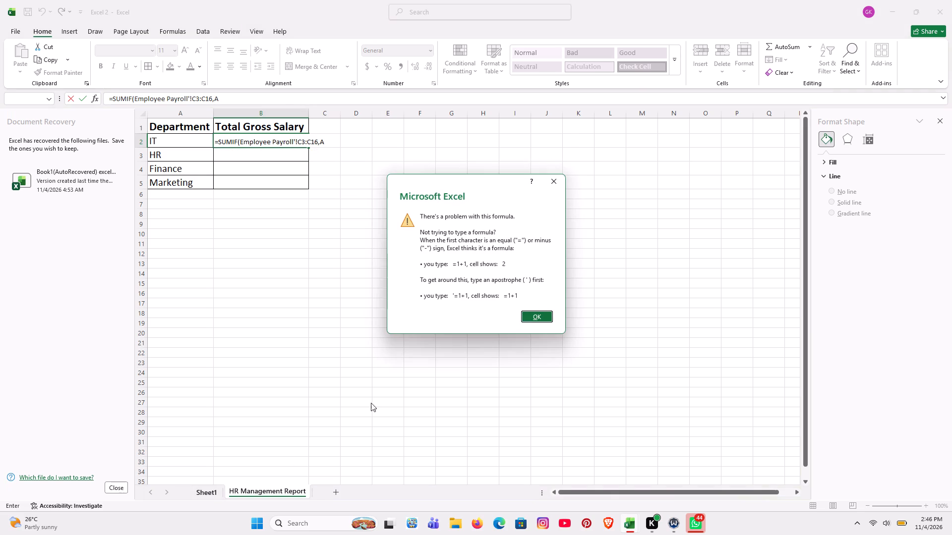
{"action": "left_click", "coordinate": [551, 183]}
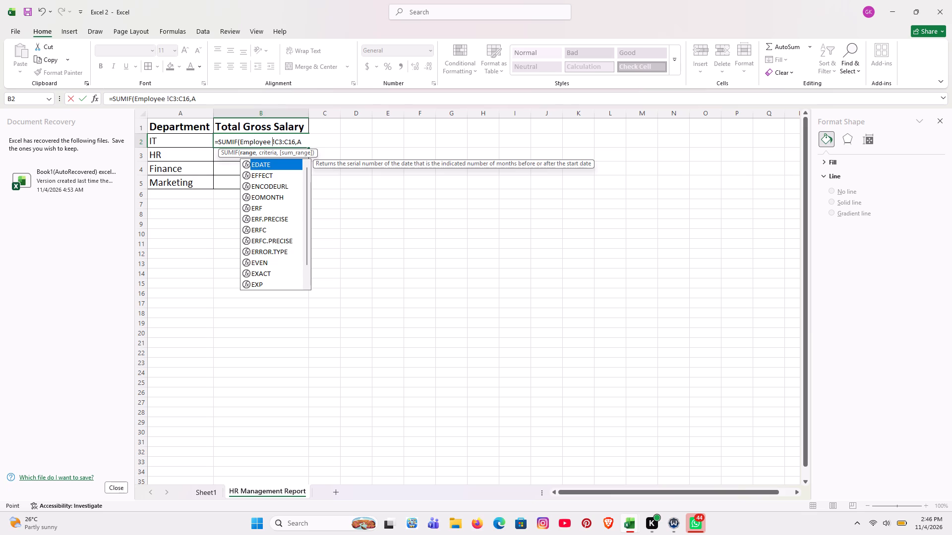
{"action": "left_click", "coordinate": [299, 142]}
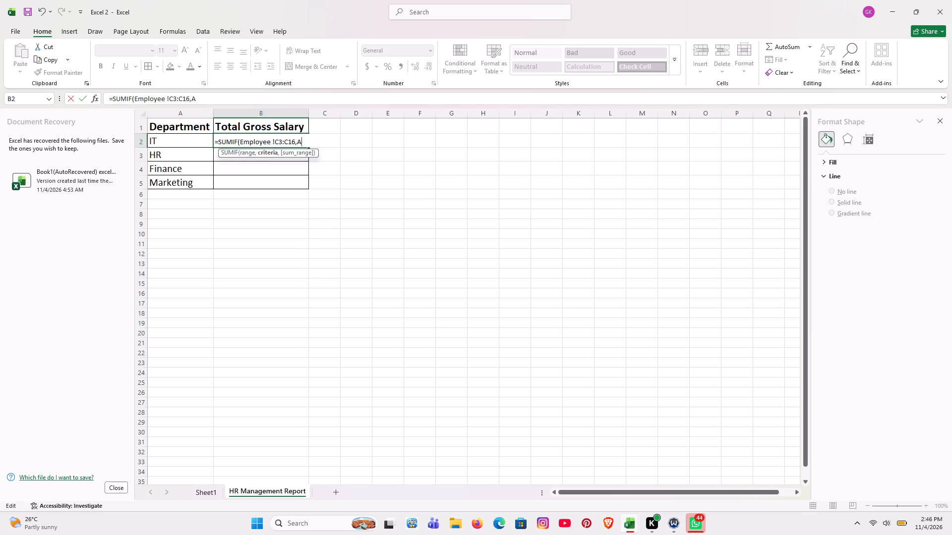
{"action": "key", "text": "2"}
Add 'Employee Payroll'!J2:J17 as the sum range of the SUMIF formula in cell B2.
{"action": "type", "text": ",'"}
{"action": "key", "text": "e"}
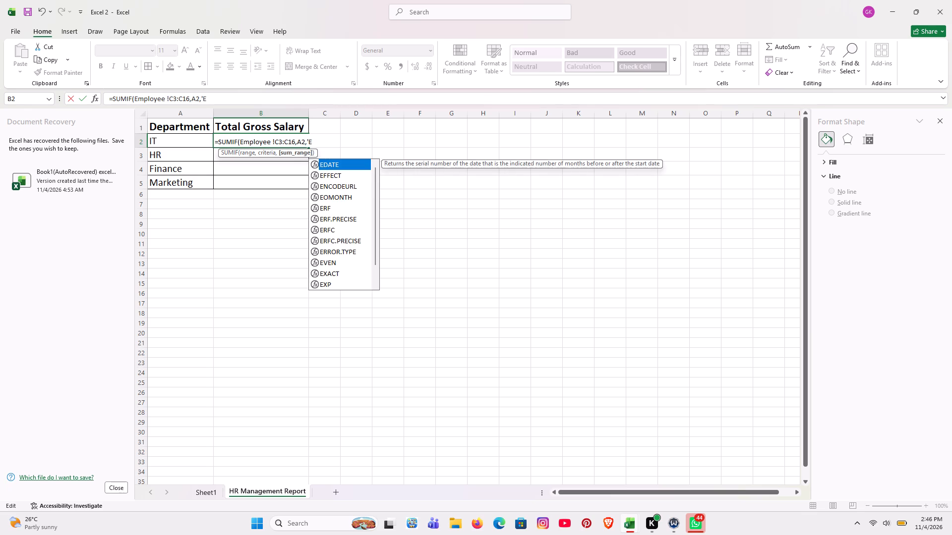
{"action": "type", "text": "mployee"}
{"action": "key", "text": "space"}
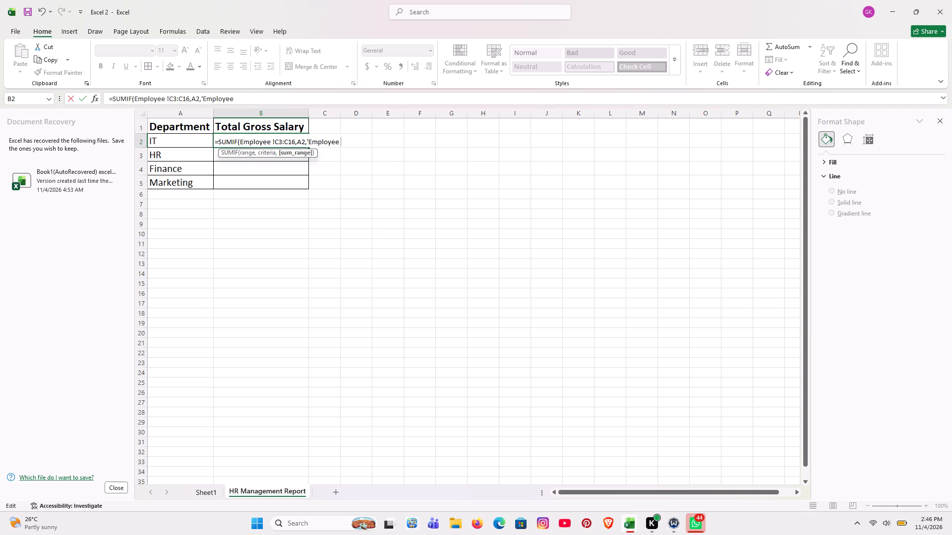
{"action": "key", "text": "a"}
{"action": "type", "text": "yrol"}
{"action": "key", "text": "l"}
{"action": "key", "text": "apostrophe"}
{"action": "key", "text": "shift+exclam"}
{"action": "type", "text": "j3"}
{"action": "key", "text": "BackSpace"}
{"action": "key", "text": "BackSpace"}
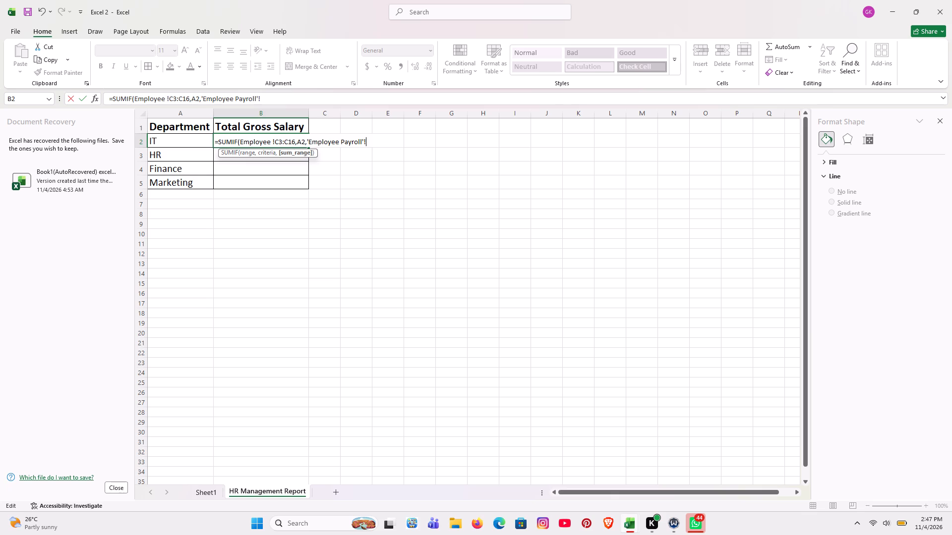
{"action": "type", "text": "J2"}
{"action": "key", "text": "shift+colon"}
{"action": "type", "text": "J17"}
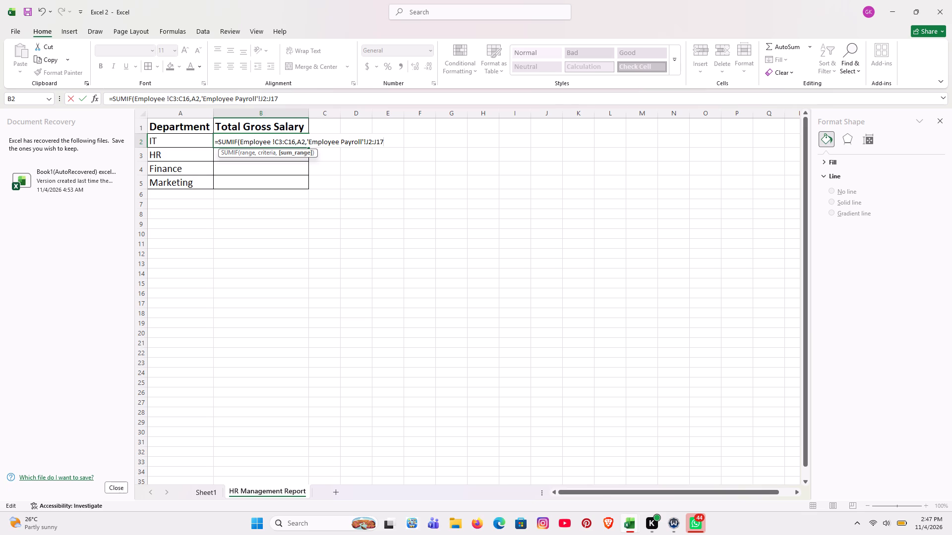
Set the end cell of the SUMIF range argument in the B2 formula to C17.
{"action": "double_click", "coordinate": [295, 142]}
{"action": "key", "text": "BackSpace"}
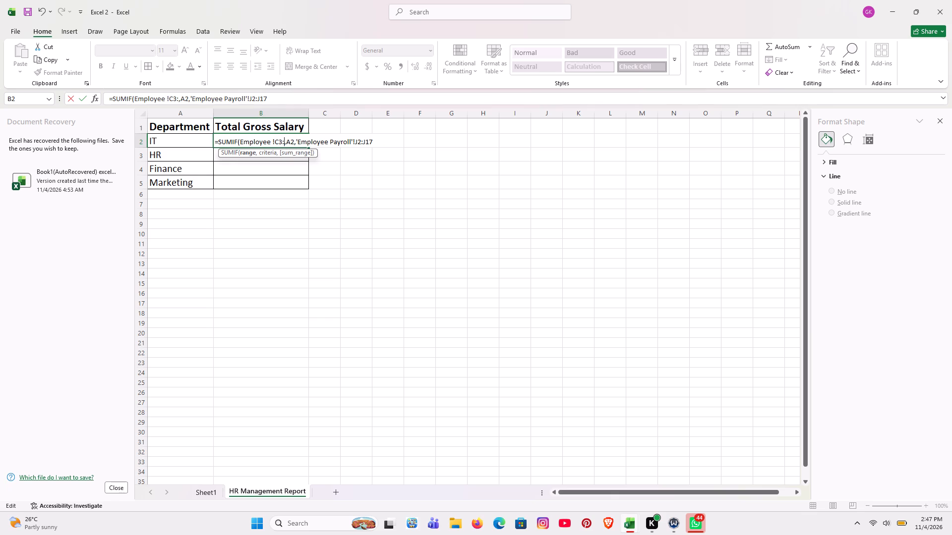
{"action": "key", "text": "c"}
{"action": "type", "text": "17"}
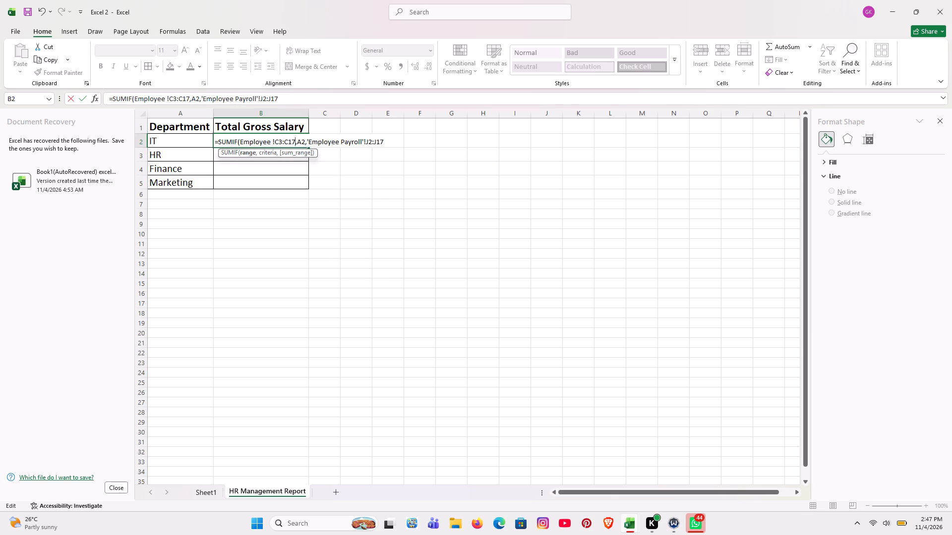
Change the first cell of the SUMIF sum range to J3 and add the formula's closing parenthesis.
{"action": "left_click", "coordinate": [389, 145]}
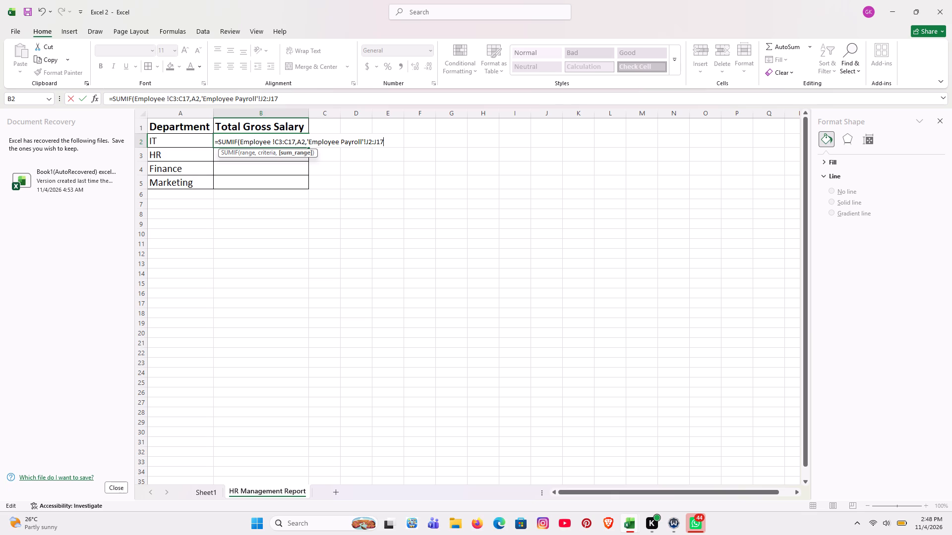
{"action": "left_click", "coordinate": [372, 140]}
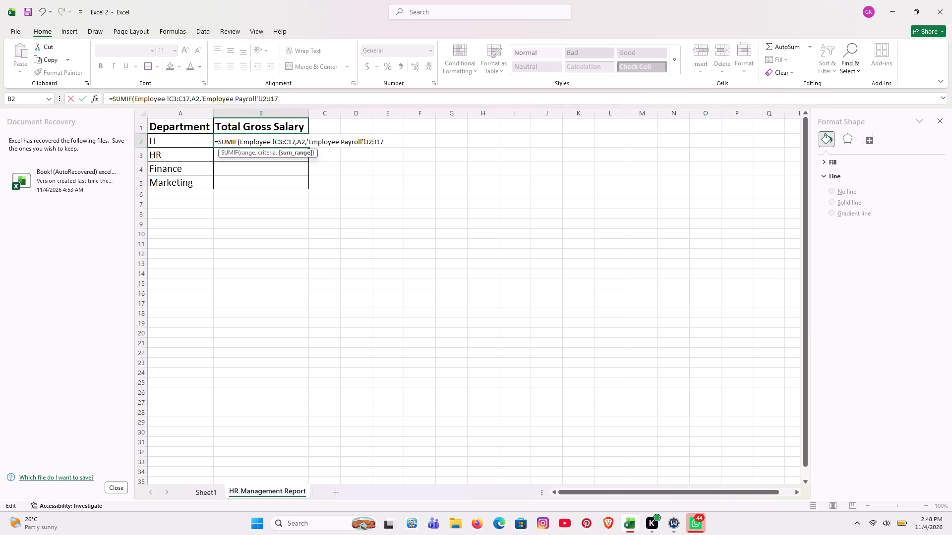
{"action": "left_click", "coordinate": [372, 140]}
{"action": "key", "text": "BackSpace"}
{"action": "key", "text": "3"}
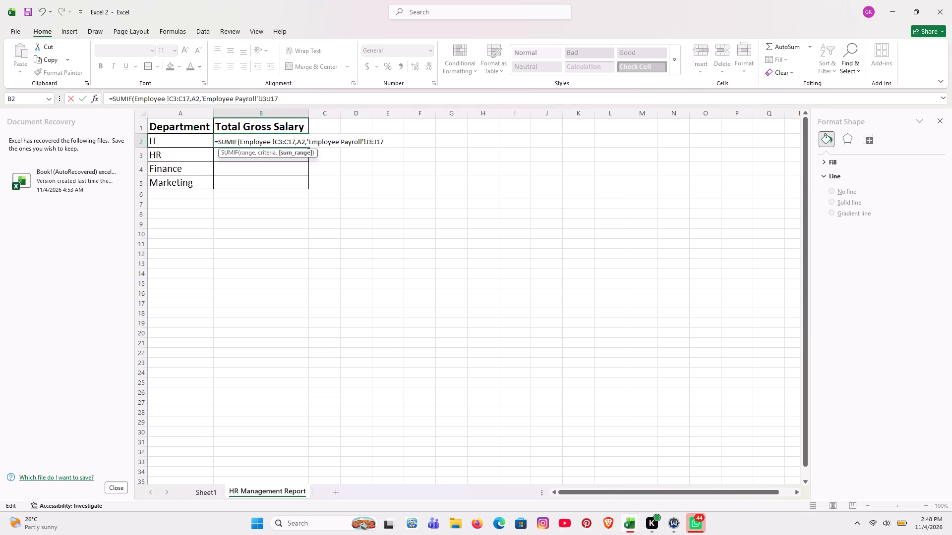
{"action": "left_click", "coordinate": [388, 144]}
{"action": "key", "text": "shift+parenright"}
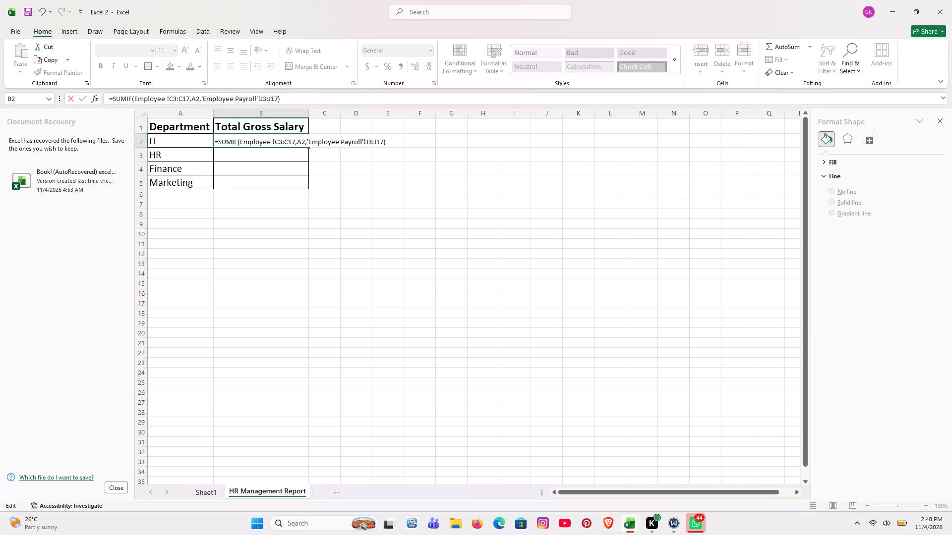
Expand the sheet reference in the first SUMIF argument to 'Employee Payroll'!, with both quotes and an exclamation mark.
{"action": "left_click", "coordinate": [238, 142]}
{"action": "left_click", "coordinate": [240, 143]}
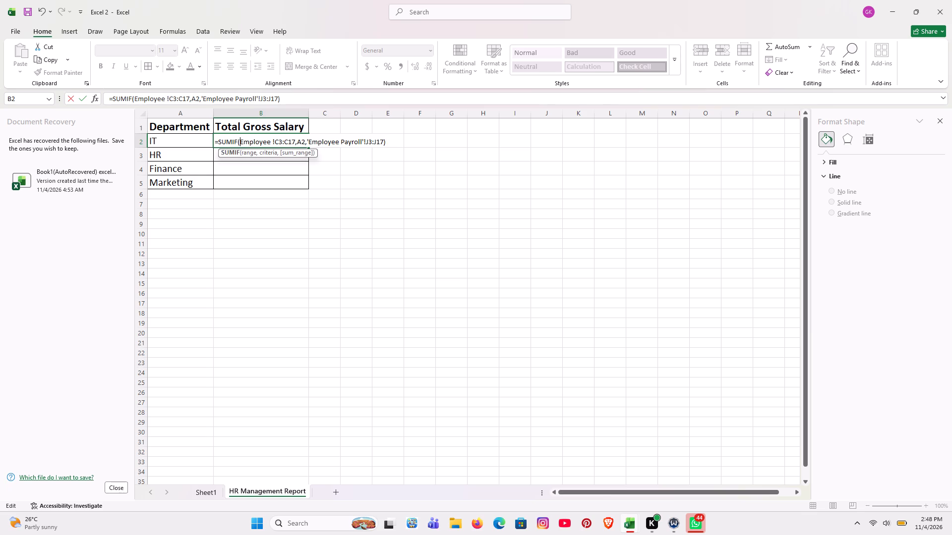
{"action": "key", "text": "apostrophe"}
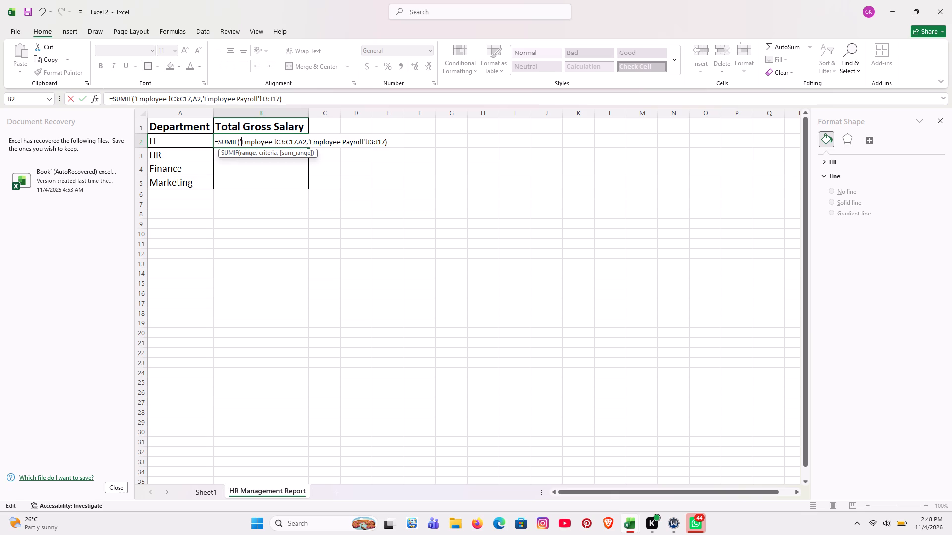
{"action": "left_click", "coordinate": [272, 141]}
{"action": "key", "text": "space"}
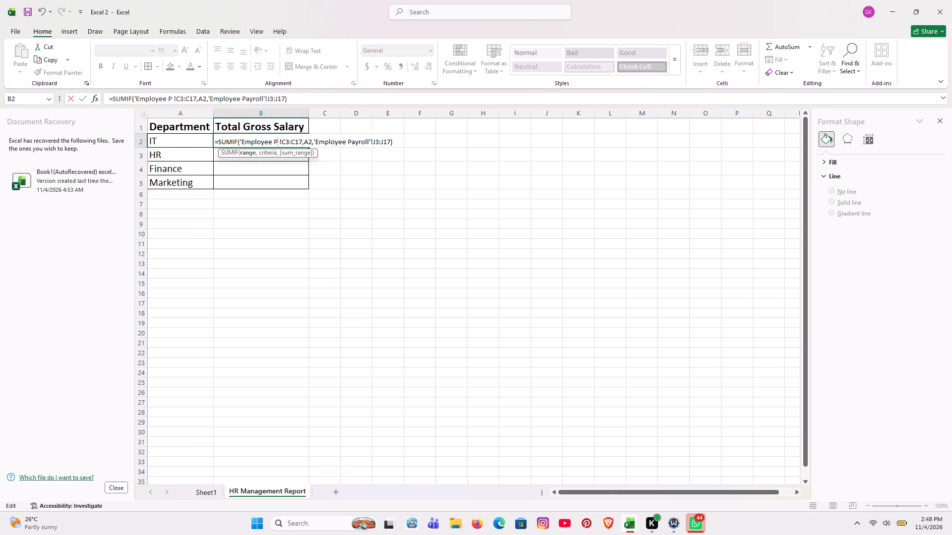
{"action": "type", "text": "ayroll"}
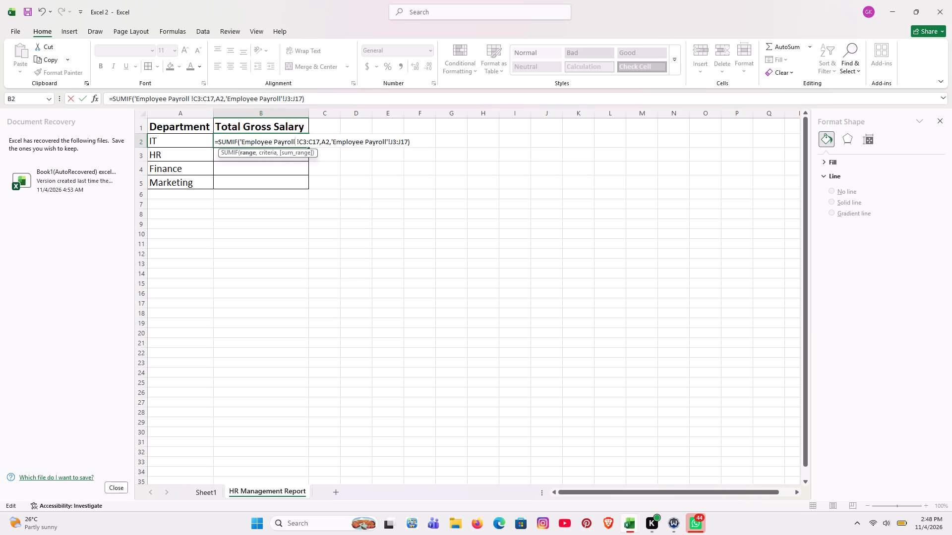
{"action": "key", "text": "apostrophe"}
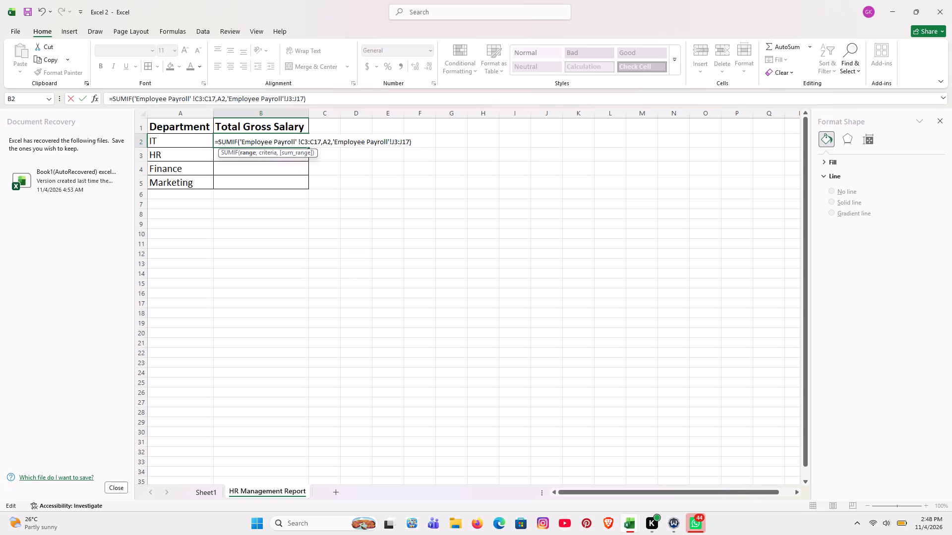
{"action": "key", "text": "shift+exclam"}
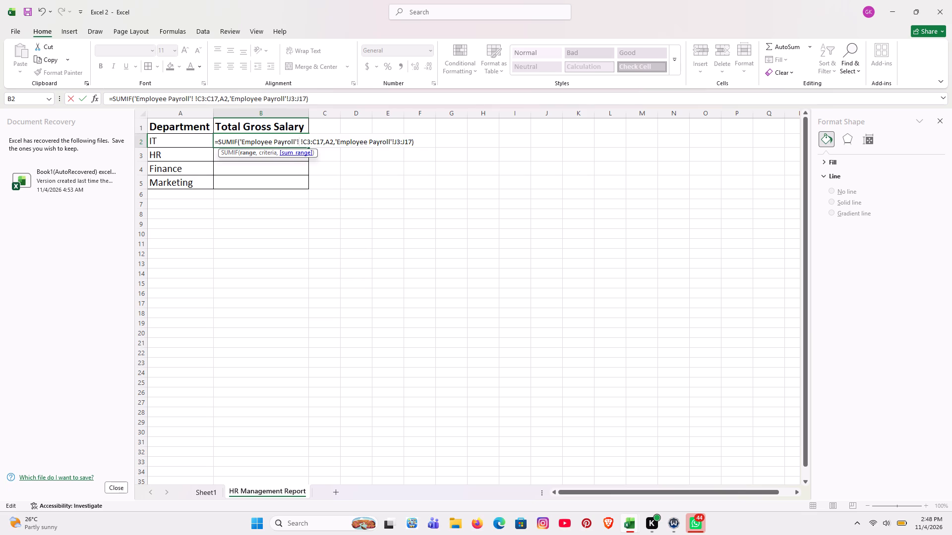
Change the SUMIF criteria in the B2 formula to A3 and try to enter the formula.
{"action": "left_click", "coordinate": [333, 142]}
{"action": "key", "text": "BackSpace"}
{"action": "key", "text": "3"}
{"action": "left_click", "coordinate": [372, 164]}
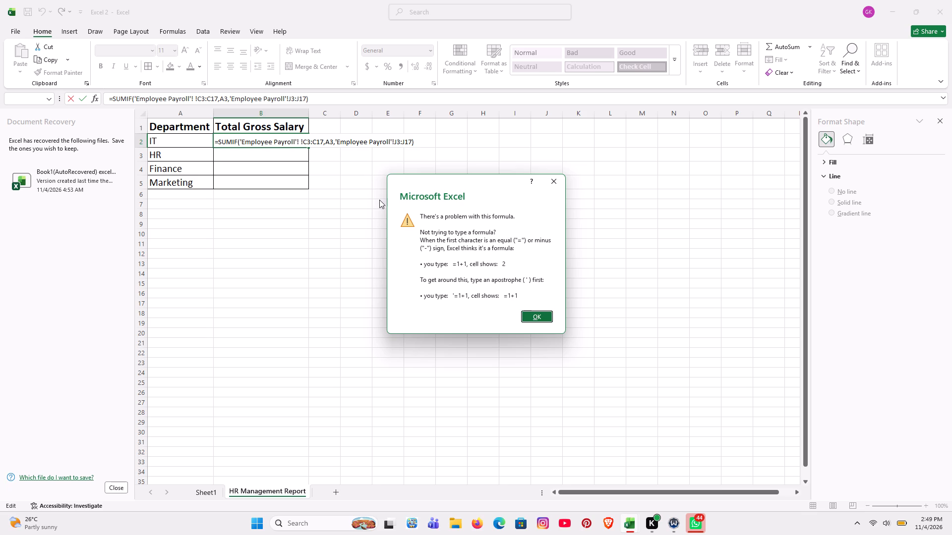
{"action": "left_click", "coordinate": [546, 319]}
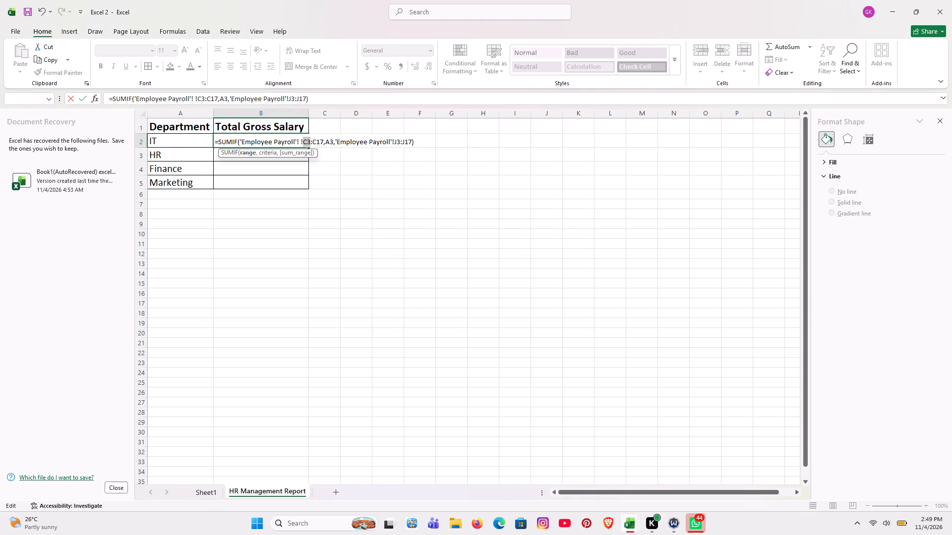
Examine the payroll table on Sheet1 for the department and gross salary ranges, and return to the HR Management Report sheet.
{"action": "left_click", "coordinate": [209, 501]}
{"action": "left_click", "coordinate": [211, 496]}
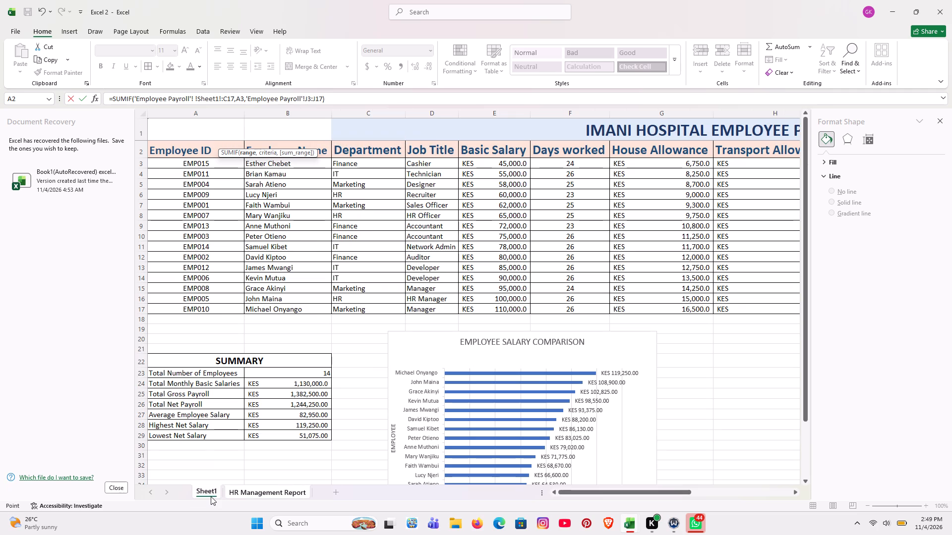
{"action": "scroll", "coordinate": [368, 385], "scroll_direction": "left", "scroll_amount": 1}
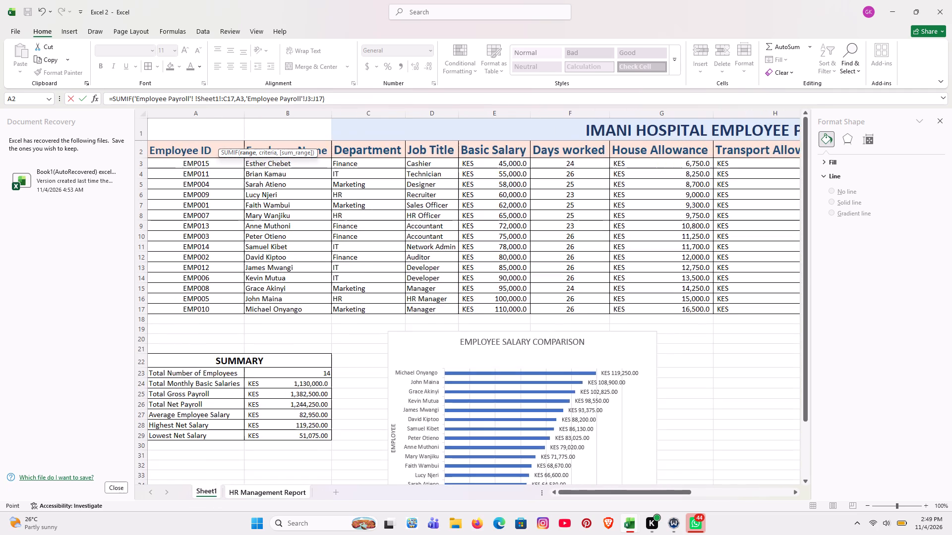
{"action": "scroll", "coordinate": [368, 385], "scroll_direction": "up", "scroll_amount": 1}
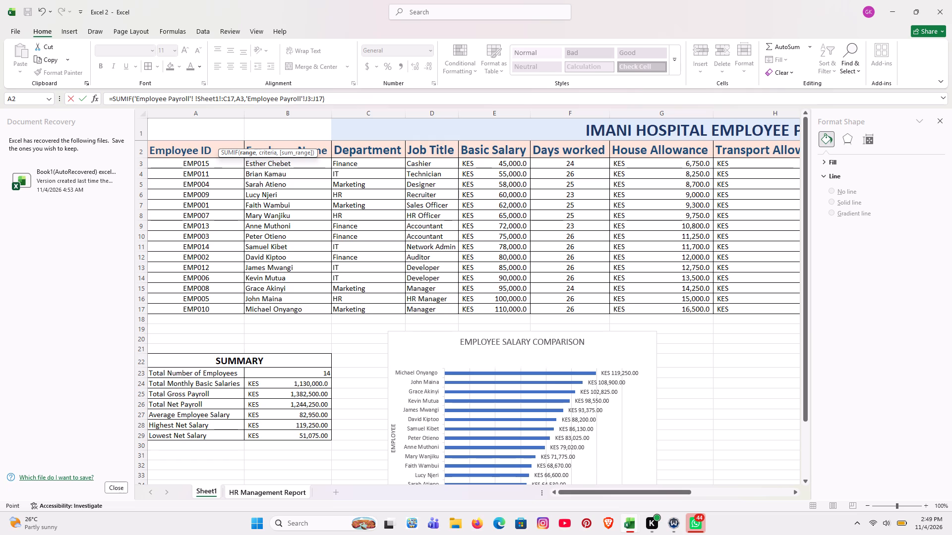
{"action": "scroll", "coordinate": [397, 301], "scroll_direction": "left", "scroll_amount": 2}
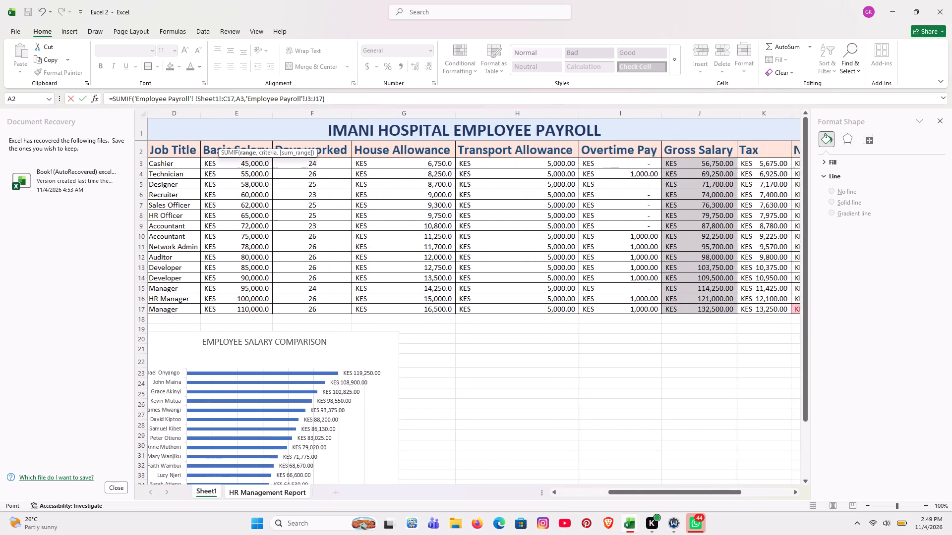
{"action": "scroll", "coordinate": [397, 301], "scroll_direction": "left", "scroll_amount": 1}
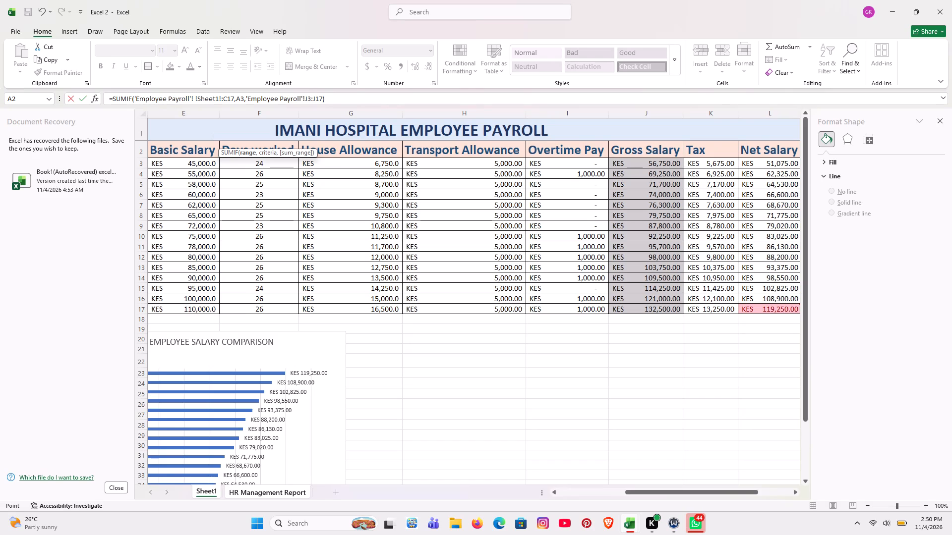
{"action": "scroll", "coordinate": [330, 287], "scroll_direction": "right", "scroll_amount": 1}
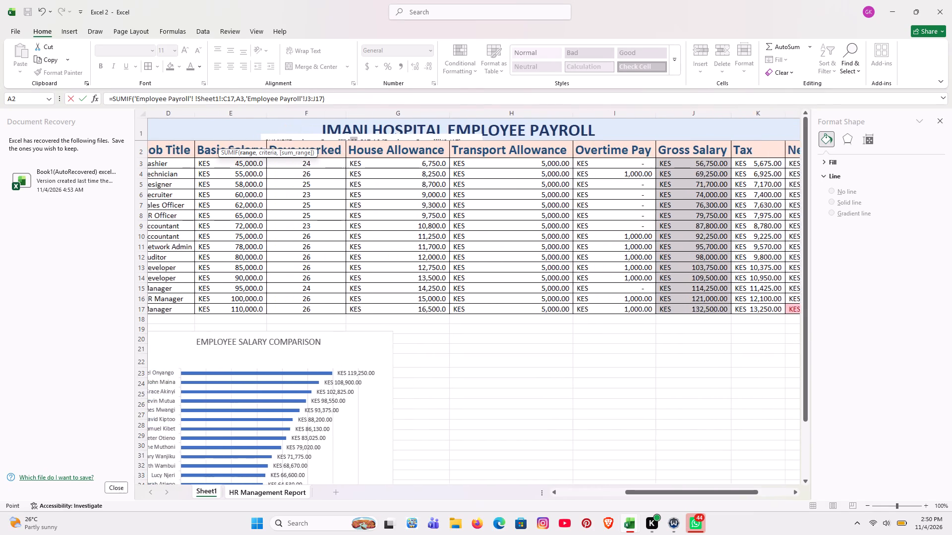
{"action": "scroll", "coordinate": [330, 287], "scroll_direction": "right", "scroll_amount": 4}
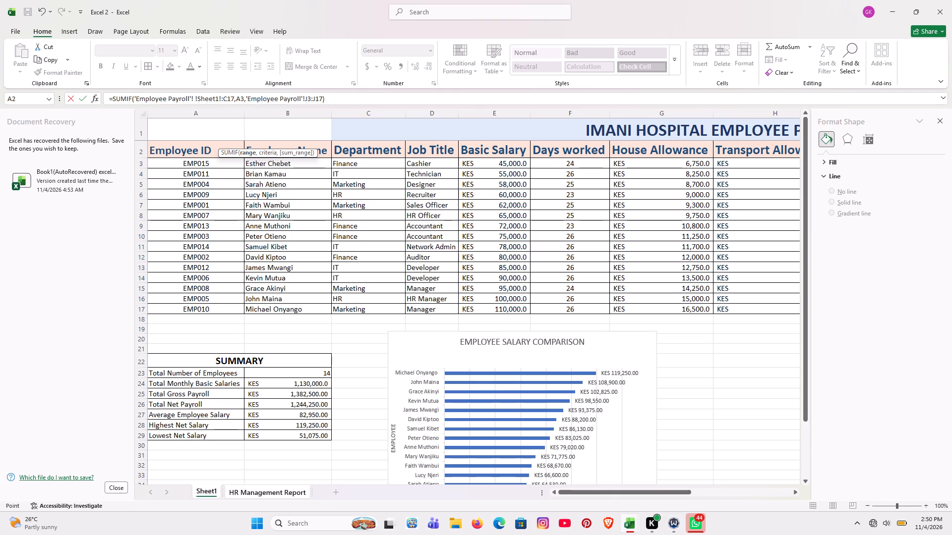
{"action": "scroll", "coordinate": [354, 263], "scroll_direction": "right", "scroll_amount": 1}
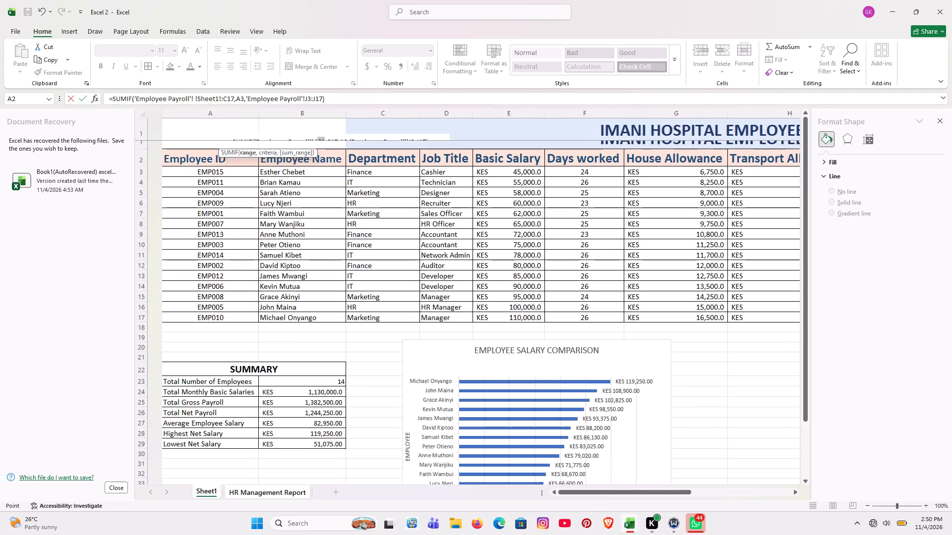
{"action": "scroll", "coordinate": [354, 263], "scroll_direction": "right", "scroll_amount": 1}
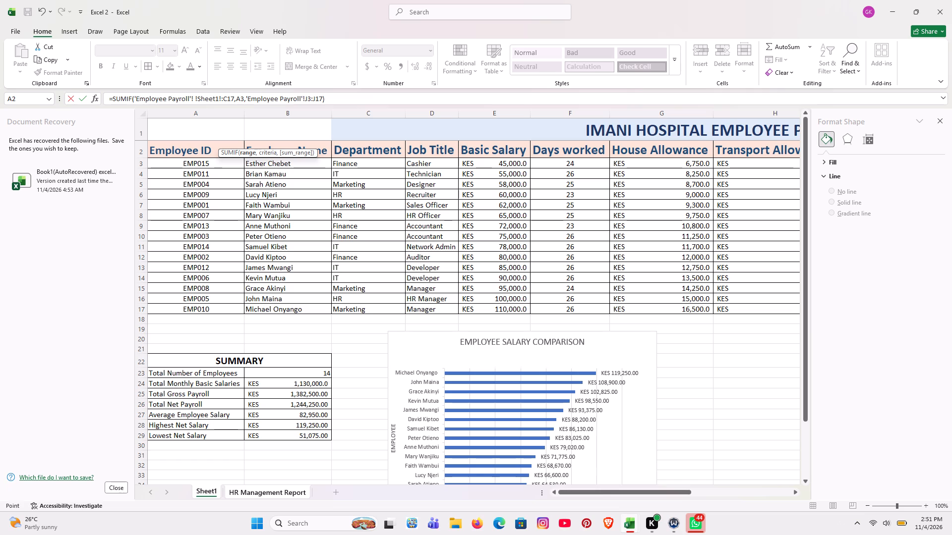
{"action": "scroll", "coordinate": [351, 202], "scroll_direction": "down", "scroll_amount": 5}
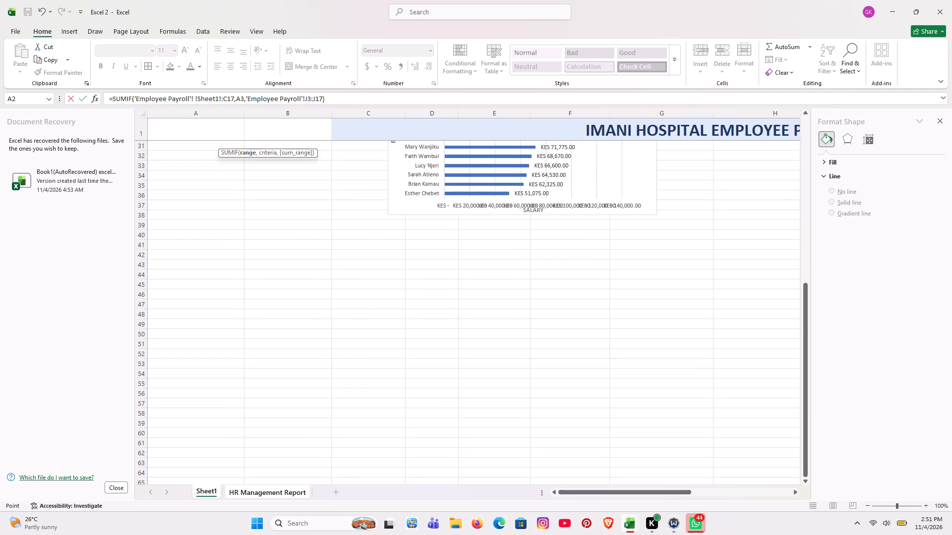
{"action": "left_click", "coordinate": [287, 492]}
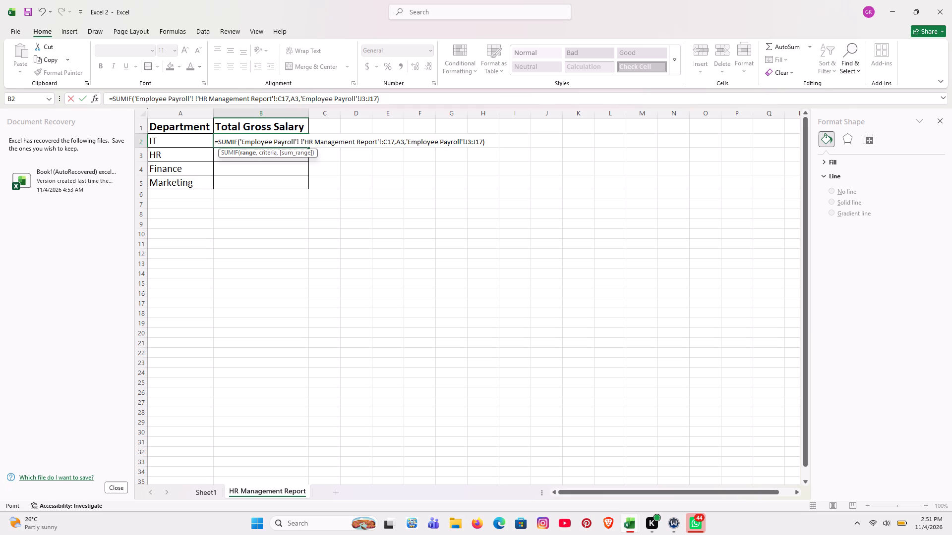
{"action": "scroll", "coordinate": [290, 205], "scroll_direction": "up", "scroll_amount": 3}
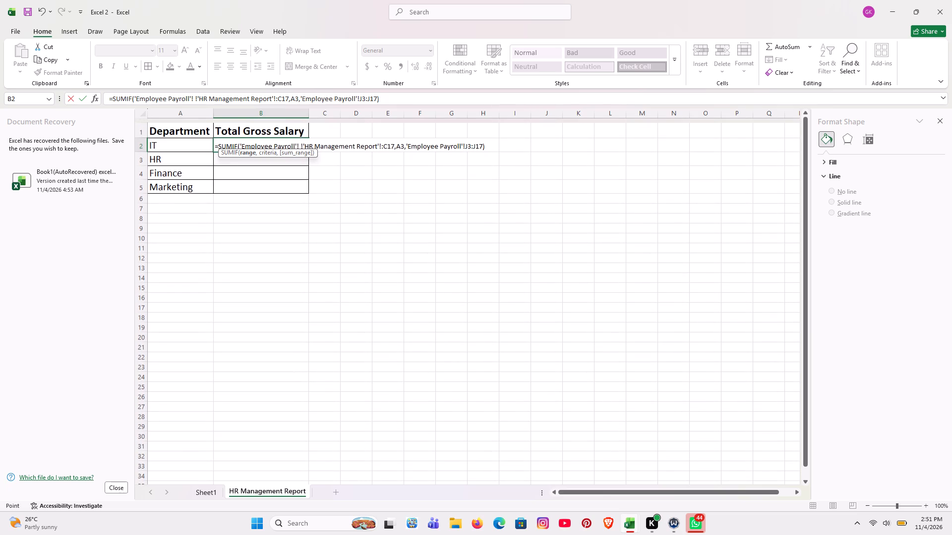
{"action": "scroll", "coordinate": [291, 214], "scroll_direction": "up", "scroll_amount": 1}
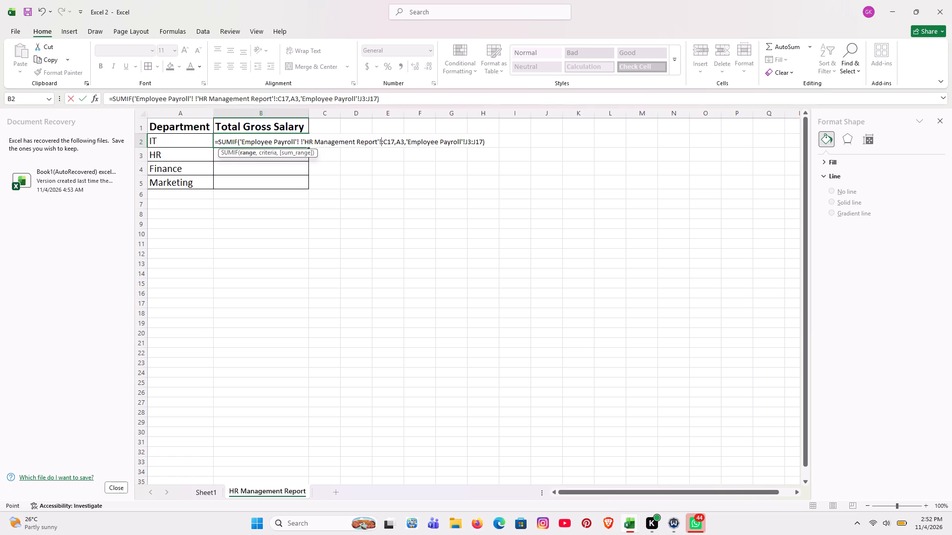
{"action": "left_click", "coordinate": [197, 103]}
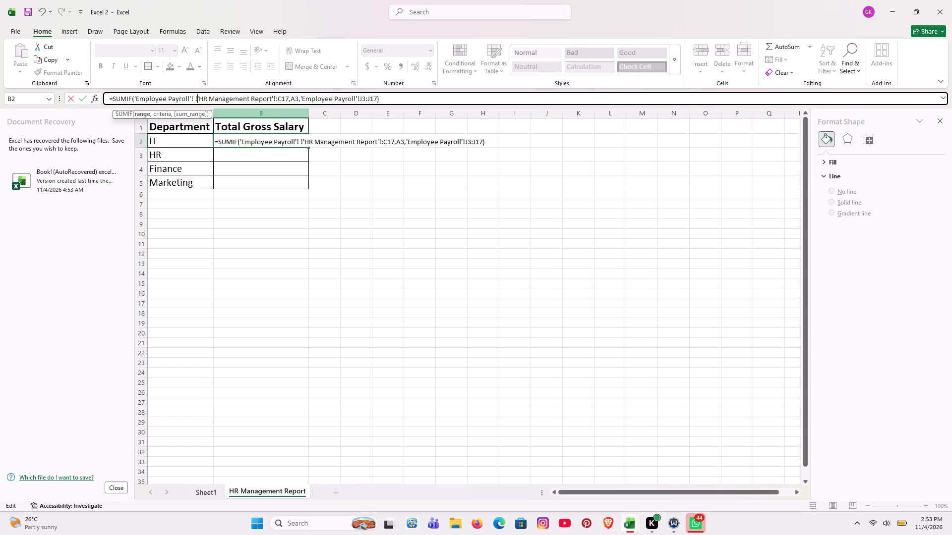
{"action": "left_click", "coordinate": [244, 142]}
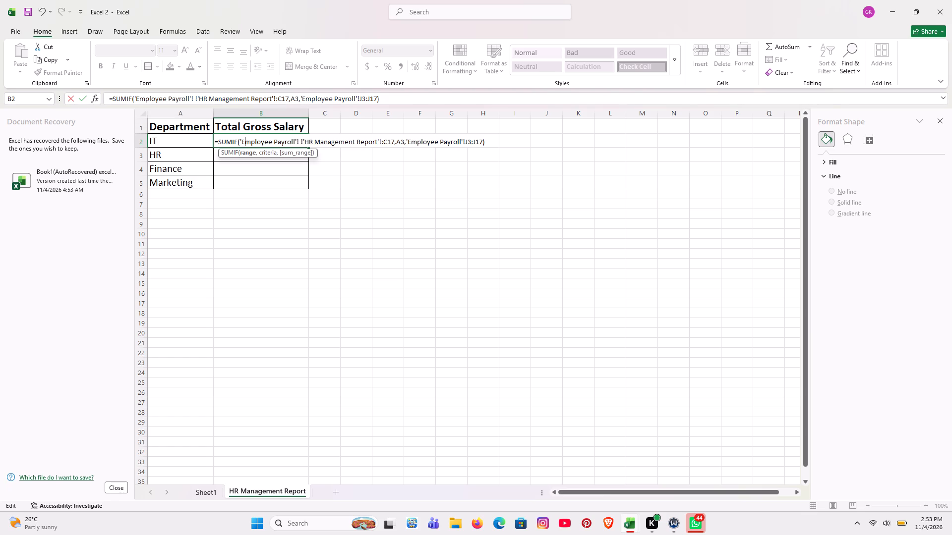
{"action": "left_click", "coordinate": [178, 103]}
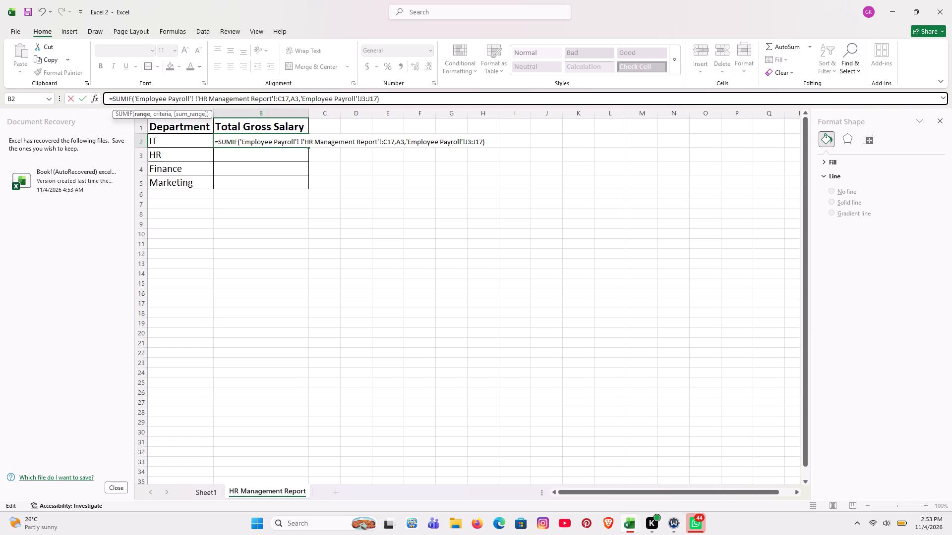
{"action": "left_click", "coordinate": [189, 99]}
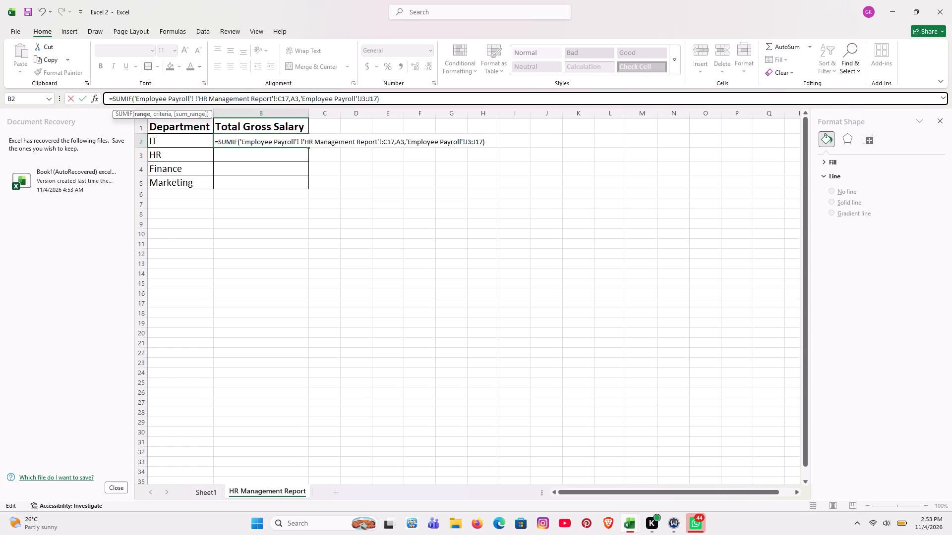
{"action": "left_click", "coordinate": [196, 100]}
Check the payroll table on Sheet1 once more and return to the HR Management Report sheet.
{"action": "left_click", "coordinate": [202, 491]}
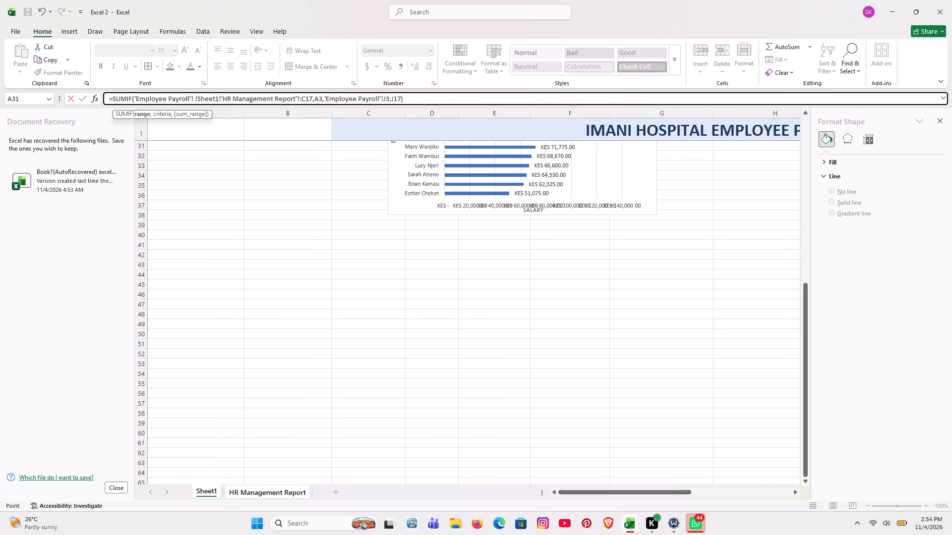
{"action": "scroll", "coordinate": [270, 394], "scroll_direction": "up", "scroll_amount": 5}
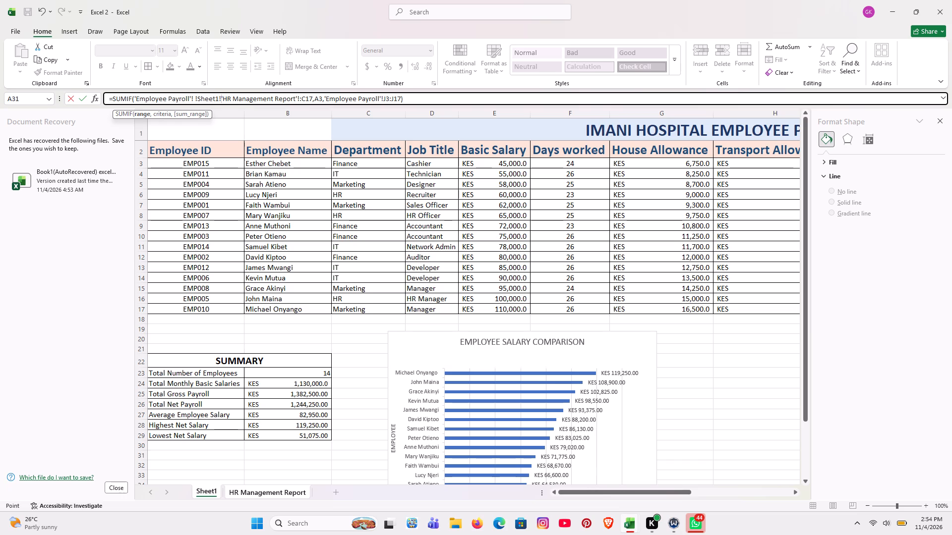
{"action": "scroll", "coordinate": [255, 305], "scroll_direction": "right", "scroll_amount": 1}
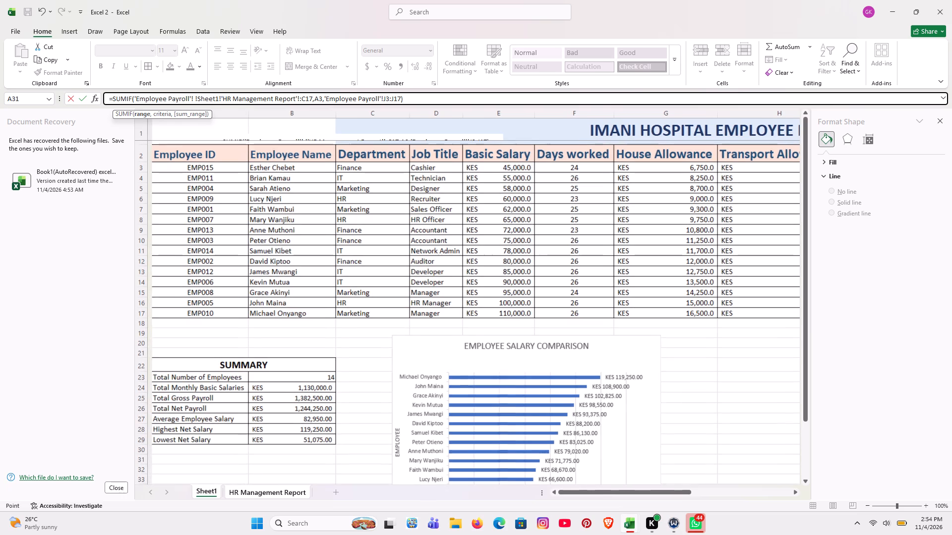
{"action": "scroll", "coordinate": [255, 305], "scroll_direction": "up", "scroll_amount": 1}
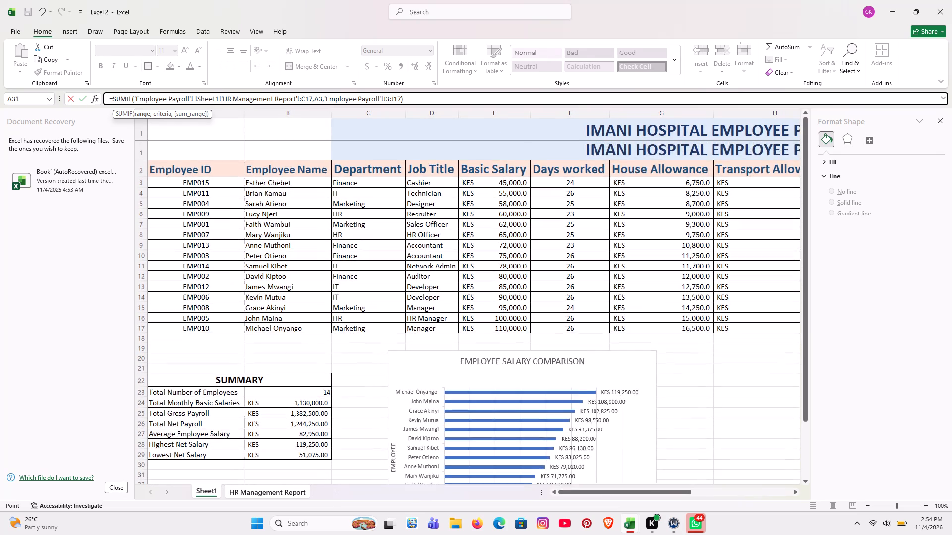
{"action": "scroll", "coordinate": [255, 305], "scroll_direction": "up", "scroll_amount": 1}
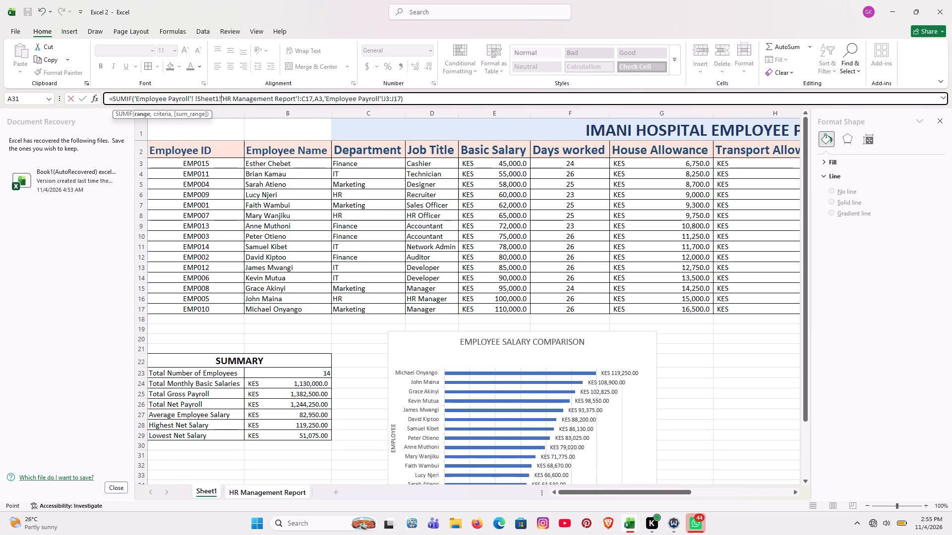
{"action": "left_click", "coordinate": [282, 491]}
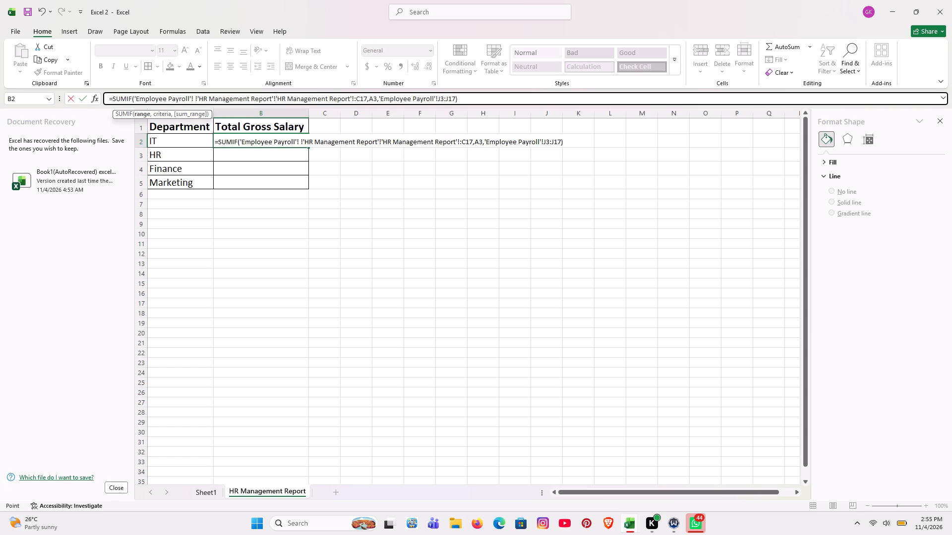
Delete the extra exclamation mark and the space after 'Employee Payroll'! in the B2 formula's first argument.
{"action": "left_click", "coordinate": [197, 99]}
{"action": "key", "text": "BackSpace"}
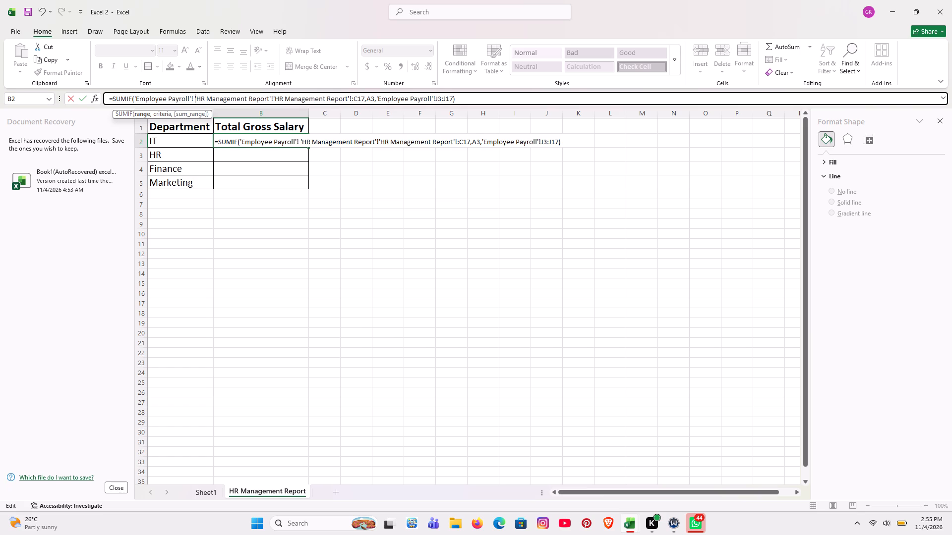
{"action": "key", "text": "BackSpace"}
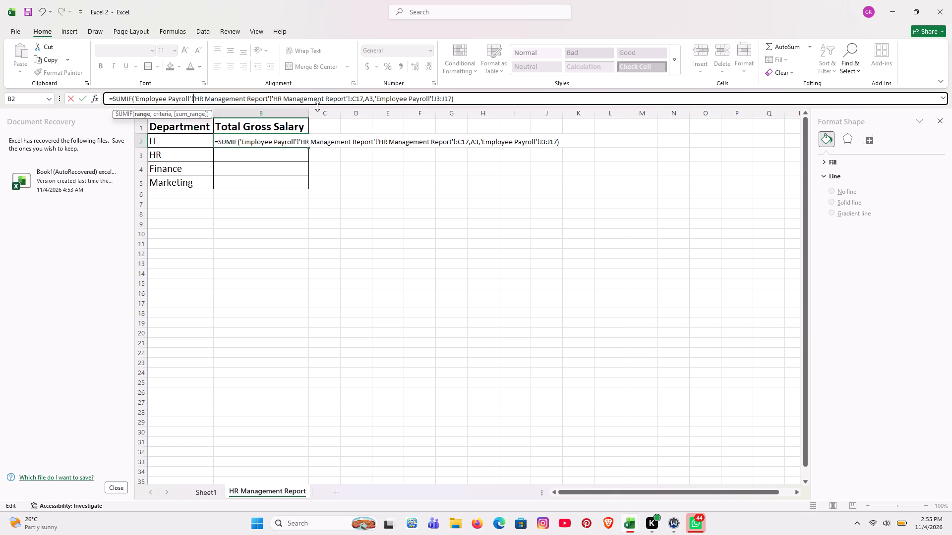
Erase the B2 formula from its end back to =SUMIF, removing all arguments and the opening parenthesis.
{"action": "left_click", "coordinate": [456, 97]}
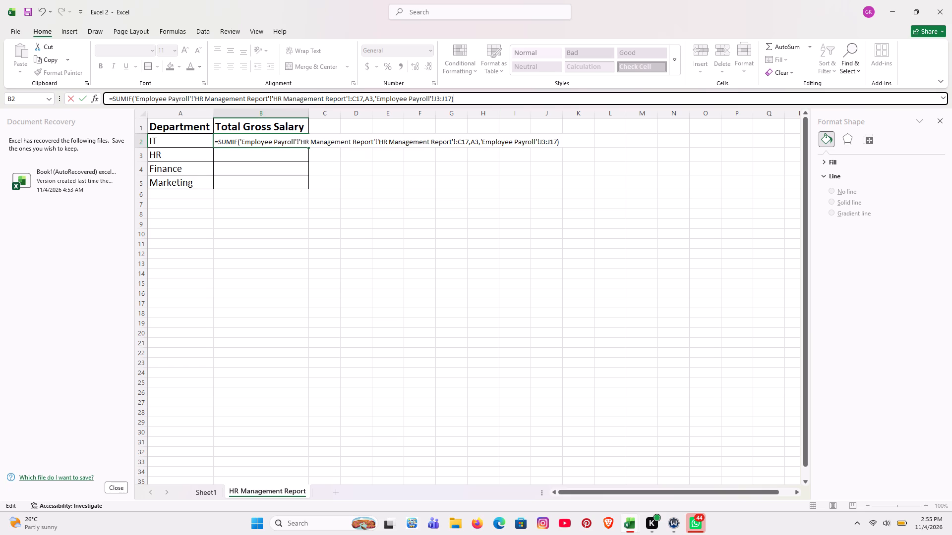
{"action": "left_click", "coordinate": [463, 102]}
{"action": "key", "text": "BackSpace"}
{"action": "key", "text": "BackSpace"}
{"action": "key", "text": "BackSpace"}
{"action": "key", "text": "BackSpace"}
{"action": "key", "text": "BackSpace"}
{"action": "key", "text": "BackSpace"}
{"action": "key", "text": "BackSpace"}
{"action": "key", "text": "BackSpace"}
{"action": "key", "text": "BackSpace"}
{"action": "key", "text": "BackSpace"}
{"action": "key", "text": "BackSpace"}
{"action": "key", "text": "BackSpace"}
{"action": "key", "text": "BackSpace"}
{"action": "key", "text": "BackSpace"}
{"action": "key", "text": "BackSpace"}
{"action": "key", "text": "BackSpace"}
{"action": "key", "text": "BackSpace"}
{"action": "key", "text": "BackSpace"}
{"action": "key", "text": "BackSpace"}
{"action": "key", "text": "BackSpace"}
{"action": "key", "text": "BackSpace"}
{"action": "key", "text": "BackSpace"}
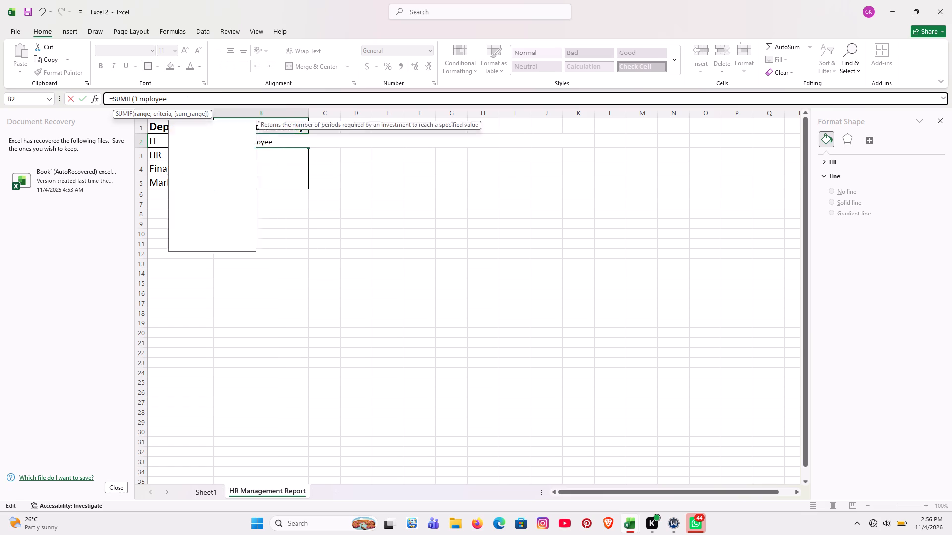
{"action": "key", "text": "BackSpace"}
{"action": "key", "text": "BackSpace"}
{"action": "key", "text": "BackSpace"}
{"action": "key", "text": "BackSpace"}
{"action": "key", "text": "BackSpace"}
{"action": "key", "text": "BackSpace"}
{"action": "key", "text": "BackSpace"}
{"action": "key", "text": "BackSpace"}
{"action": "key", "text": "BackSpace"}
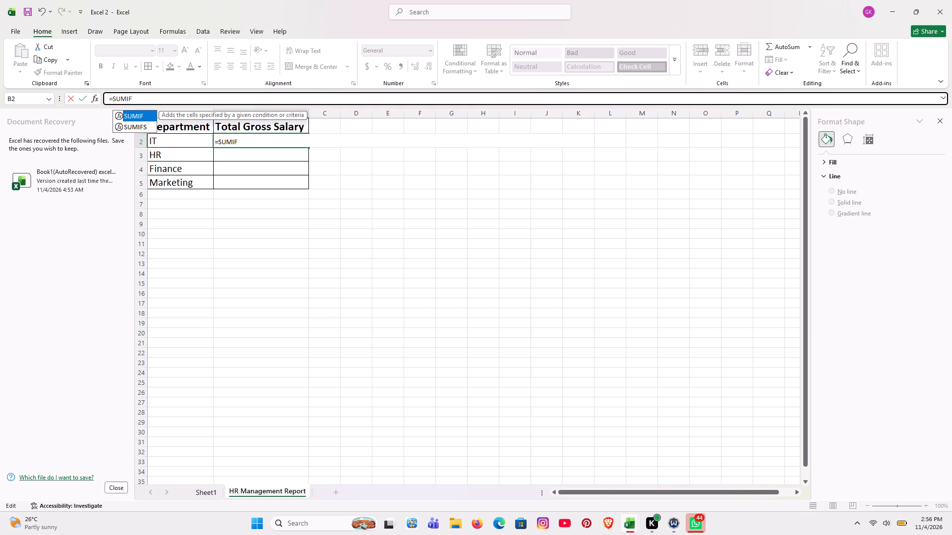
Open the SUMIF arguments in the B2 formula and enter the sheet reference 'Employee Payroll'! for the range.
{"action": "left_click", "coordinate": [139, 101]}
{"action": "left_click", "coordinate": [132, 98]}
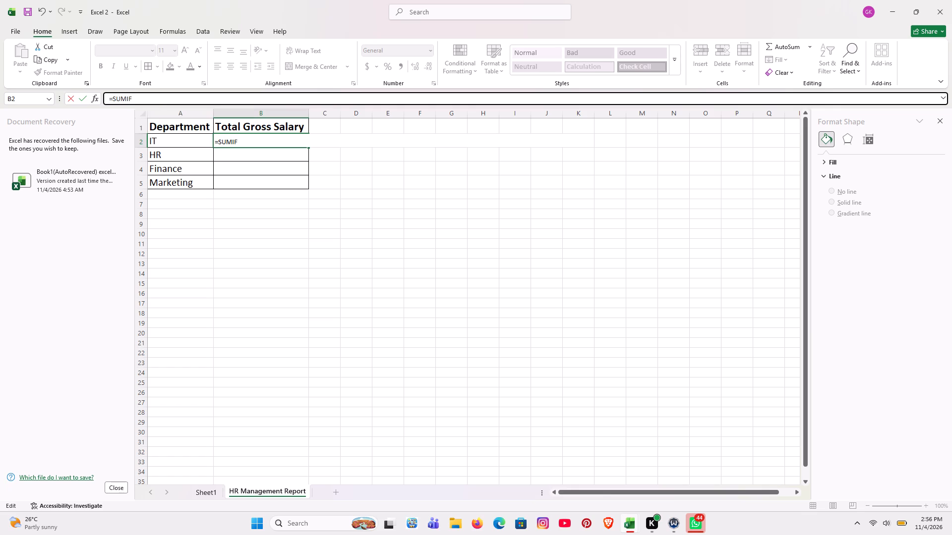
{"action": "key", "text": "shift+parenleft"}
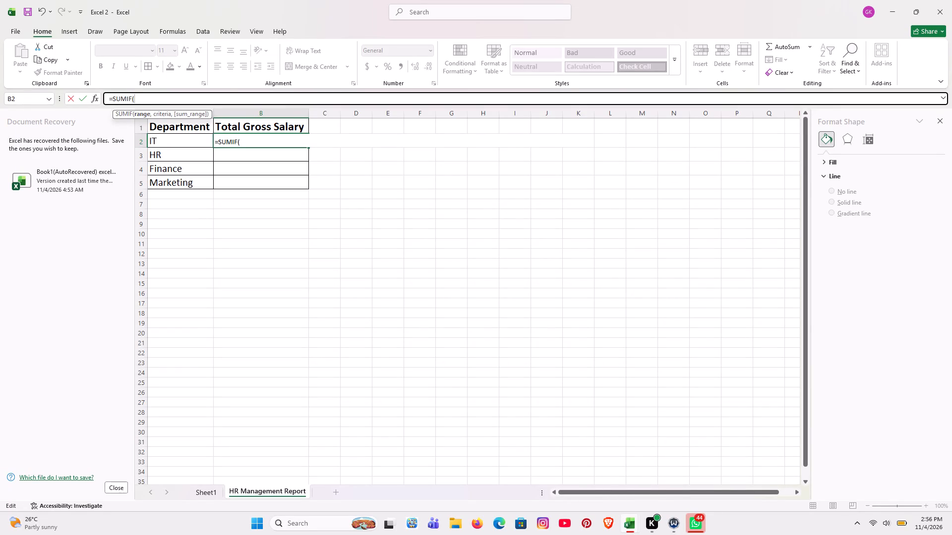
{"action": "key", "text": "apostrophe"}
{"action": "key", "text": "e"}
{"action": "type", "text": "mployee"}
{"action": "key", "text": "space"}
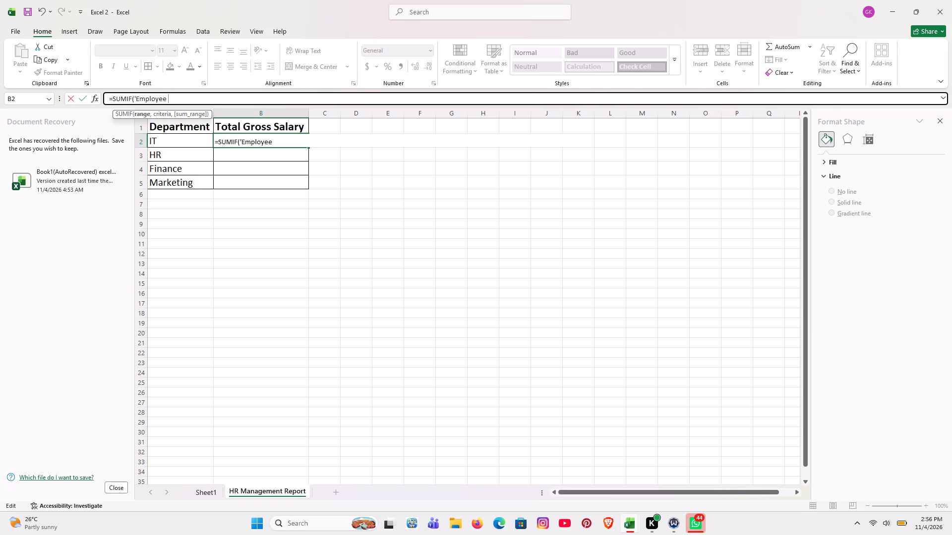
{"action": "key", "text": "p"}
{"action": "key", "text": "a"}
{"action": "type", "text": "yr"}
{"action": "type", "text": "oll"}
{"action": "key", "text": "apostrophe"}
{"action": "key", "text": "shift+exclam"}
Complete the B2 formula's range argument with C3:C17 and enter A3 as the criteria argument.
{"action": "type", "text": "C2"}
{"action": "key", "text": "BackSpace"}
{"action": "key", "text": "3"}
{"action": "key", "text": "shift+colon"}
{"action": "type", "text": "C1"}
{"action": "key", "text": "7"}
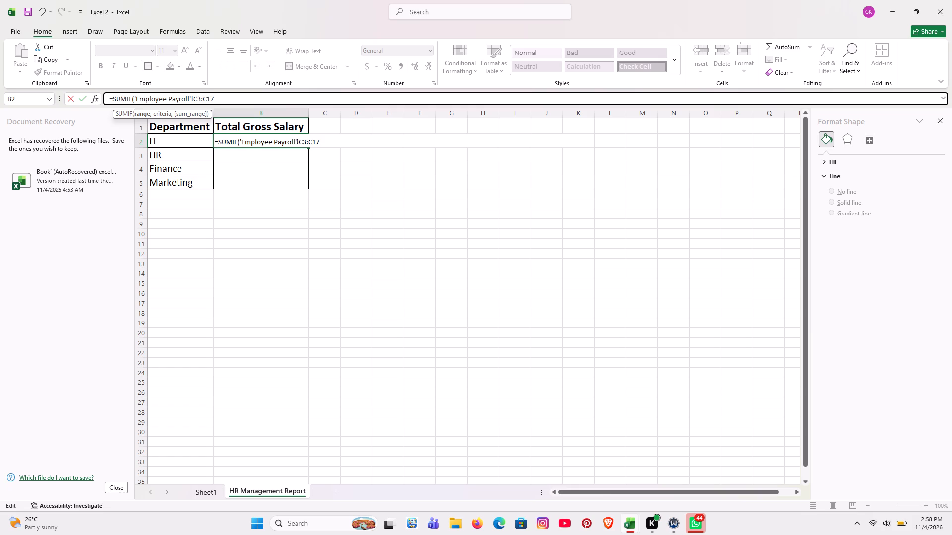
{"action": "key", "text": "comma"}
{"action": "type", "text": "A3"}
{"action": "key", "text": "comma"}
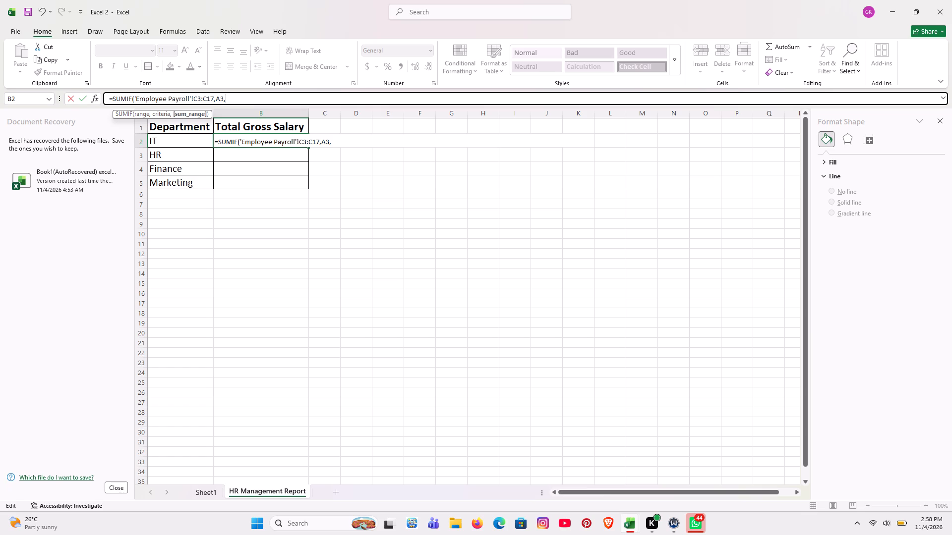
Enter 'Employee Payroll'!j3:j17 as the sum range argument of the B2 SUMIF formula.
{"action": "key", "text": "apostrophe"}
{"action": "key", "text": "e"}
{"action": "key", "text": "m"}
{"action": "type", "text": "plo"}
{"action": "type", "text": "yee"}
{"action": "key", "text": "space"}
{"action": "key", "text": "p"}
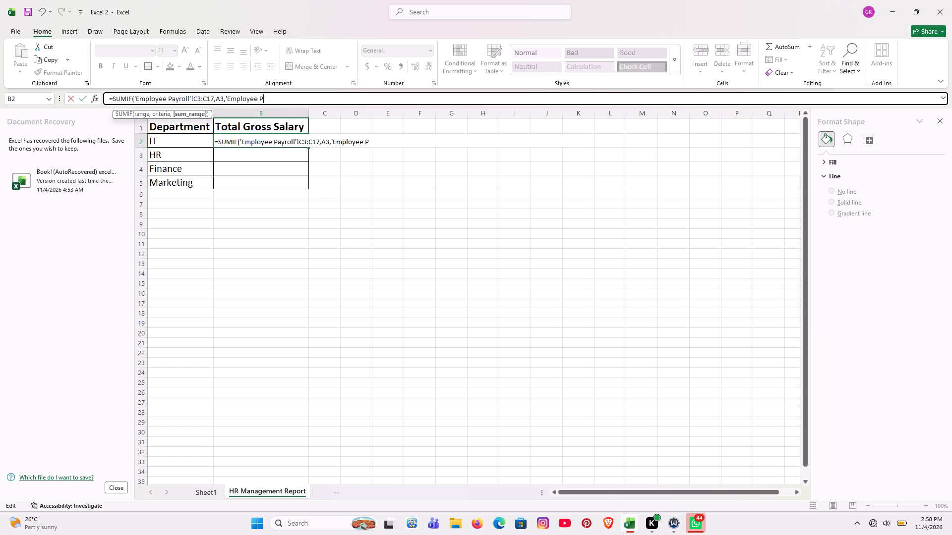
{"action": "type", "text": "ayr"}
{"action": "type", "text": "oll"}
{"action": "key", "text": "apostrophe"}
{"action": "key", "text": "shift+exclam"}
{"action": "type", "text": "j3"}
{"action": "key", "text": "shift+colon"}
{"action": "type", "text": "j17"}
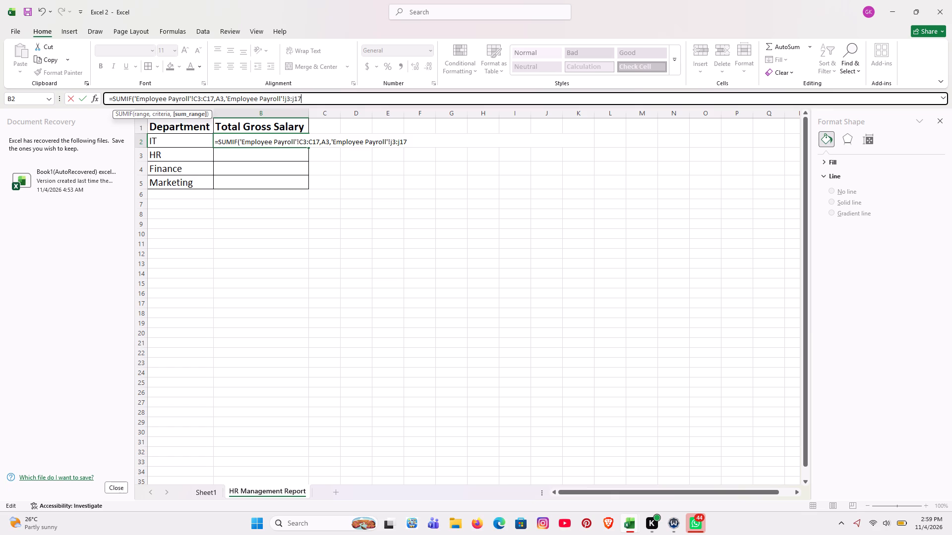
Replace both lowercase j column letters in the B2 formula's sum range with capitals, making it J3:J17.
{"action": "left_click", "coordinate": [294, 100]}
{"action": "key", "text": "BackSpace"}
{"action": "key", "text": "j"}
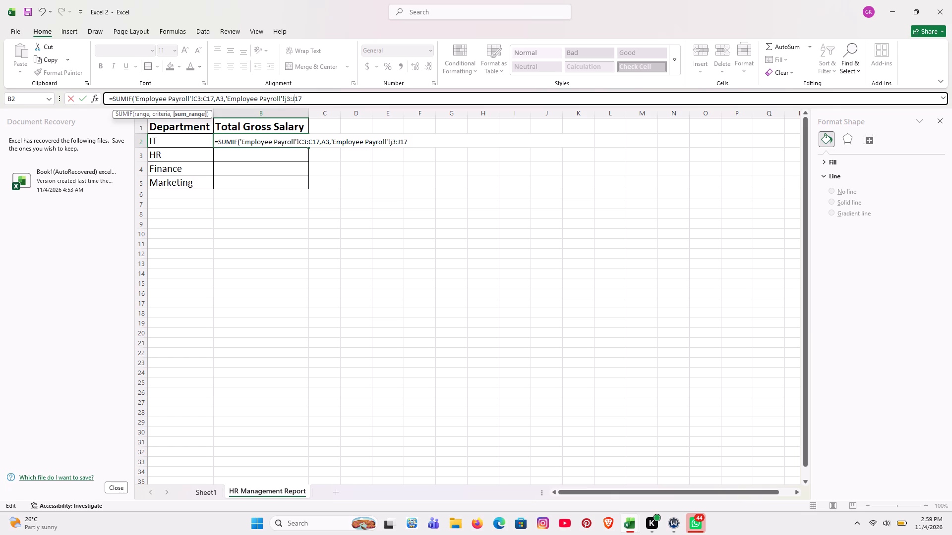
{"action": "double_click", "coordinate": [304, 99]}
{"action": "left_click", "coordinate": [285, 100]}
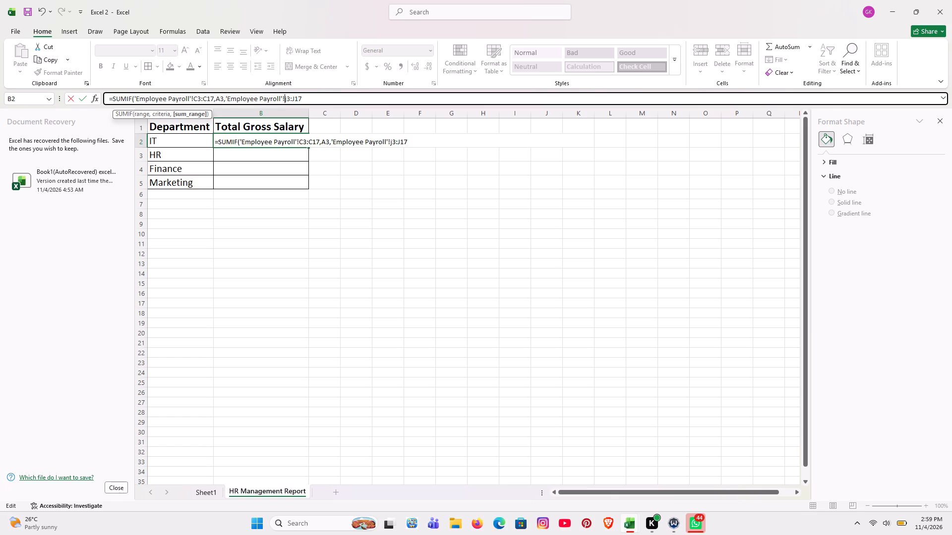
{"action": "left_click", "coordinate": [288, 98]}
{"action": "double_click", "coordinate": [288, 98]}
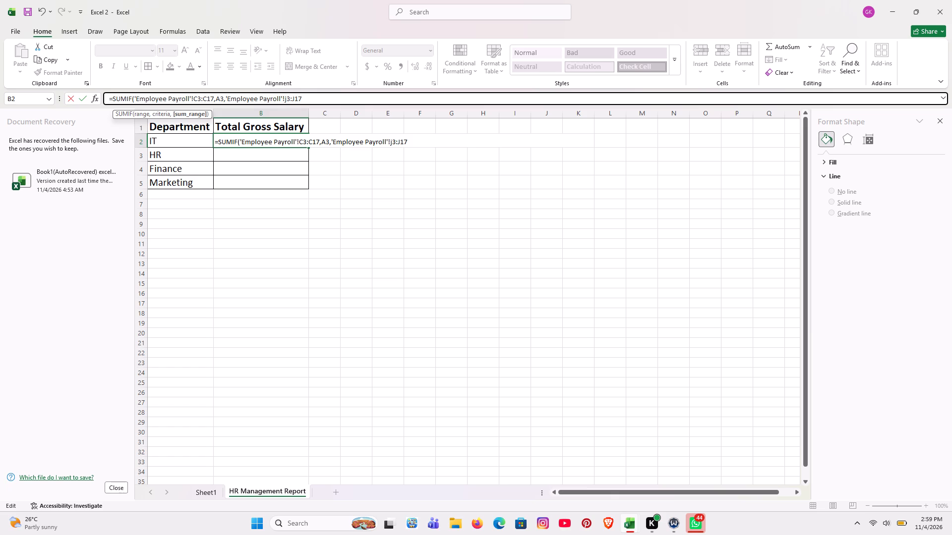
{"action": "left_click", "coordinate": [288, 98]}
{"action": "key", "text": "BackSpace"}
{"action": "key", "text": "j"}
Add the closing parenthesis to the B2 SUMIF formula and commit it, dismissing the Update Values file selection without choosing a file.
{"action": "left_click", "coordinate": [305, 100]}
{"action": "key", "text": "shift+parenright"}
{"action": "key", "text": "Return"}
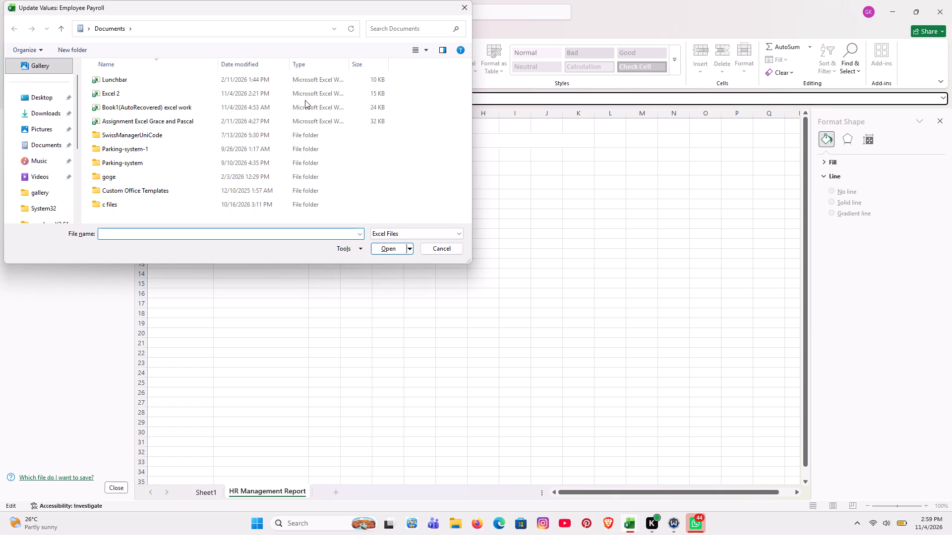
{"action": "left_click", "coordinate": [469, 8]}
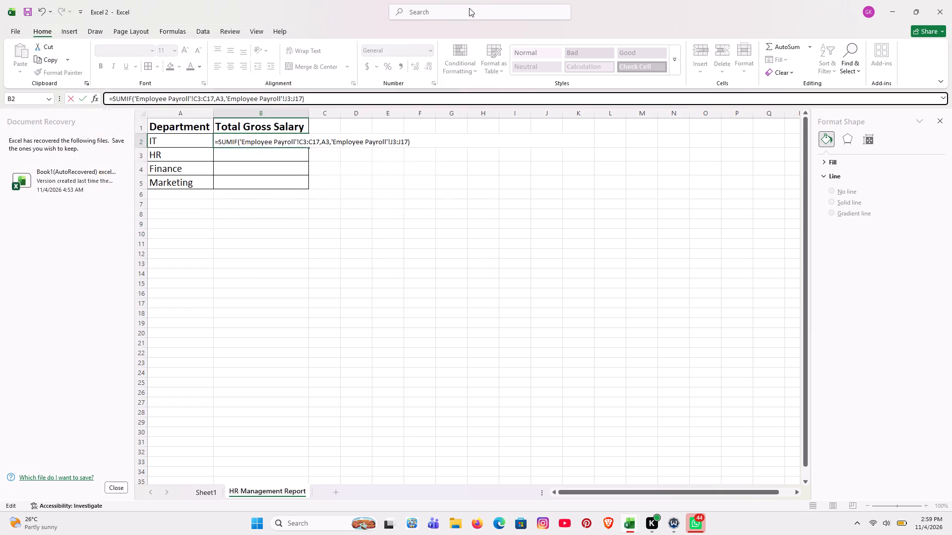
{"action": "left_click", "coordinate": [287, 138]}
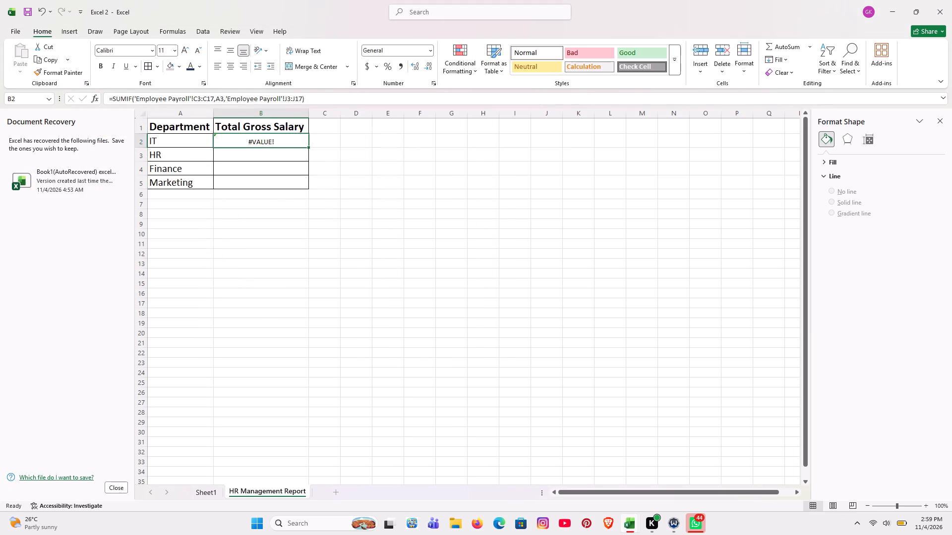
{"action": "left_click", "coordinate": [287, 138]}
{"action": "left_click", "coordinate": [219, 136]}
{"action": "left_click", "coordinate": [215, 138]}
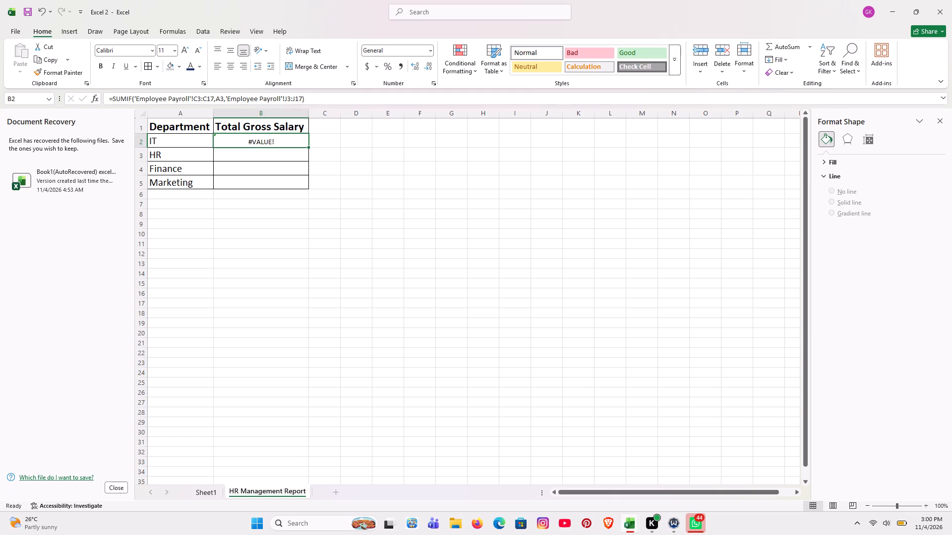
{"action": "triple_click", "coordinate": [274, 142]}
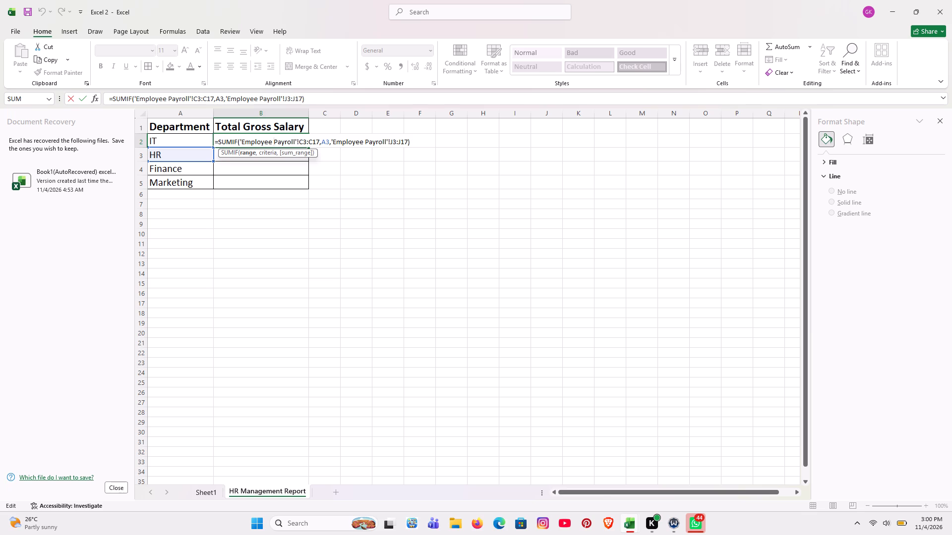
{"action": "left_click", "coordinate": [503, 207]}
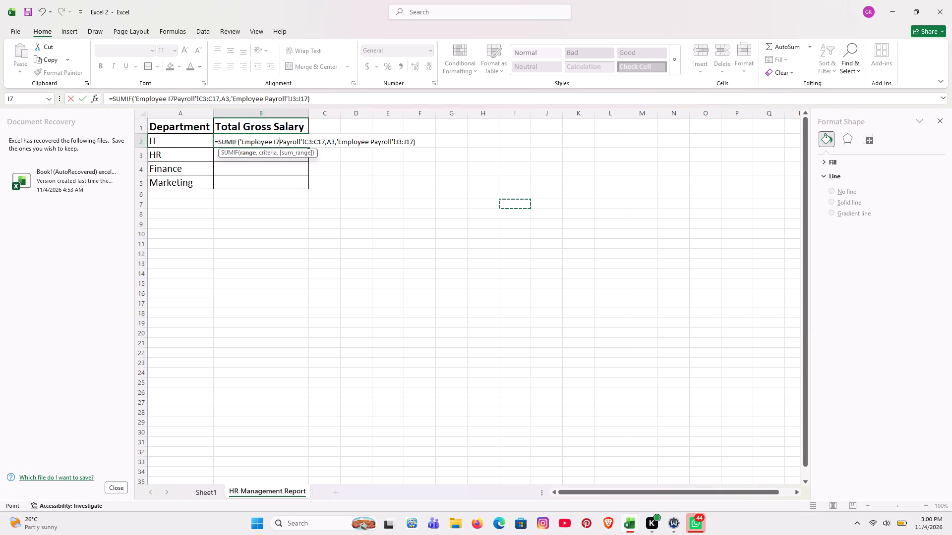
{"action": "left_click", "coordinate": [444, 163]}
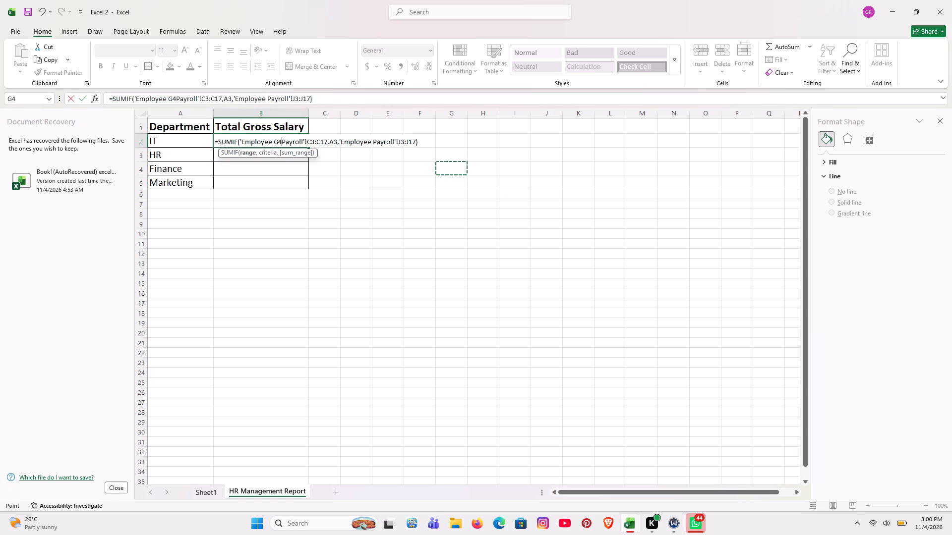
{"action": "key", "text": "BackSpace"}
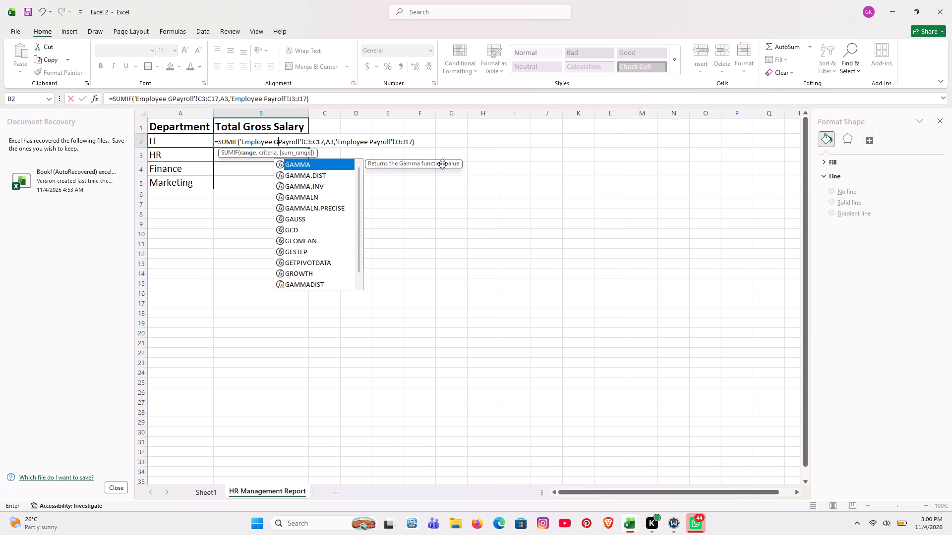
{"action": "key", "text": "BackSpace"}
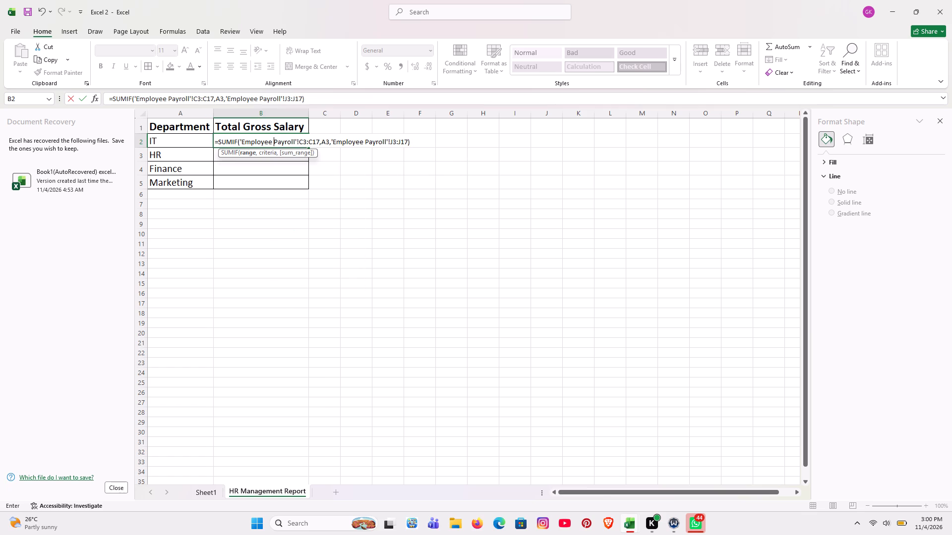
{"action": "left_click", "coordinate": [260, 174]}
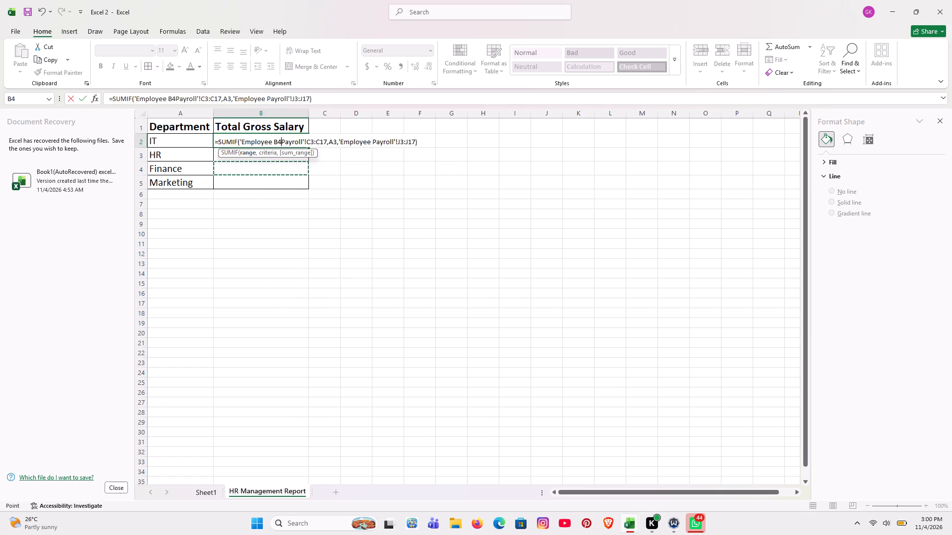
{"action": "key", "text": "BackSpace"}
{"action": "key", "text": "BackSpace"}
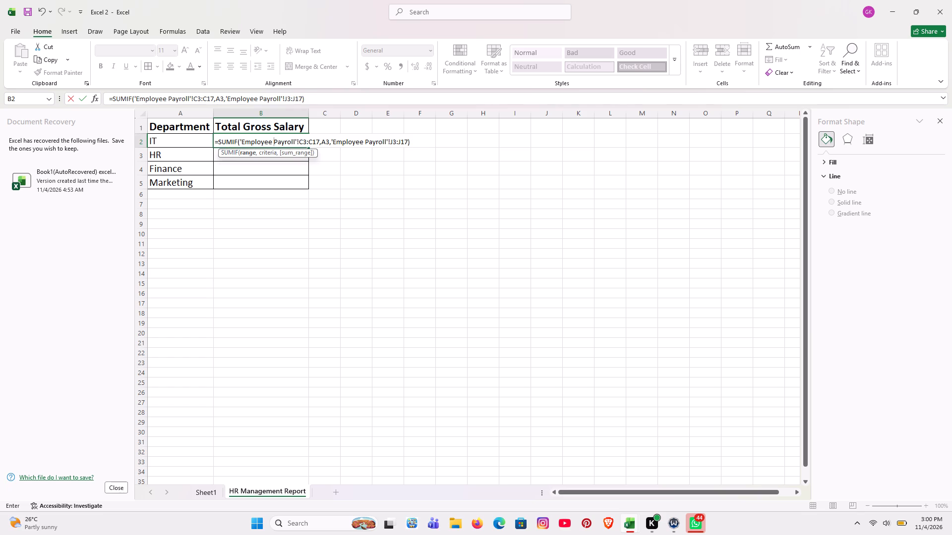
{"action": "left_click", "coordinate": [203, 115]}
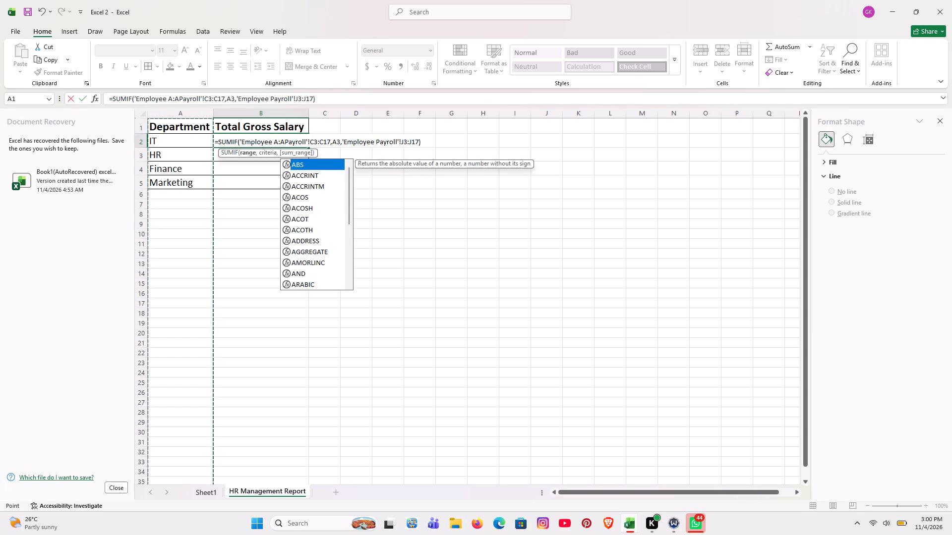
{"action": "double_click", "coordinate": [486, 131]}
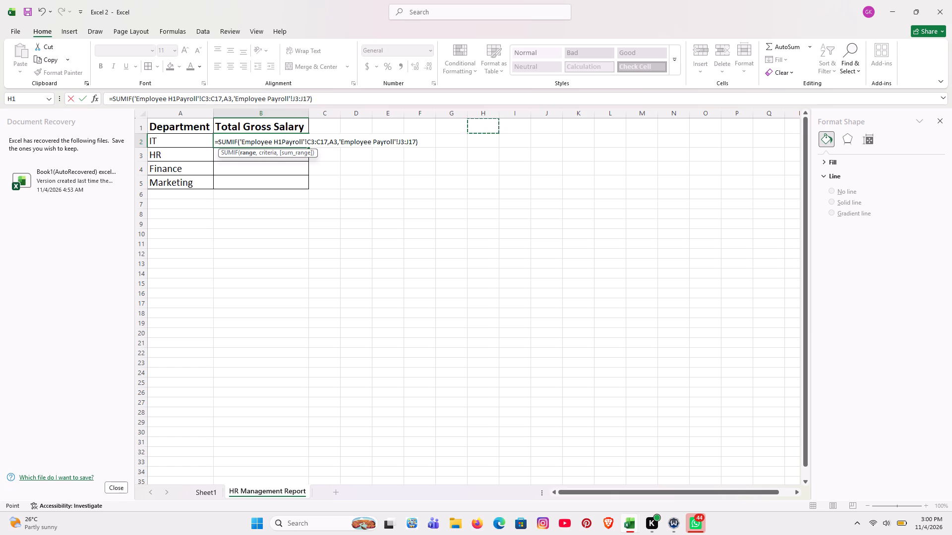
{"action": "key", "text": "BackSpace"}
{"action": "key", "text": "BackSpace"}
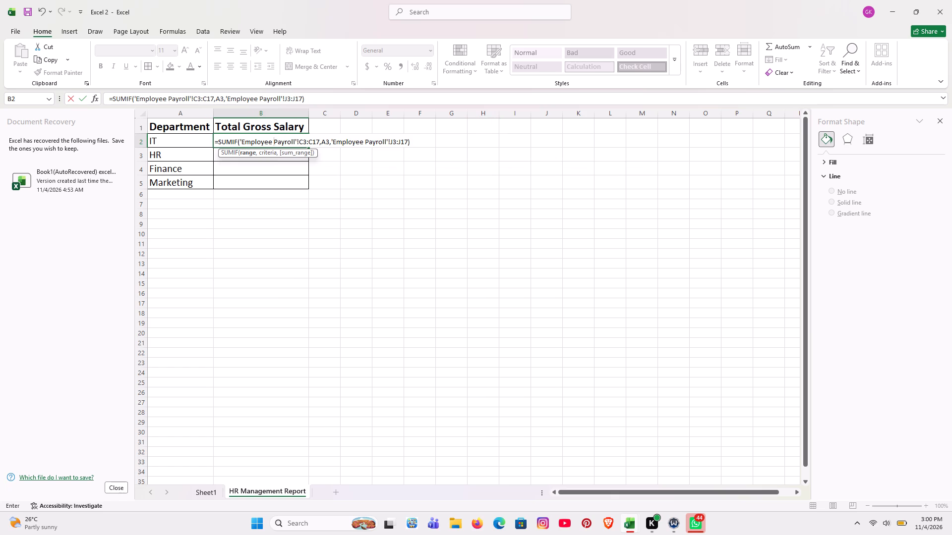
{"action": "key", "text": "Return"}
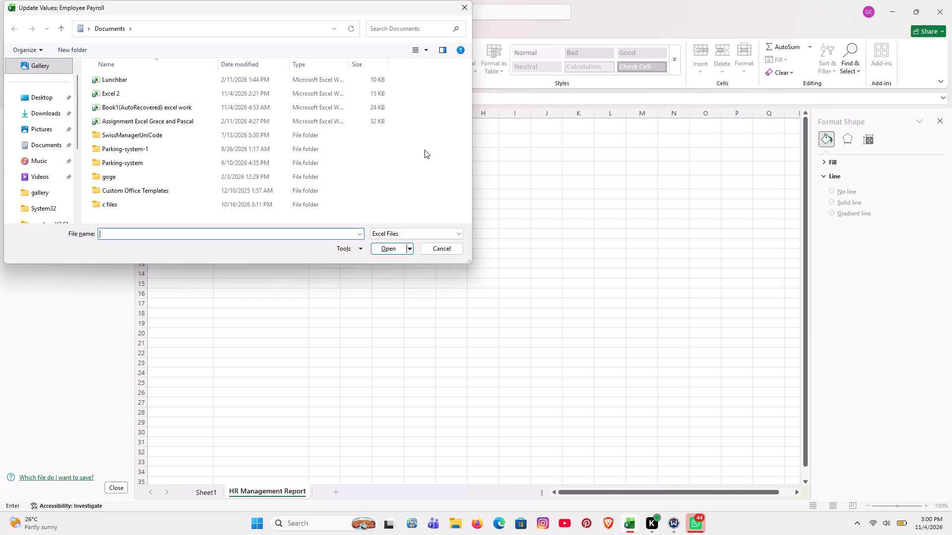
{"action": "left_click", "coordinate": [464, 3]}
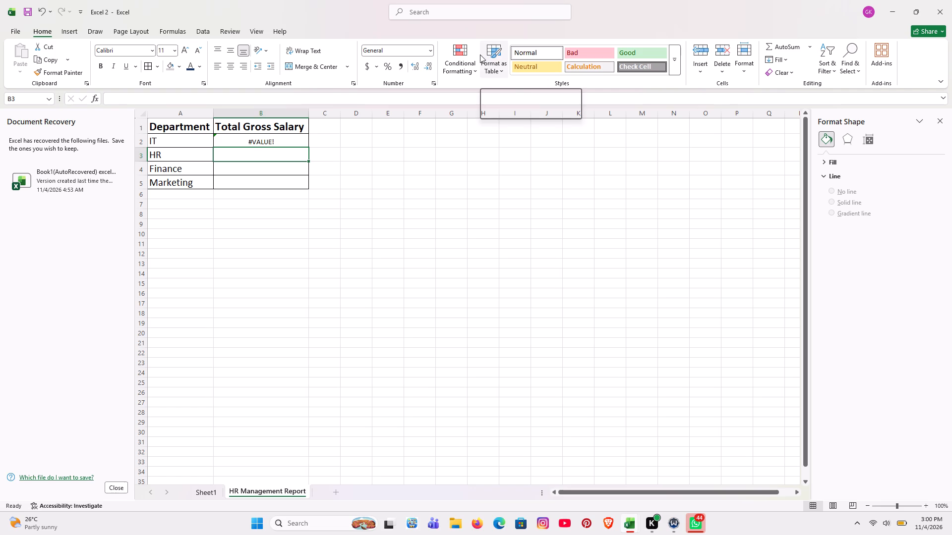
Copy the B2 SUMIF formula down to B5 for HR, Finance and Marketing, dismissing any file selection without choosing a file.
{"action": "left_click", "coordinate": [262, 141]}
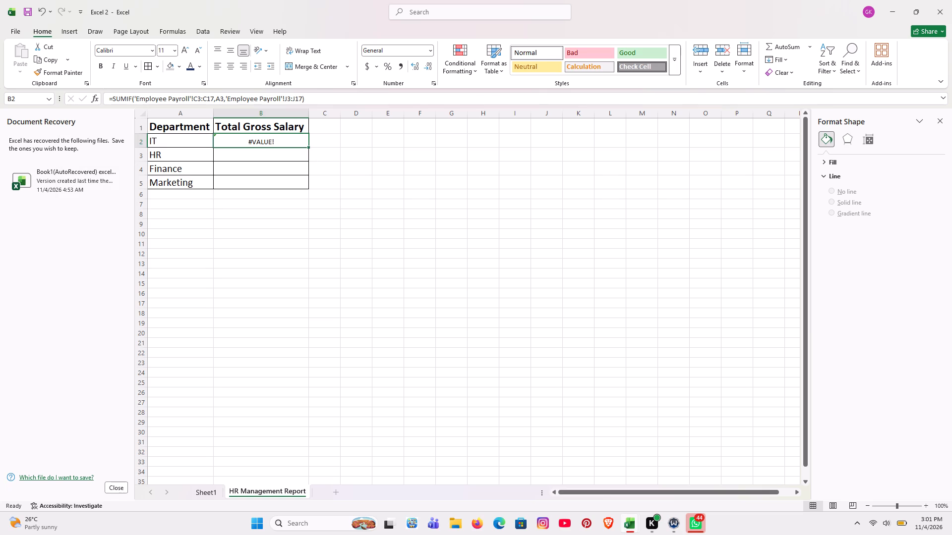
{"action": "left_click_drag", "start_coordinate": [308, 146], "coordinate": [302, 182]}
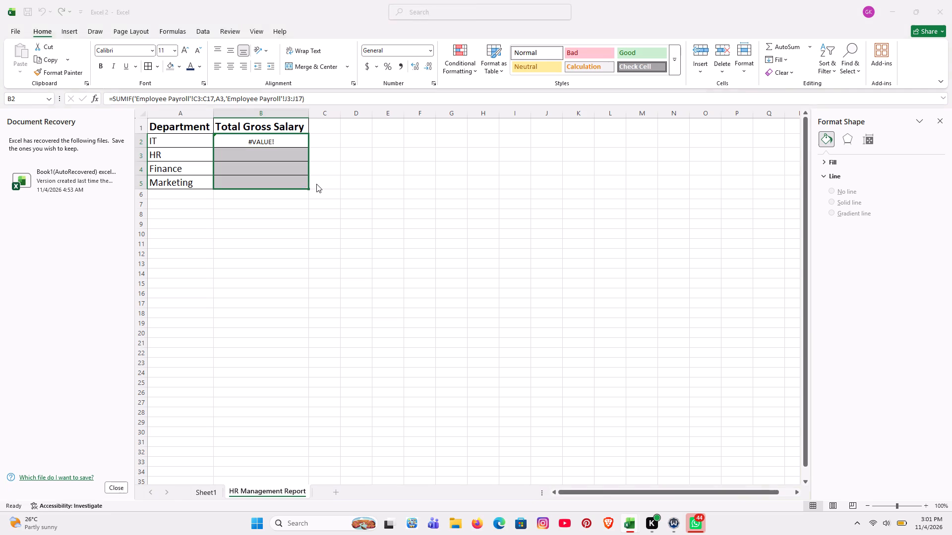
{"action": "left_click", "coordinate": [316, 184]}
{"action": "left_click", "coordinate": [468, 2]}
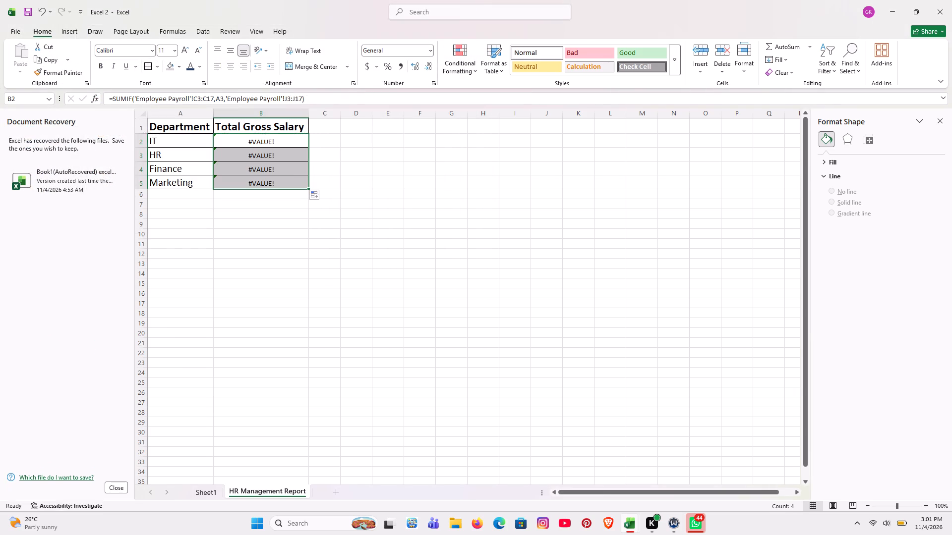
Inspect the copied SUMIF formulas in the Total Gross Salary cells for HR, Finance and Marketing.
{"action": "left_click", "coordinate": [306, 186]}
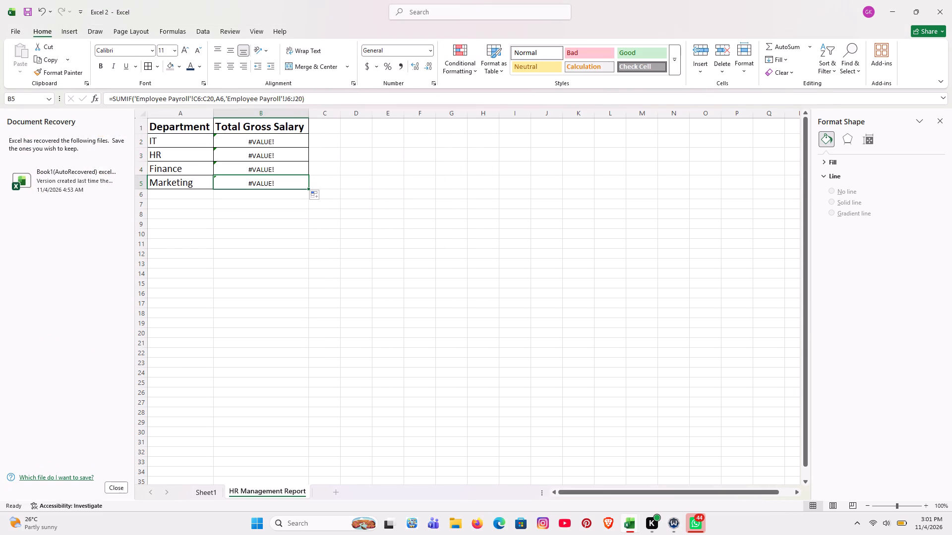
{"action": "left_click", "coordinate": [287, 167]}
{"action": "left_click", "coordinate": [285, 151]}
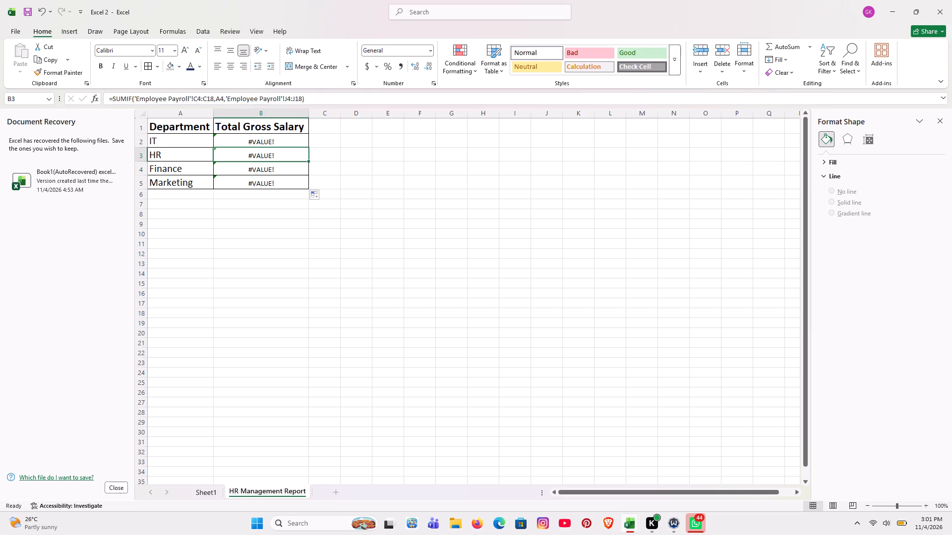
{"action": "left_click", "coordinate": [280, 188]}
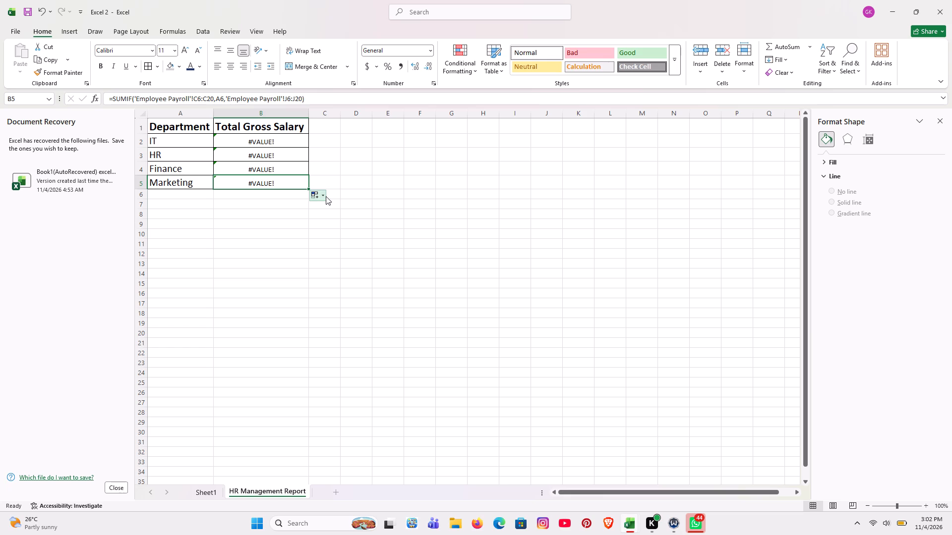
{"action": "left_click", "coordinate": [336, 185]}
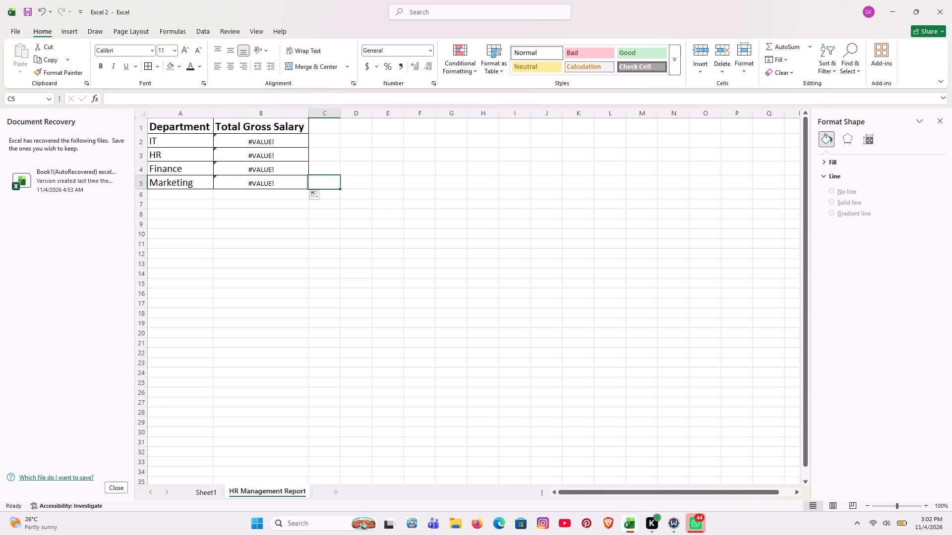
{"action": "left_click", "coordinate": [356, 206]}
{"action": "left_click", "coordinate": [294, 183]}
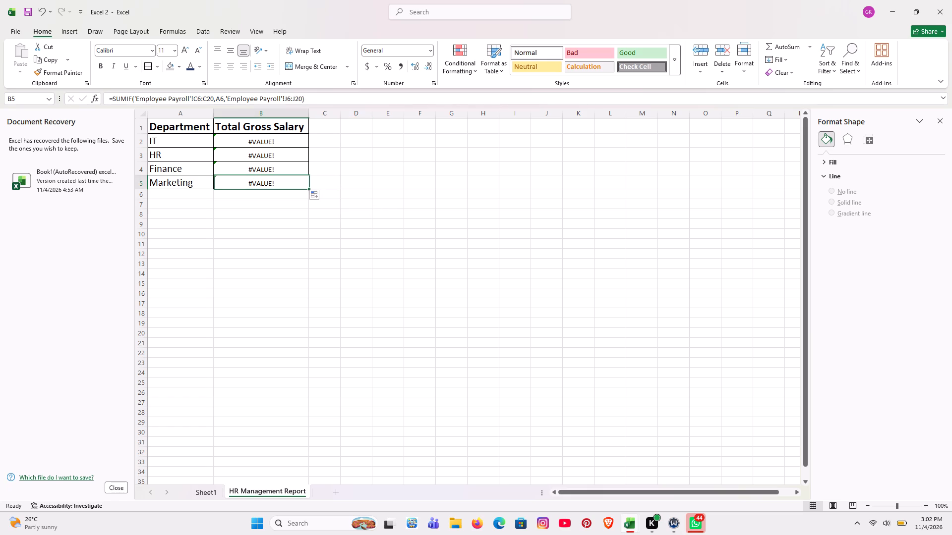
Review the payroll table, summary and salary chart on Sheet1.
{"action": "left_click", "coordinate": [214, 490]}
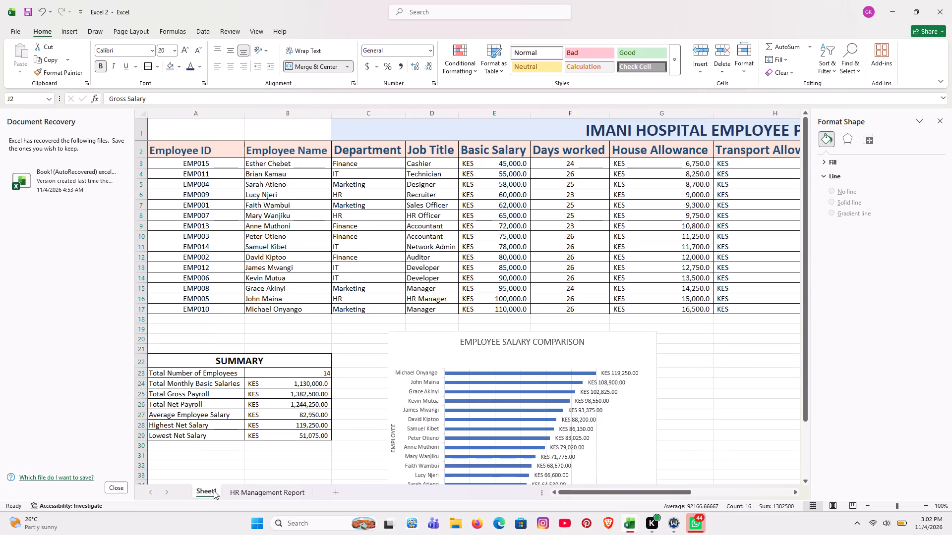
{"action": "scroll", "coordinate": [353, 419], "scroll_direction": "down", "scroll_amount": 3}
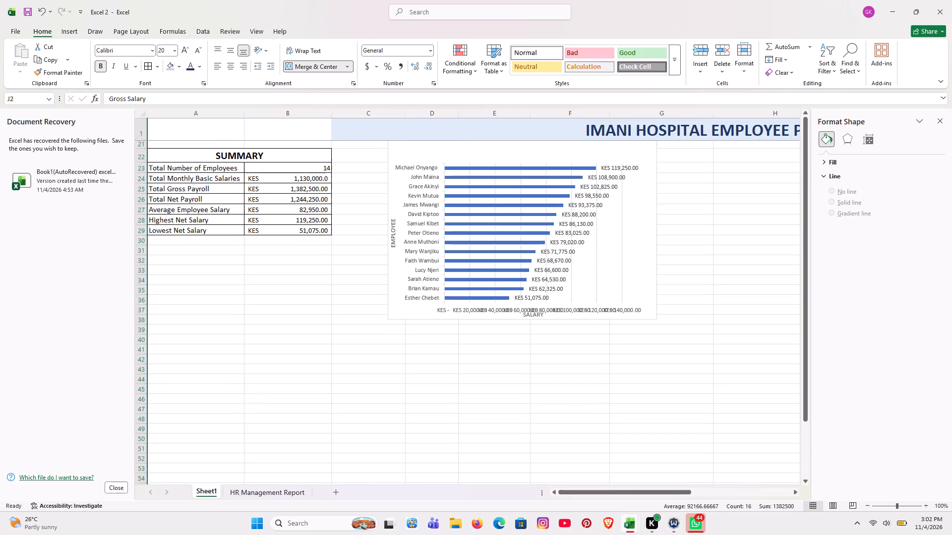